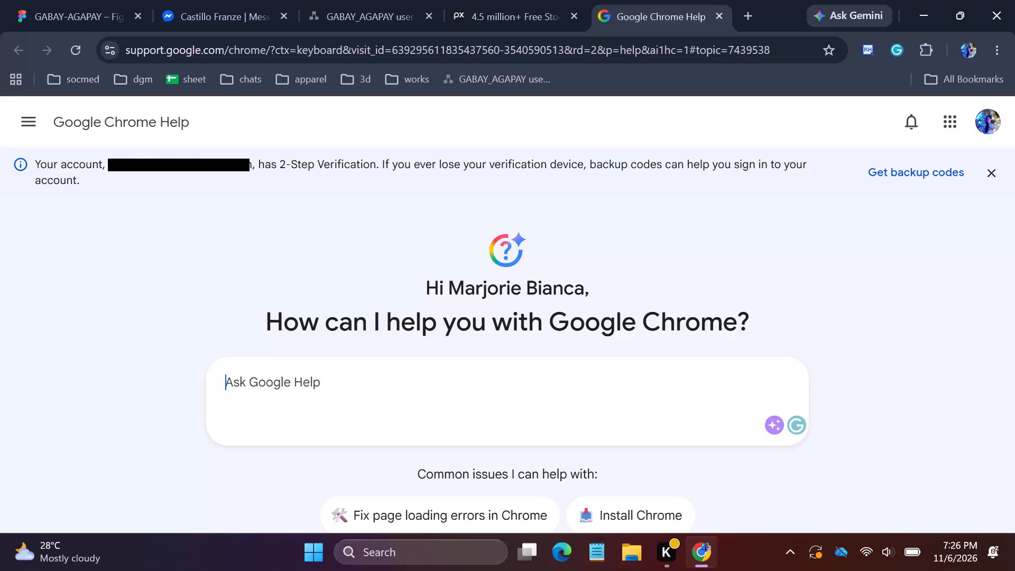
# Close the Google Chrome Help page and return to the Pixabay photos page.
pyautogui.click(540, 7)
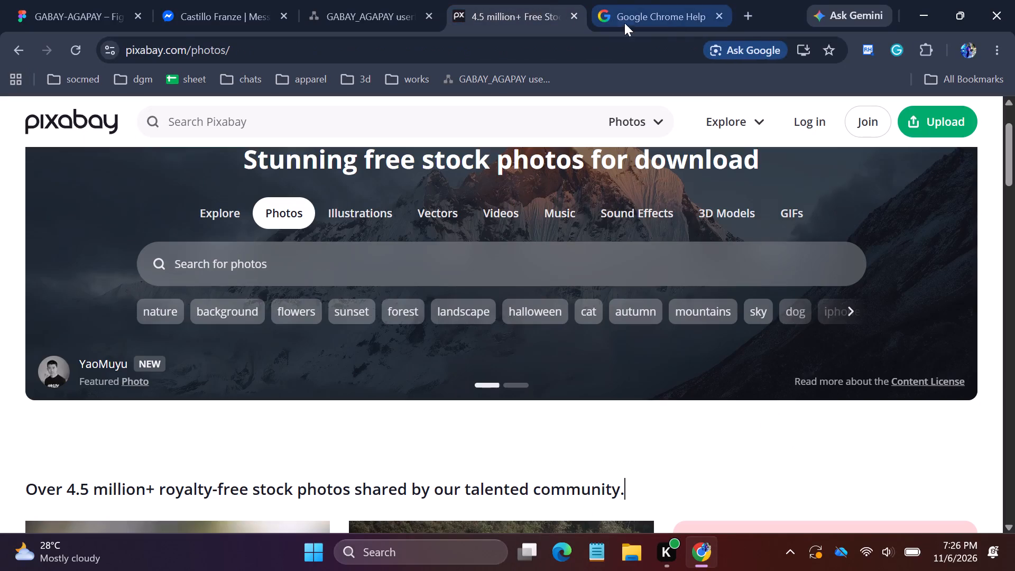
pyautogui.click(720, 13)
# Search Pixabay photos for "mental health".
pyautogui.click(435, 248)
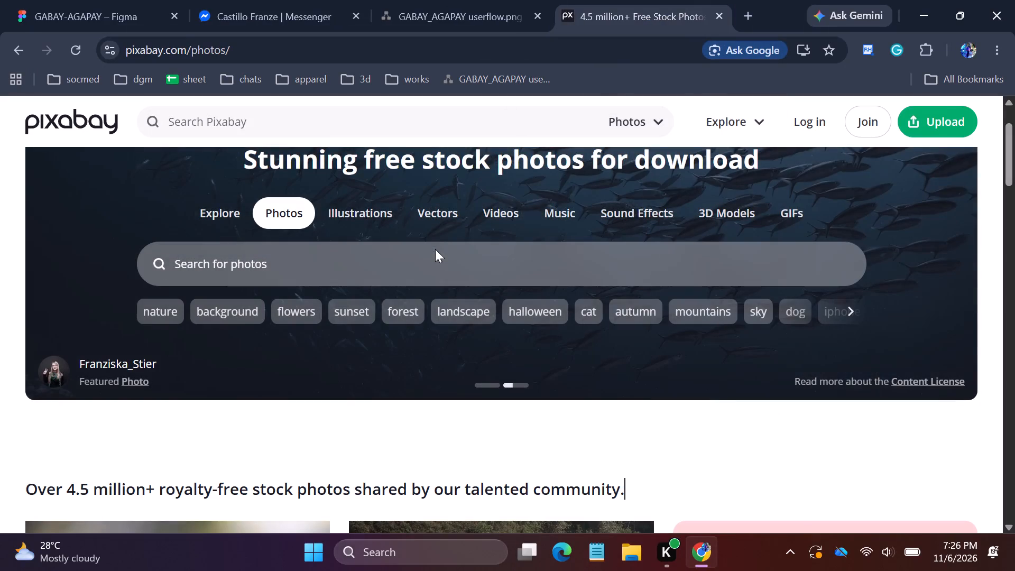
pyautogui.write('mental')
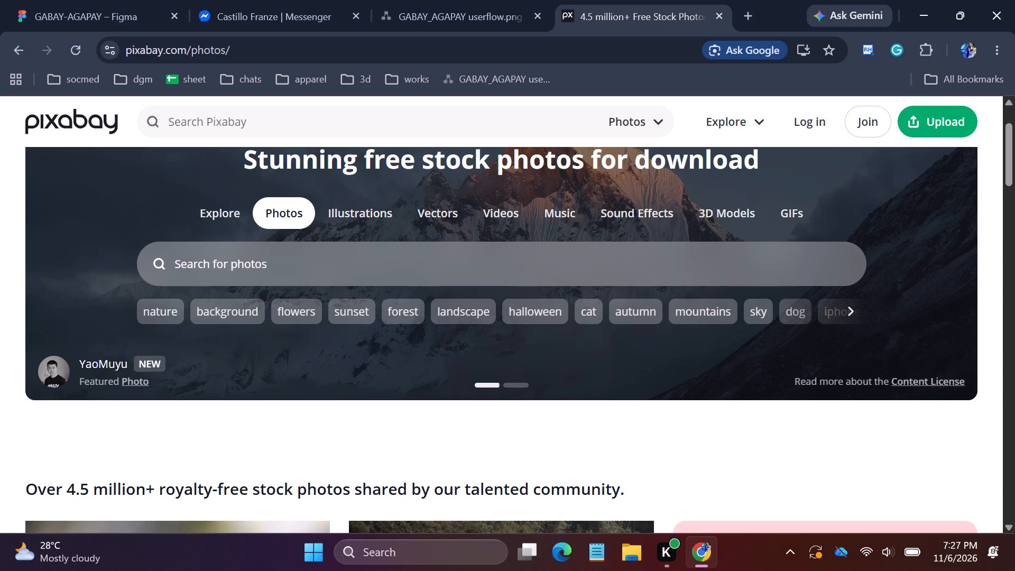
pyautogui.click(435, 259)
pyautogui.write('mental hea')
pyautogui.press('l')
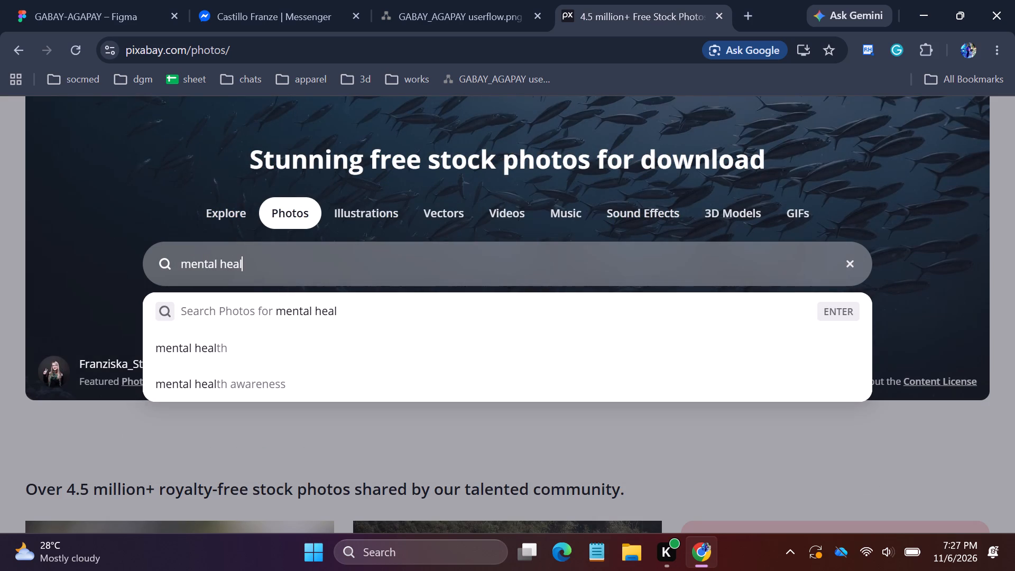
pyautogui.write('th')
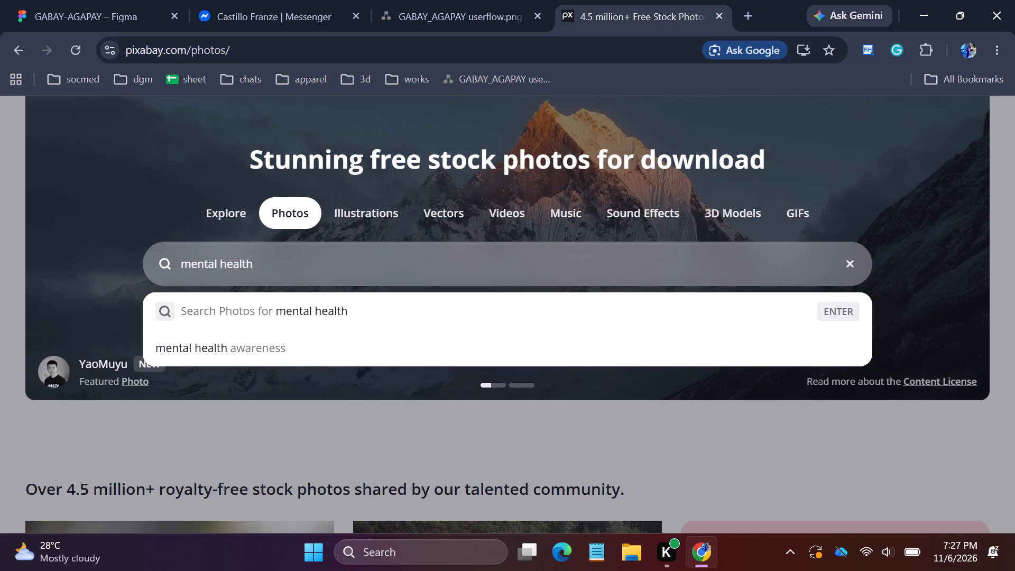
pyautogui.press('Return')
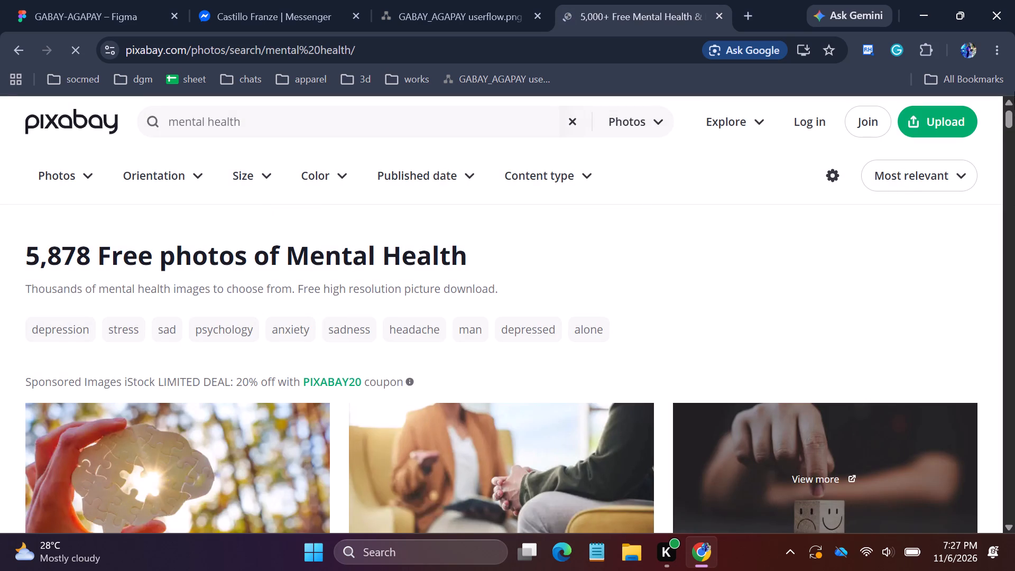
# Open the iStock page of the sponsored photo showing two seated people in a therapy talk, checking it against the Pixabay results.
pyautogui.moveTo(1009, 113); pyautogui.dragTo(1012, 128)
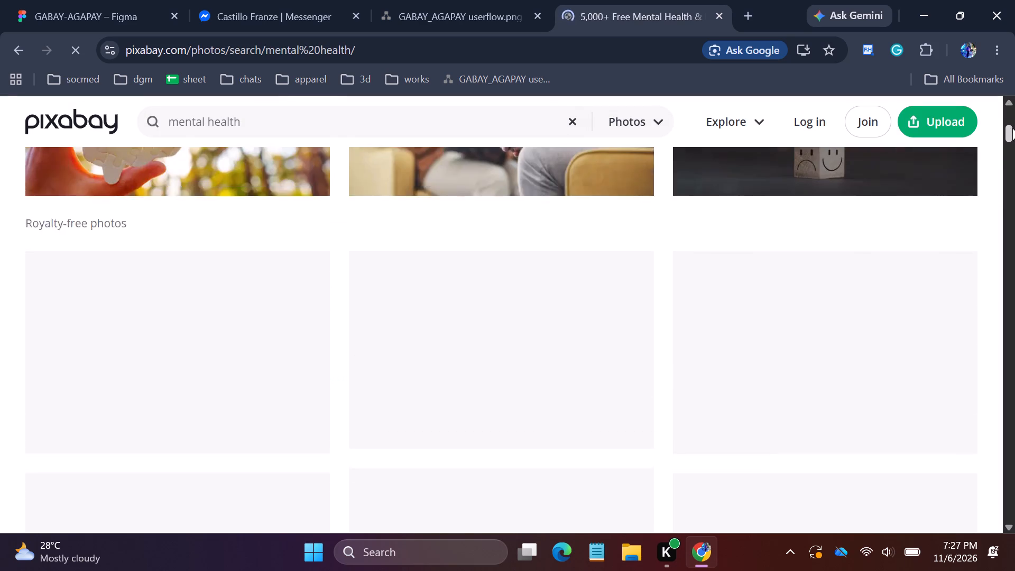
pyautogui.moveTo(1012, 128); pyautogui.dragTo(1013, 121)
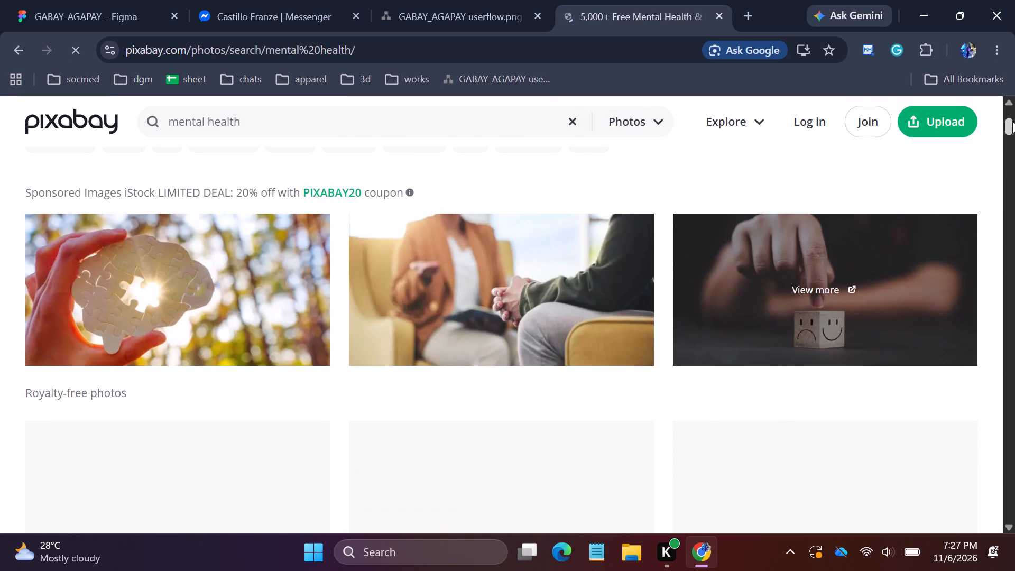
pyautogui.click(436, 236)
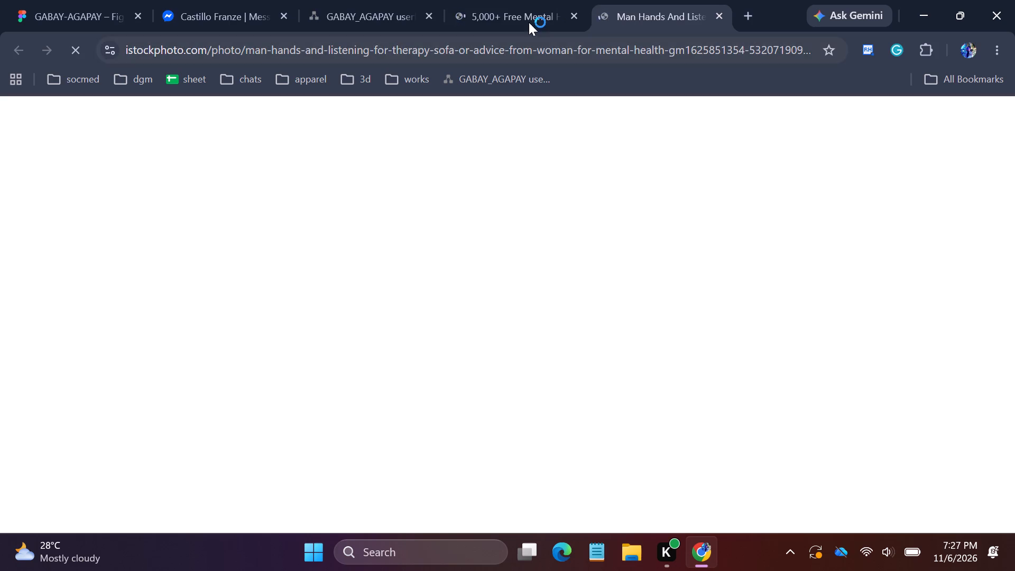
pyautogui.click(527, 13)
pyautogui.rightClick(499, 231)
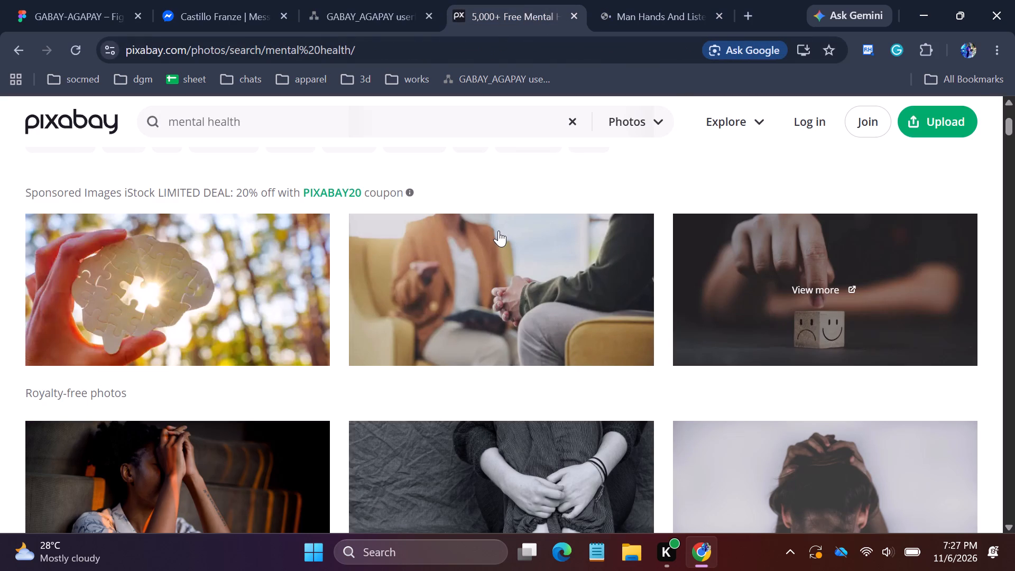
pyautogui.click(641, 6)
pyautogui.click(664, 0)
pyautogui.click(632, 14)
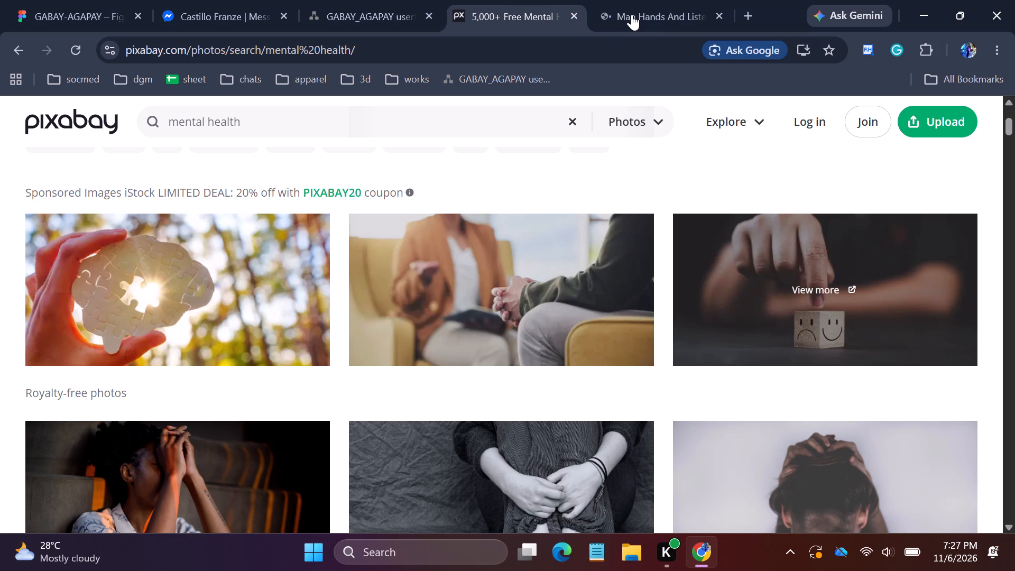
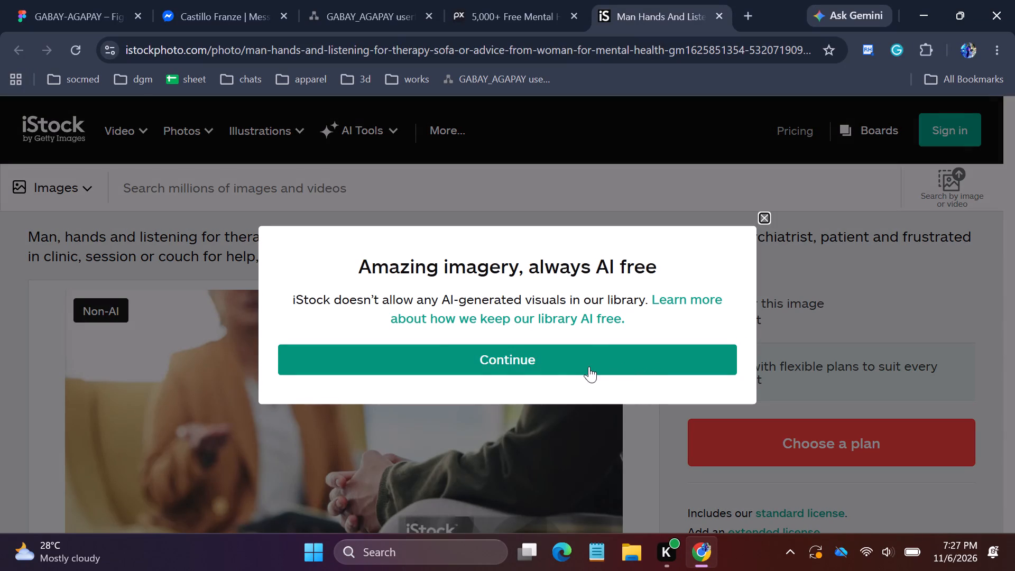
# Dismiss the iStock AI-free imagery notice and return to the Pixabay "mental health" results.
pyautogui.scroll(1, 439, 349)
pyautogui.click(439, 349)
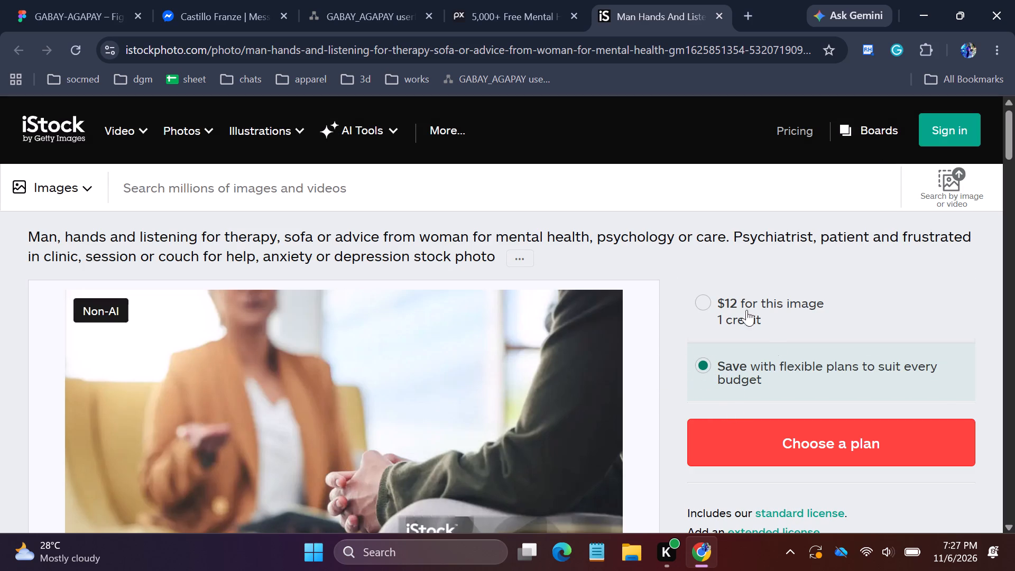
pyautogui.click(522, 0)
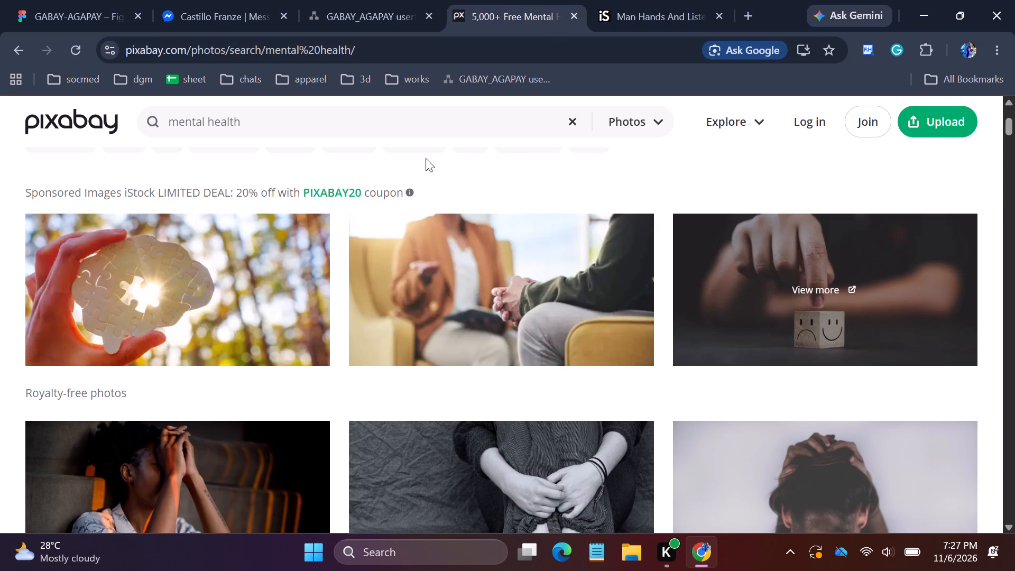
# Save the Pixabay results page as a complete webpage in a new folder named "pics" inside all > concept document ui.
pyautogui.rightClick(402, 259)
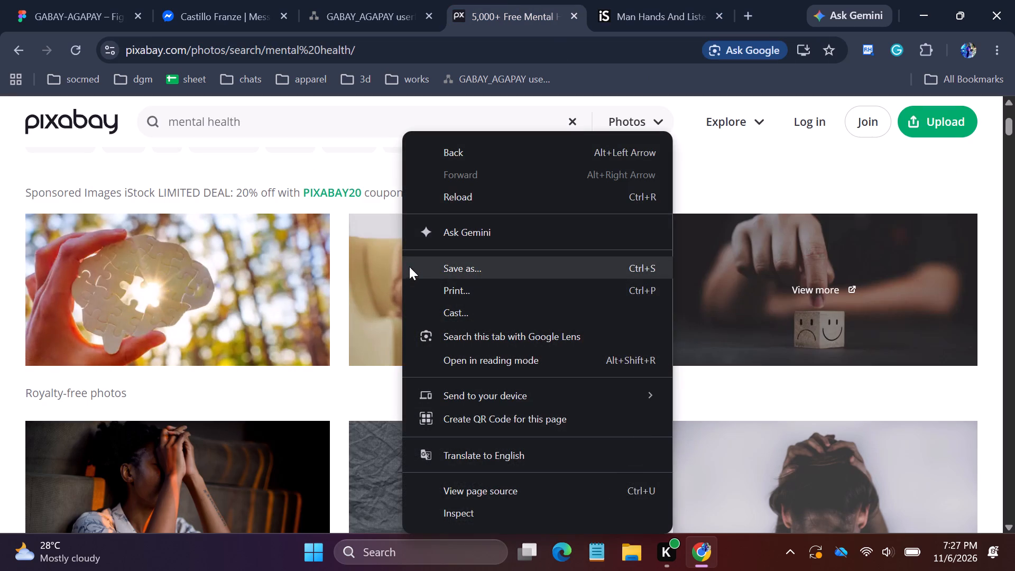
pyautogui.click(439, 266)
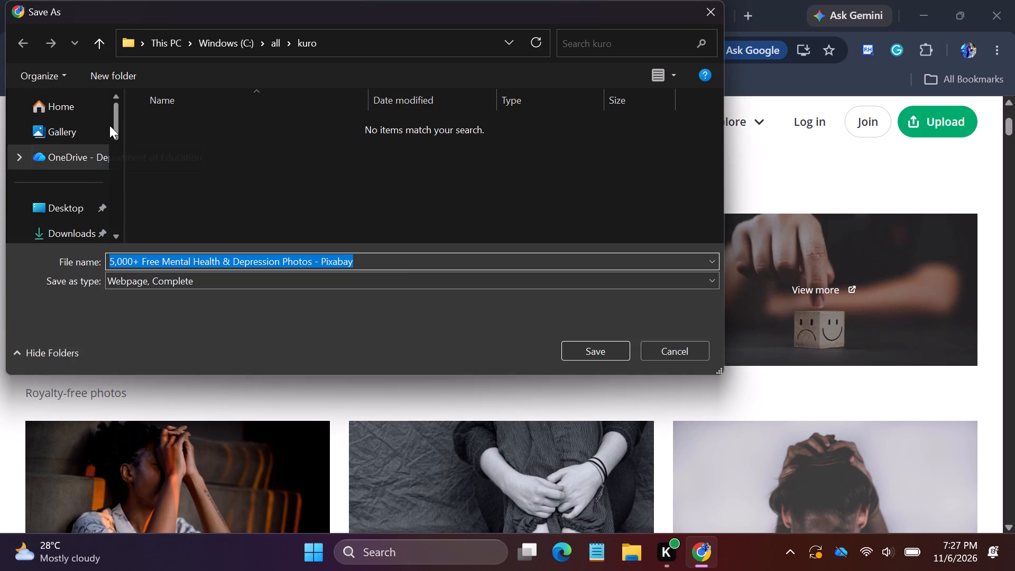
pyautogui.moveTo(110, 125); pyautogui.dragTo(117, 183)
pyautogui.click(87, 144)
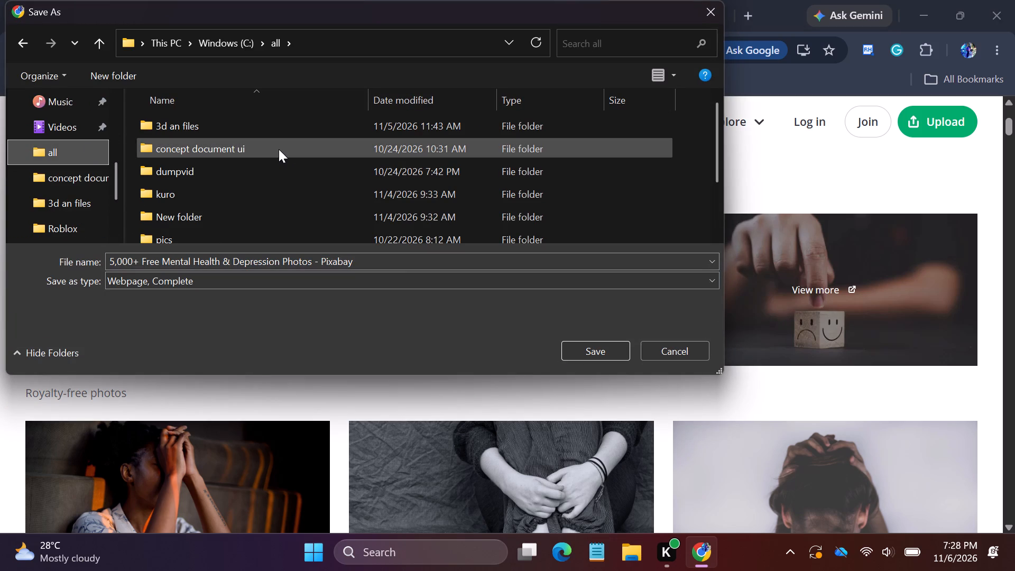
pyautogui.doubleClick(279, 149)
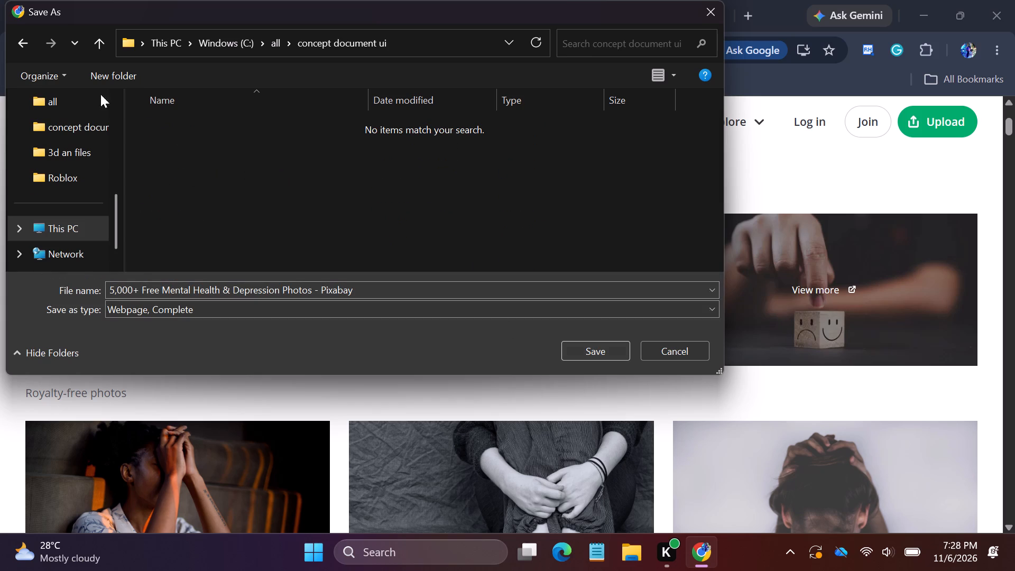
pyautogui.click(100, 75)
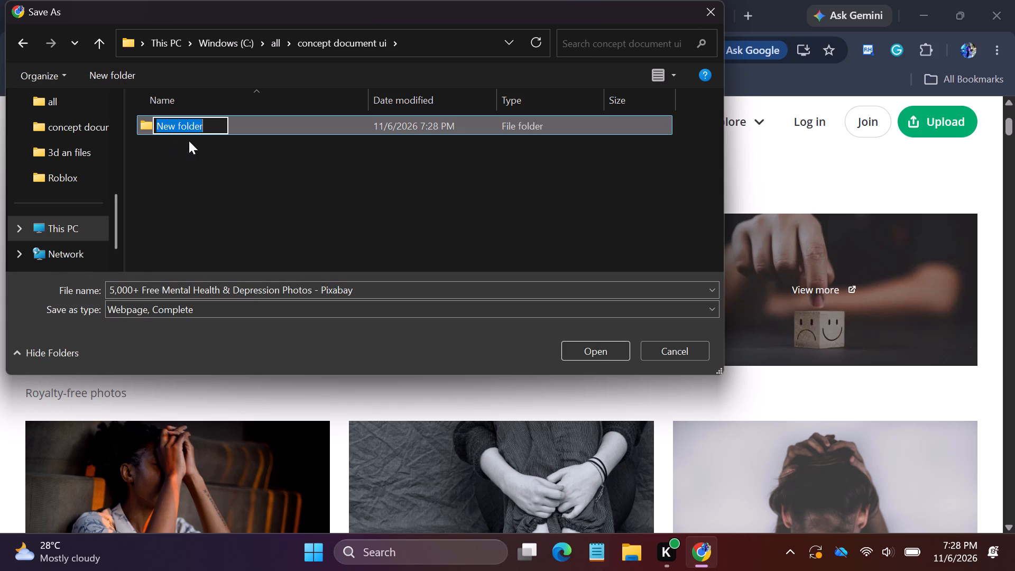
pyautogui.write('pics')
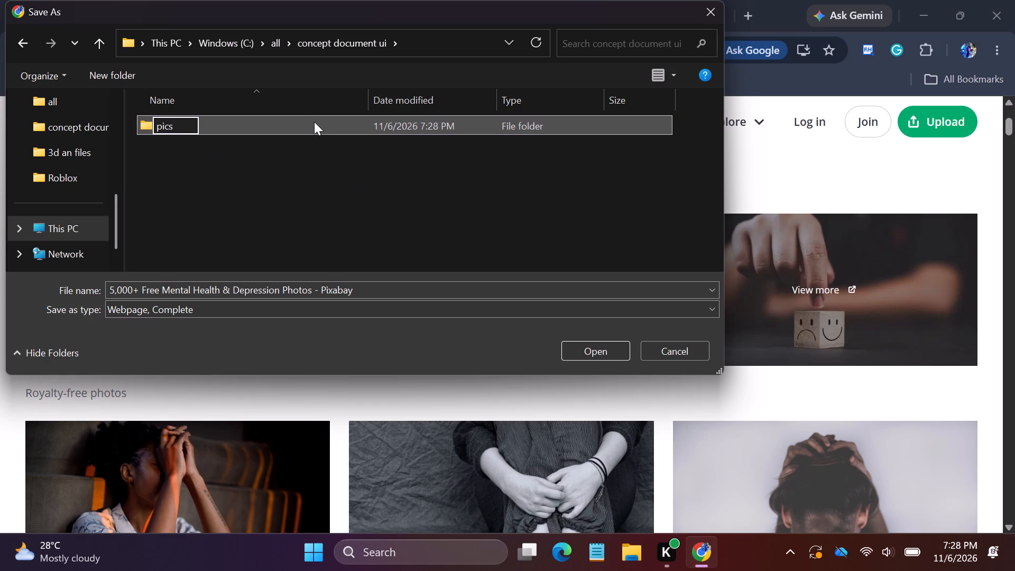
pyautogui.doubleClick(314, 121)
pyautogui.click(590, 350)
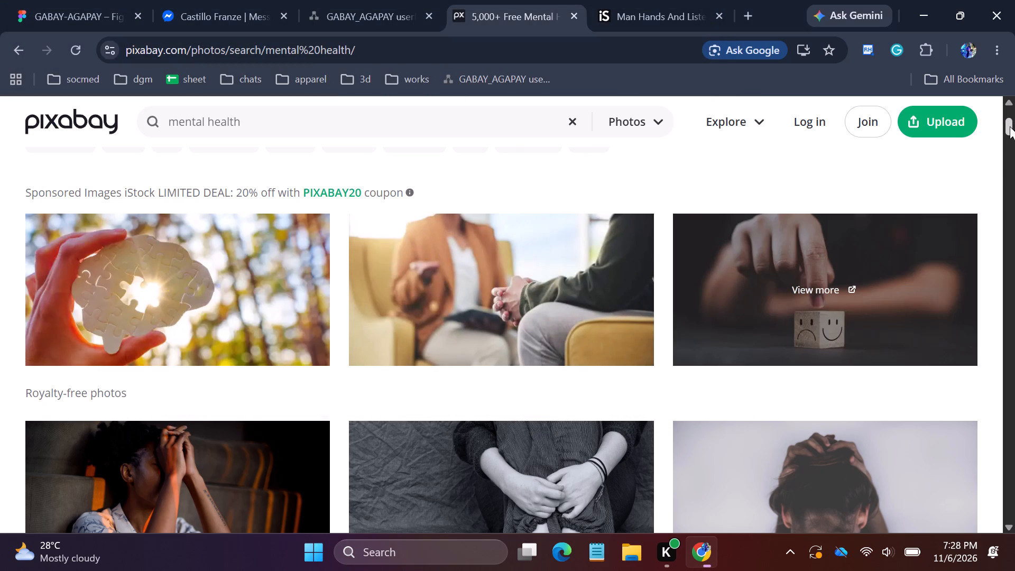
# Browse the Pixabay "mental health" results for photos suitable for the design, such as counselling or supportive conversation scenes.
pyautogui.moveTo(1010, 126); pyautogui.dragTo(1011, 135)
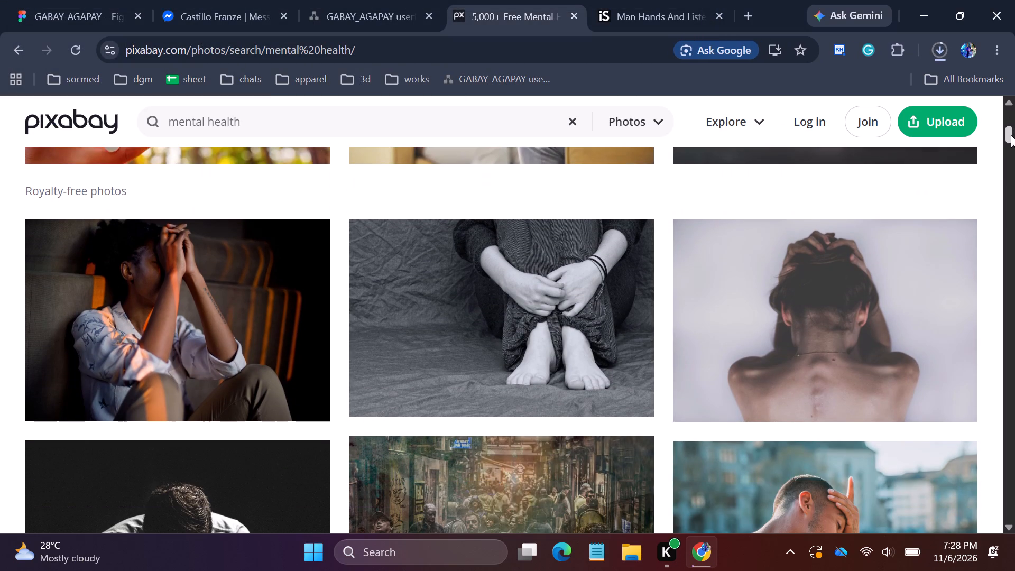
pyautogui.moveTo(1011, 135); pyautogui.dragTo(1012, 148)
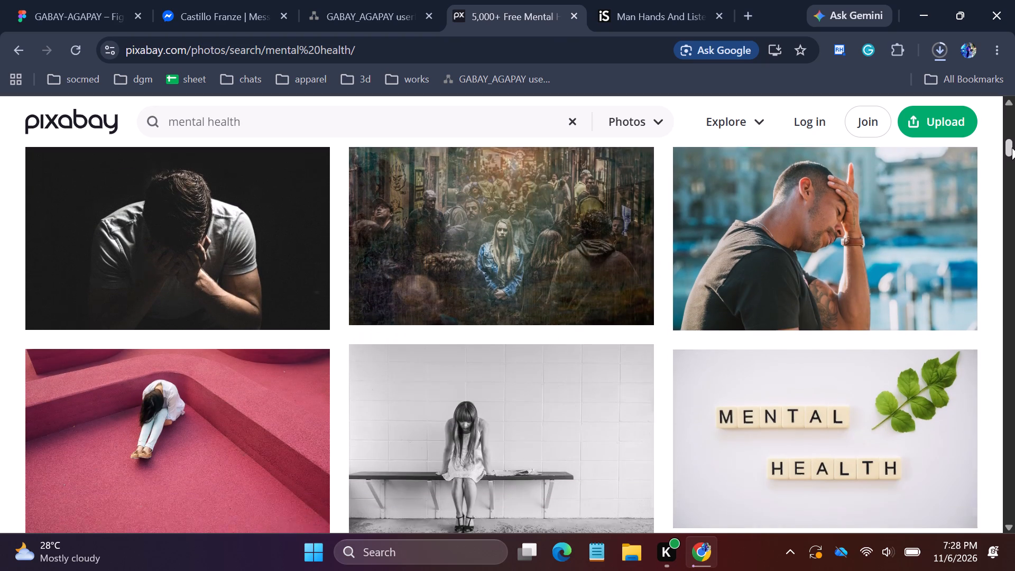
pyautogui.moveTo(1012, 148); pyautogui.dragTo(1012, 165)
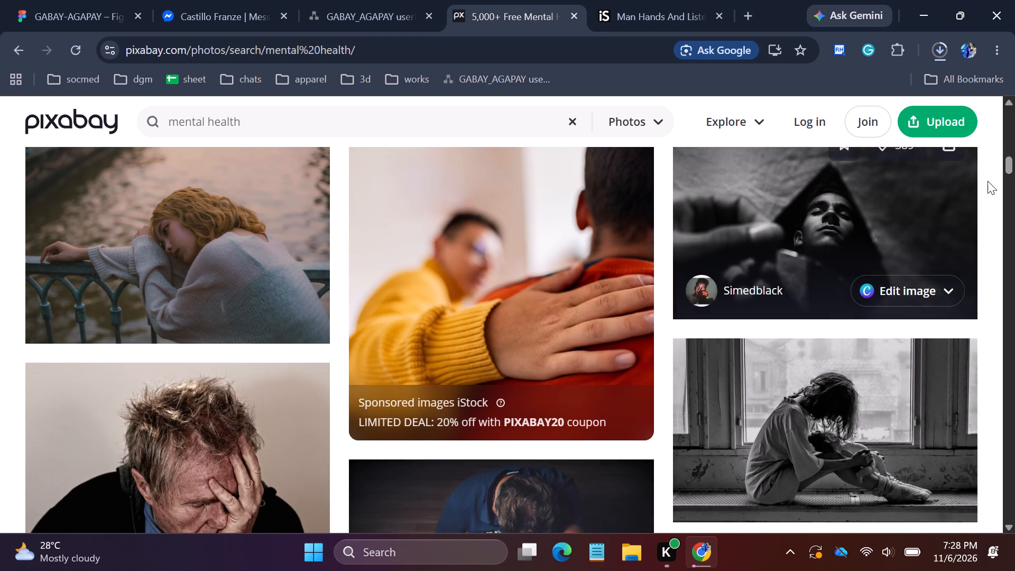
pyautogui.moveTo(1009, 165); pyautogui.dragTo(1011, 178)
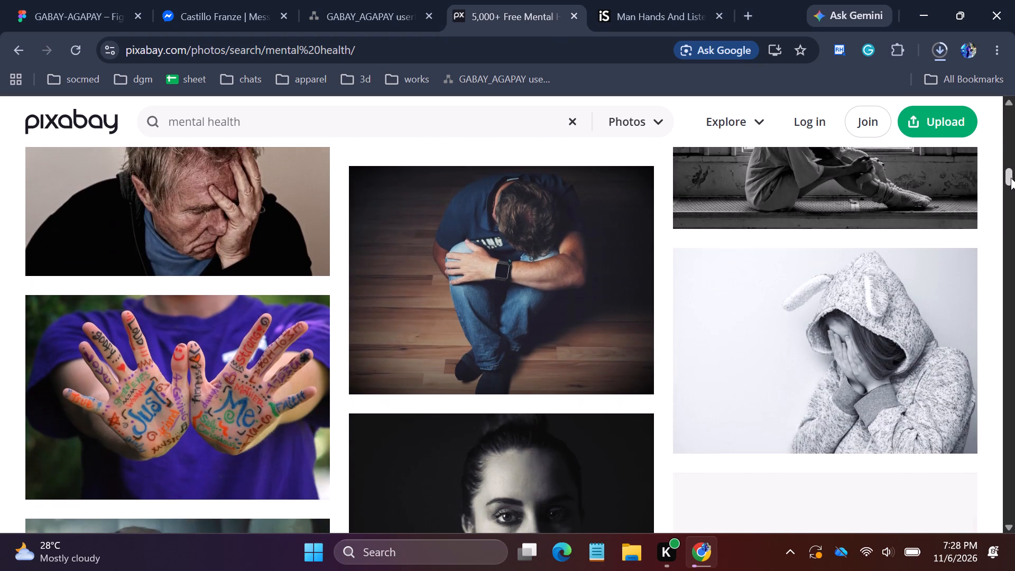
pyautogui.moveTo(1011, 178); pyautogui.dragTo(1011, 189)
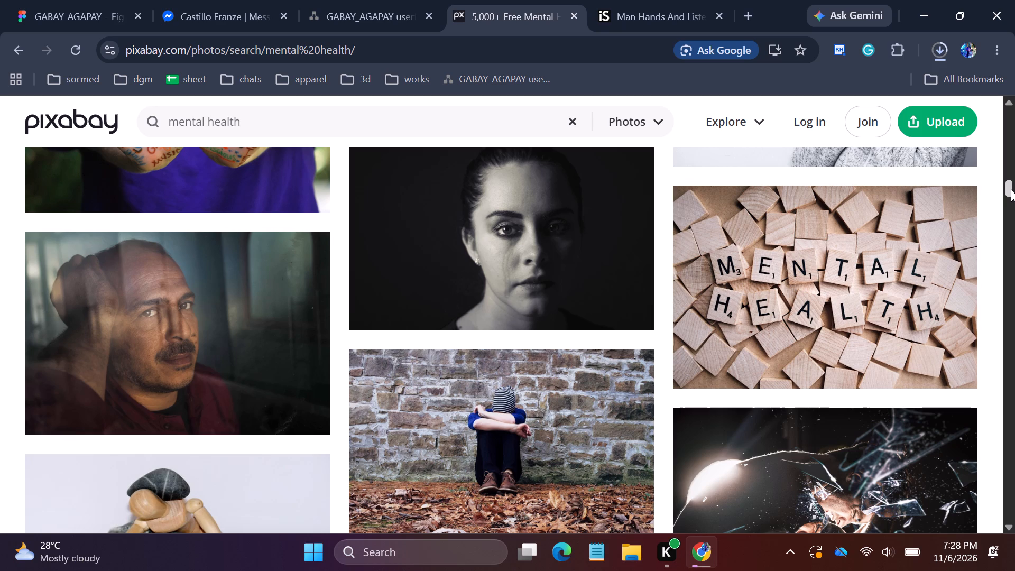
pyautogui.moveTo(1011, 189); pyautogui.dragTo(1011, 194)
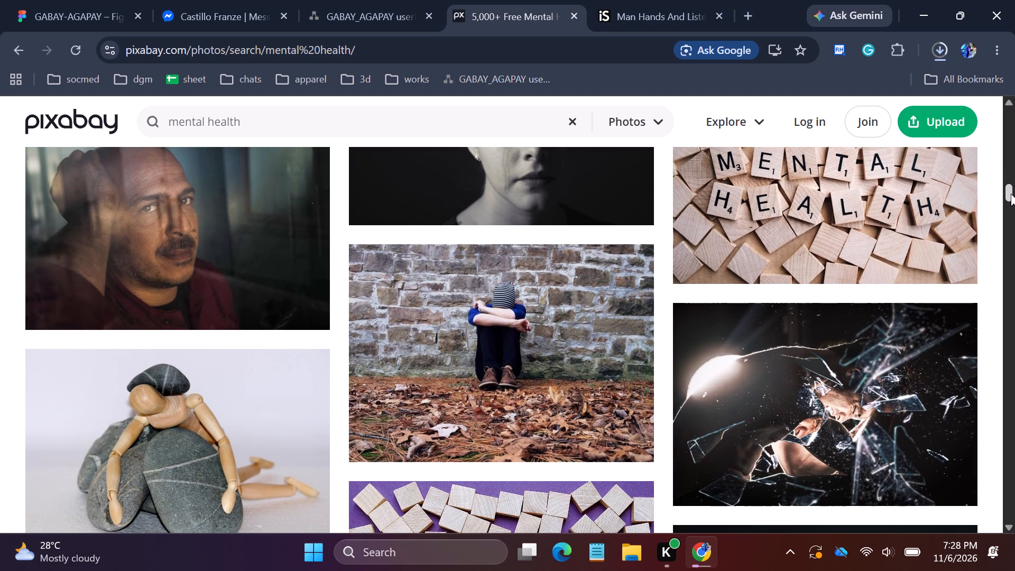
pyautogui.moveTo(1011, 194); pyautogui.dragTo(1011, 203)
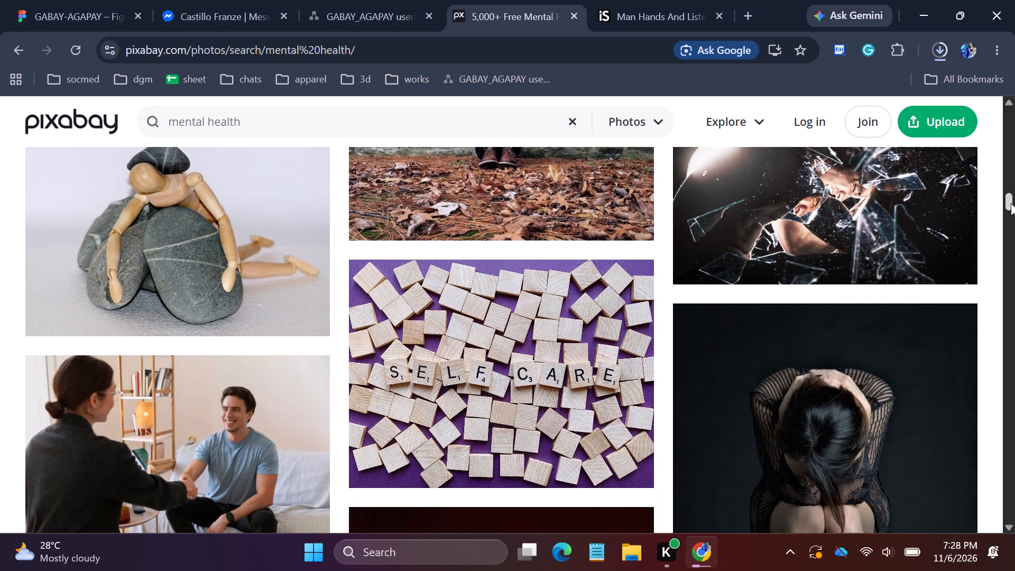
pyautogui.moveTo(1011, 203); pyautogui.dragTo(1011, 211)
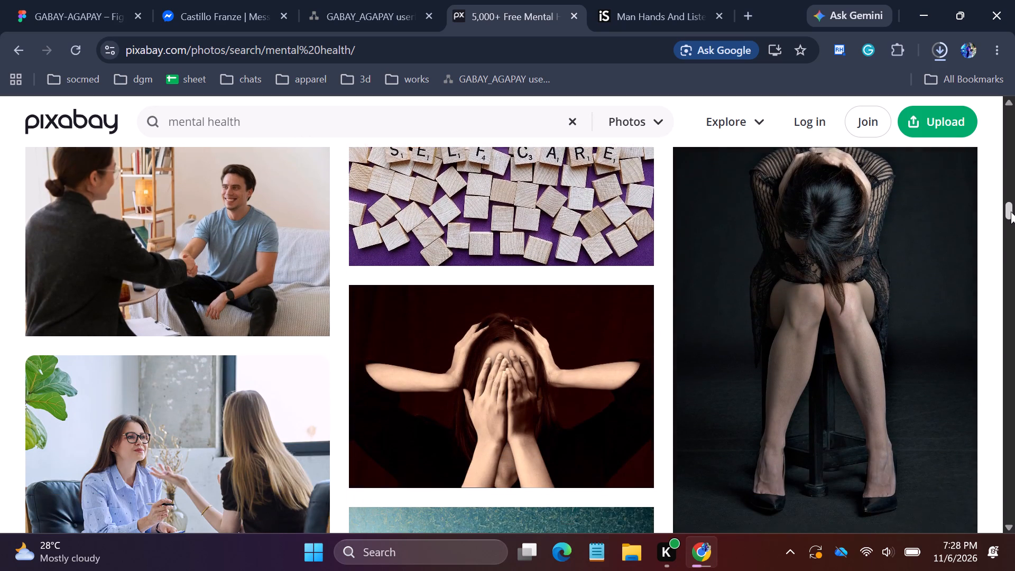
pyautogui.moveTo(1011, 211); pyautogui.dragTo(1010, 218)
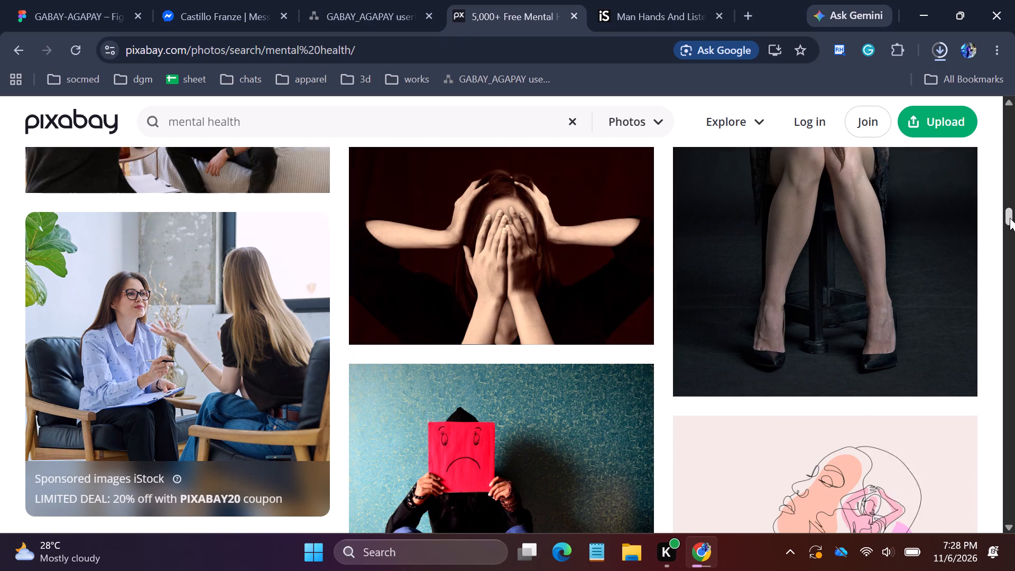
pyautogui.moveTo(1010, 218); pyautogui.dragTo(1011, 219)
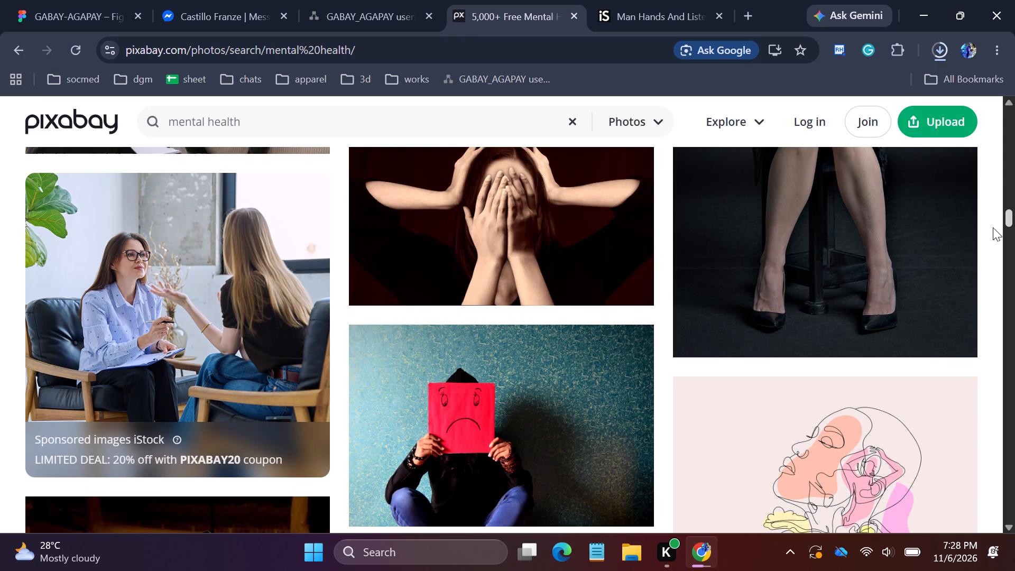
# Open the save options at the sponsored iStock photo of two women talking in armchairs.
pyautogui.rightClick(168, 316)
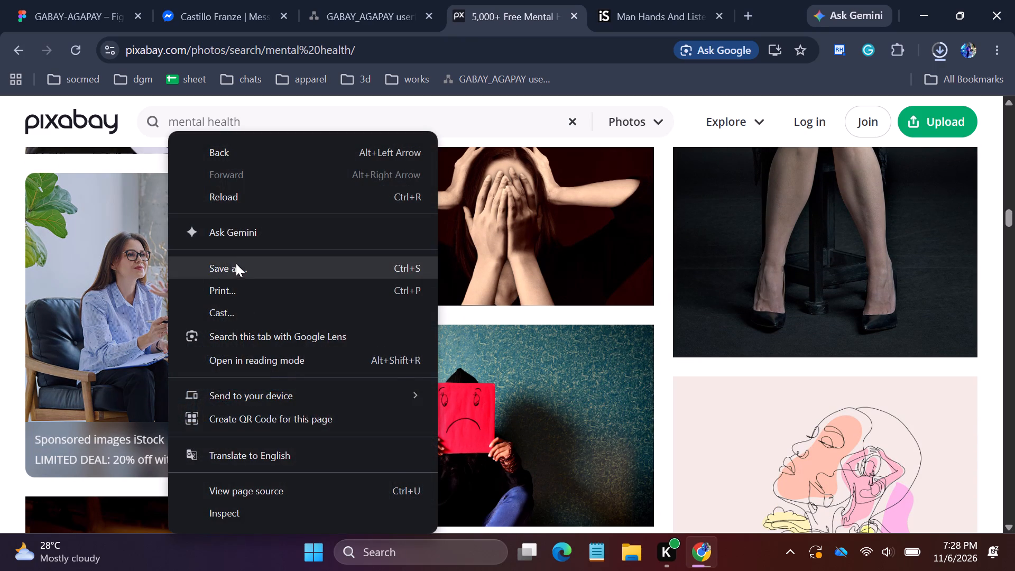
# Save the Pixabay results page as a complete webpage in the "pics" folder inside concept document ui, keeping the suggested file name.
pyautogui.click(236, 265)
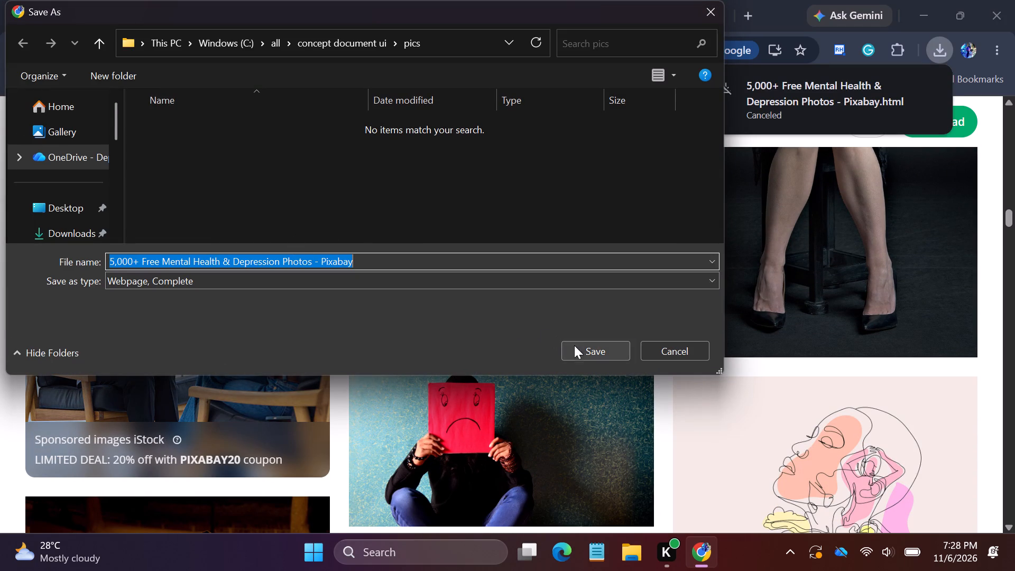
pyautogui.click(586, 349)
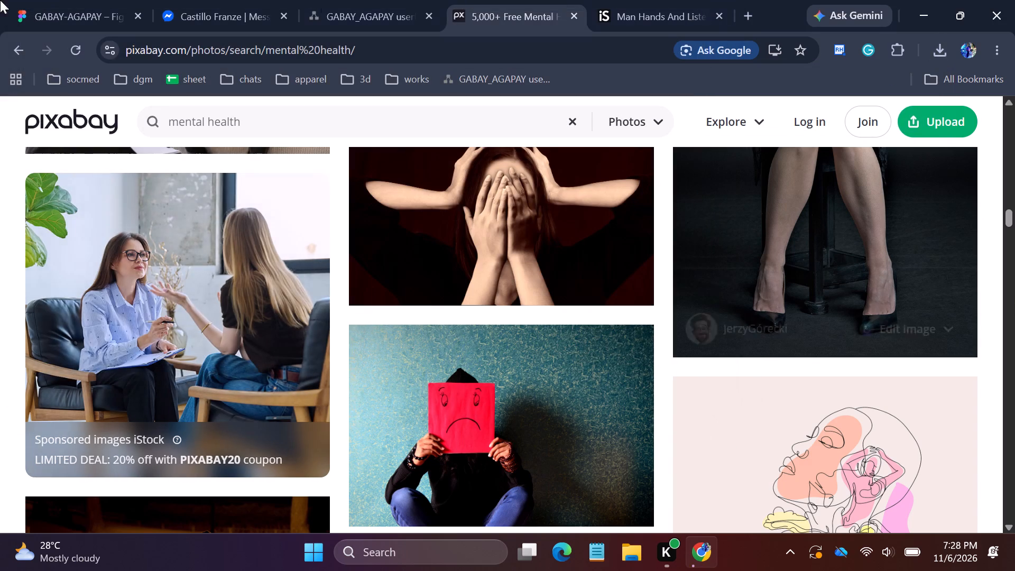
# Look further through the Pixabay "mental health" results for more photos suited to the design, such as counselling scenes.
pyautogui.moveTo(1008, 216); pyautogui.dragTo(1009, 224)
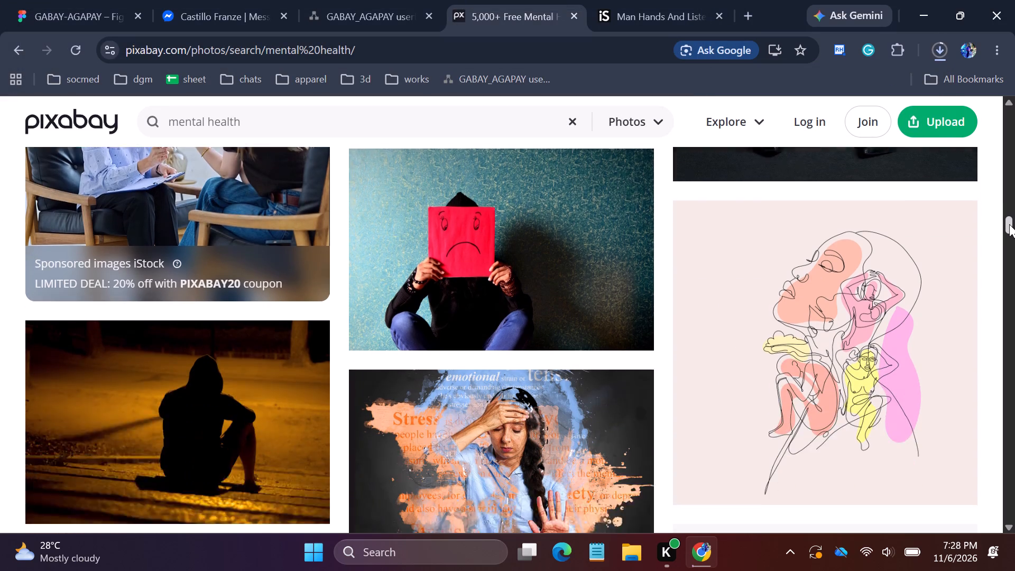
pyautogui.moveTo(1009, 224); pyautogui.dragTo(1011, 233)
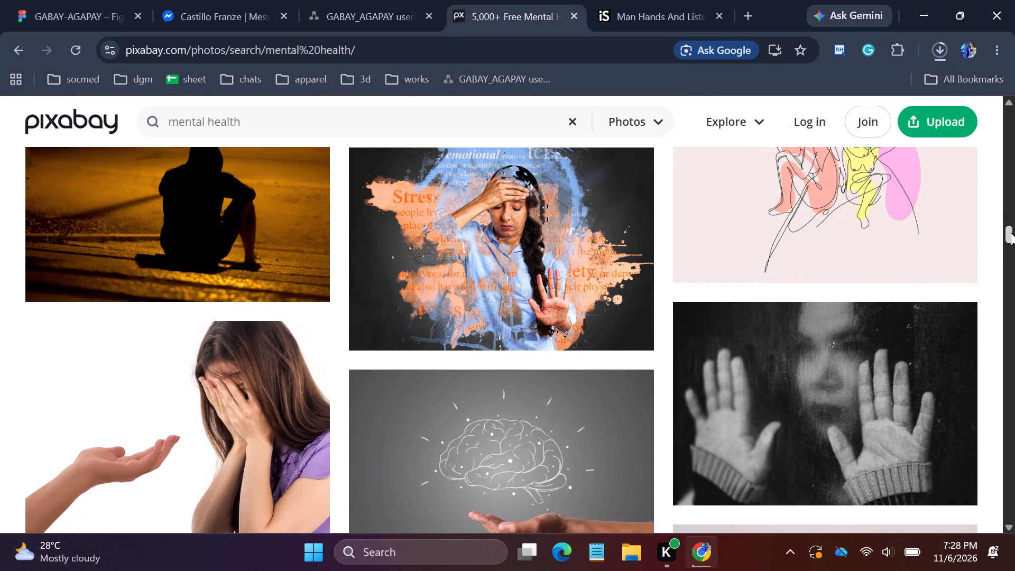
pyautogui.moveTo(1011, 233); pyautogui.dragTo(1010, 246)
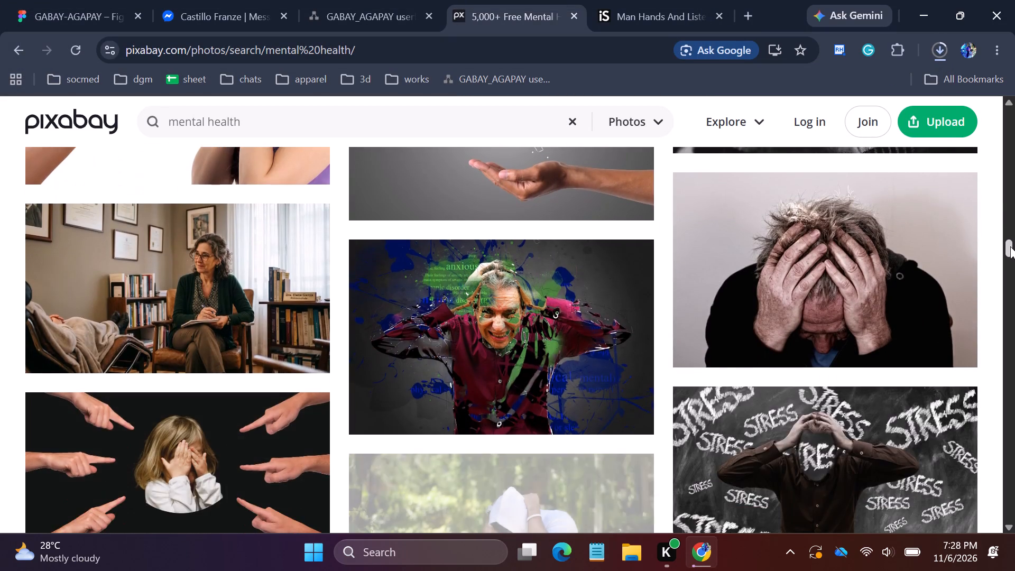
pyautogui.moveTo(1010, 246); pyautogui.dragTo(1010, 243)
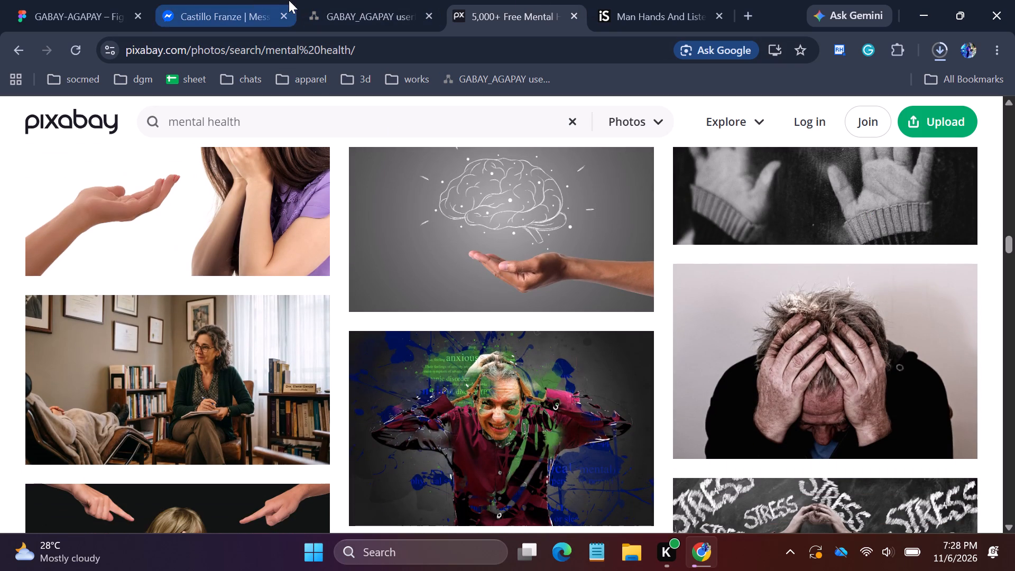
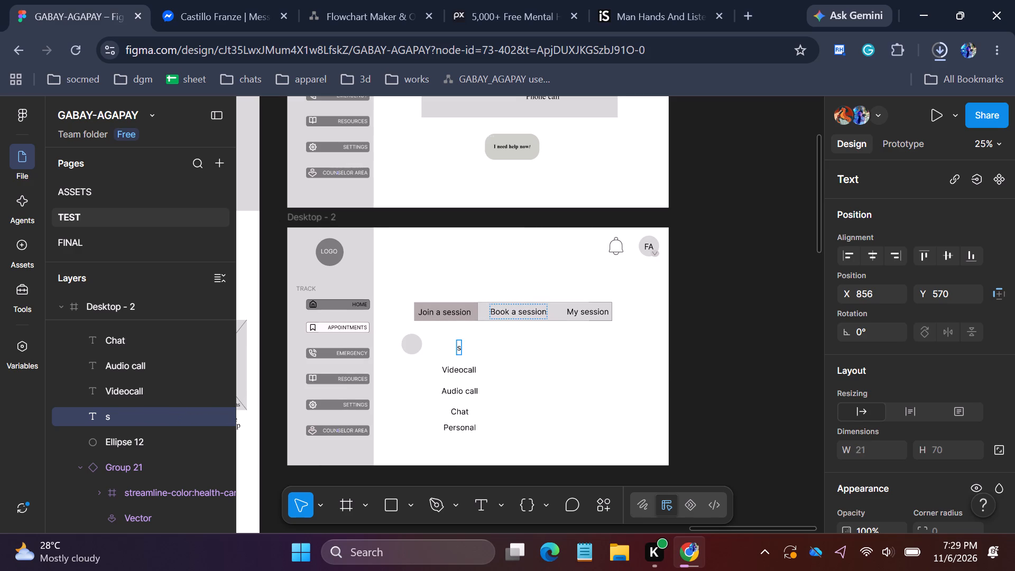
# Undo the last edits to the text line above the Videocall label in the Desktop - 2 frame.
pyautogui.hotkey('ctrl', 'z')
pyautogui.hotkey('ctrl', 'z')
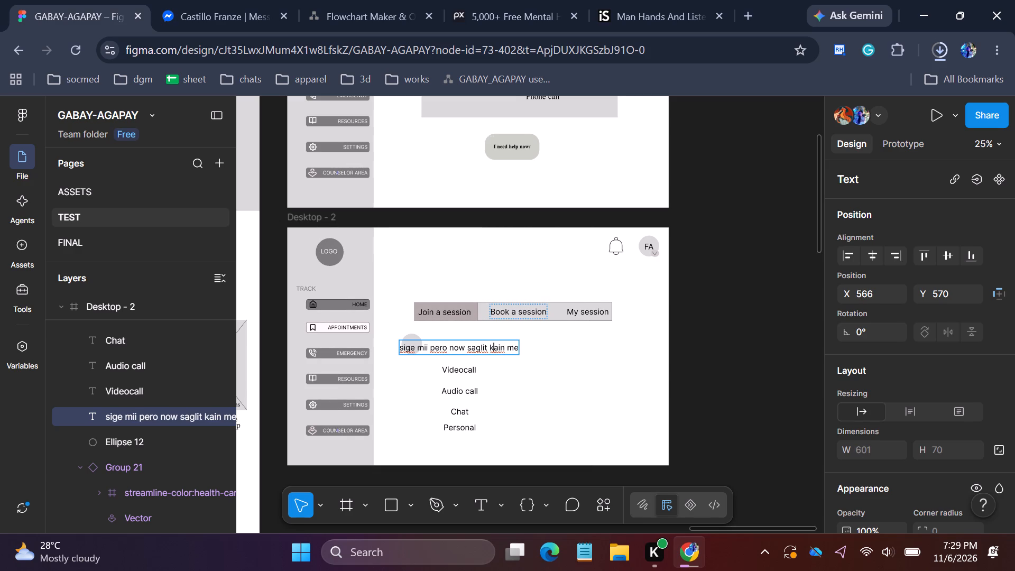
# Undo the accidental text typed over the first option label in Desktop - 2, back to "Personal", and deselect it.
pyautogui.hotkey('ctrl', 'z')
pyautogui.hotkey('ctrl', 'z')
pyautogui.hotkey('ctrl', 'z')
pyautogui.hotkey('ctrl', 'z')
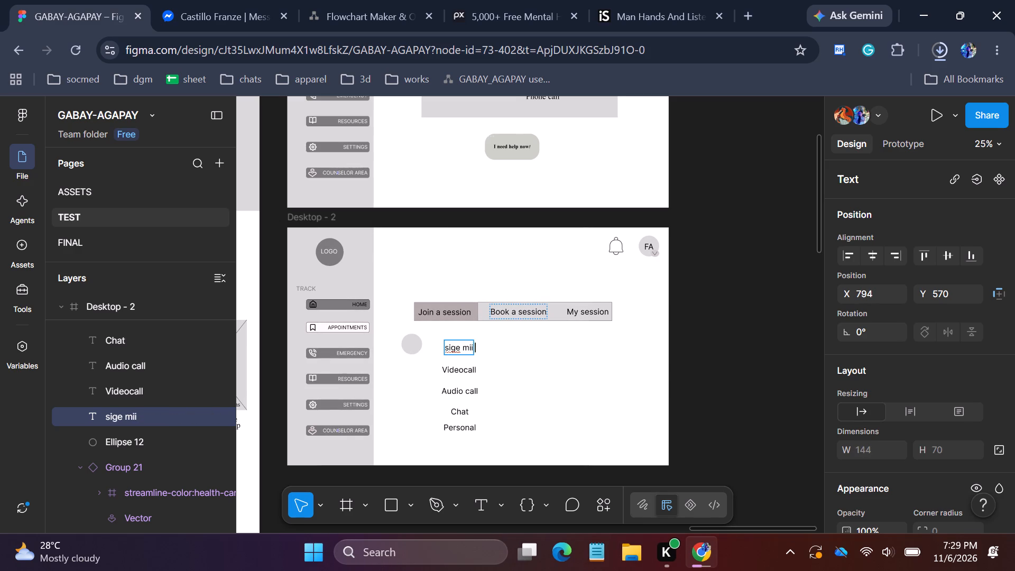
pyautogui.hotkey('ctrl', 'z')
pyautogui.hotkey('ctrl', 'z')
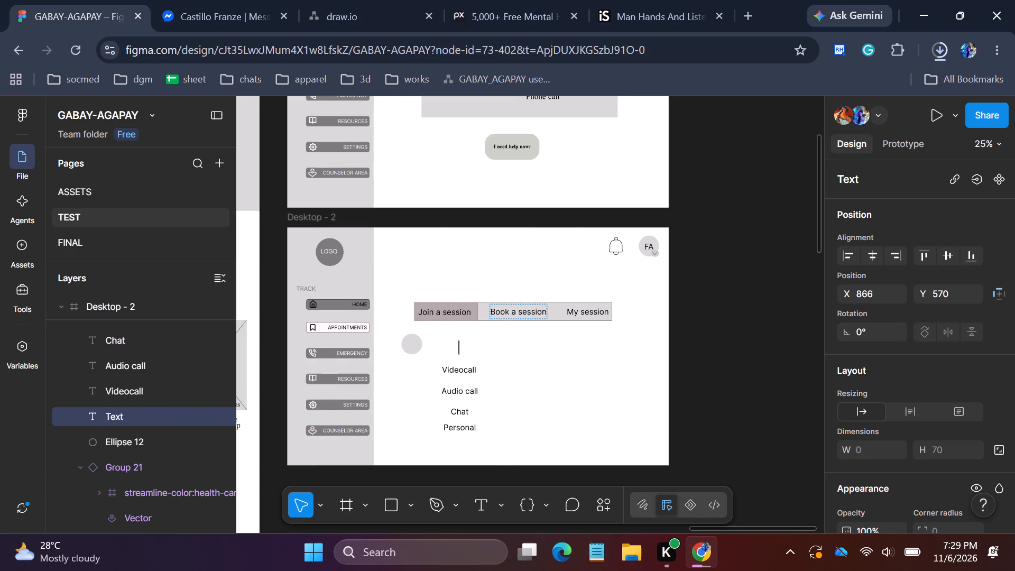
pyautogui.hotkey('ctrl', 'z')
pyautogui.hotkey('ctrl', 'z')
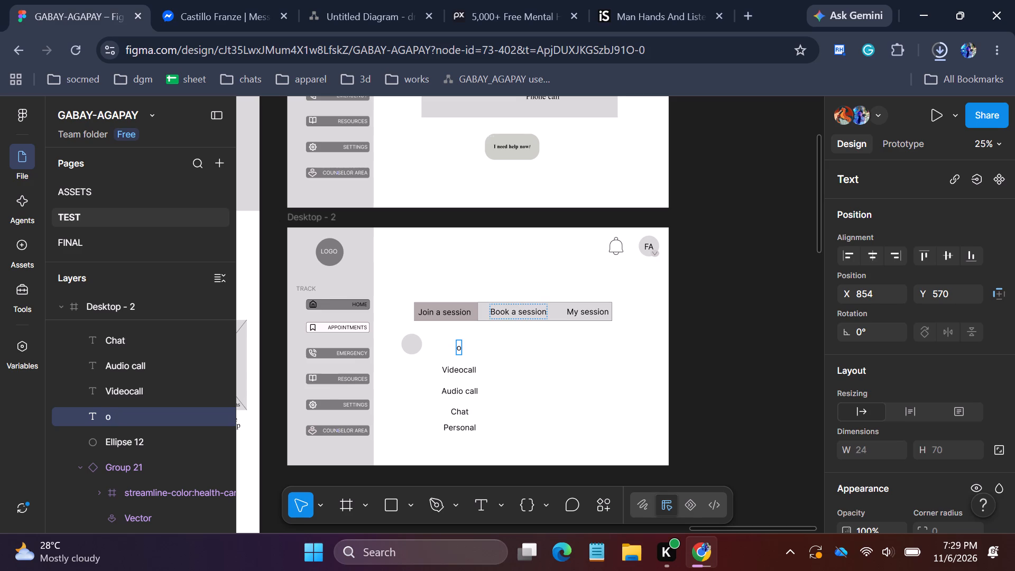
pyautogui.hotkey('ctrl', 'z')
pyautogui.hotkey('ctrl', 'z')
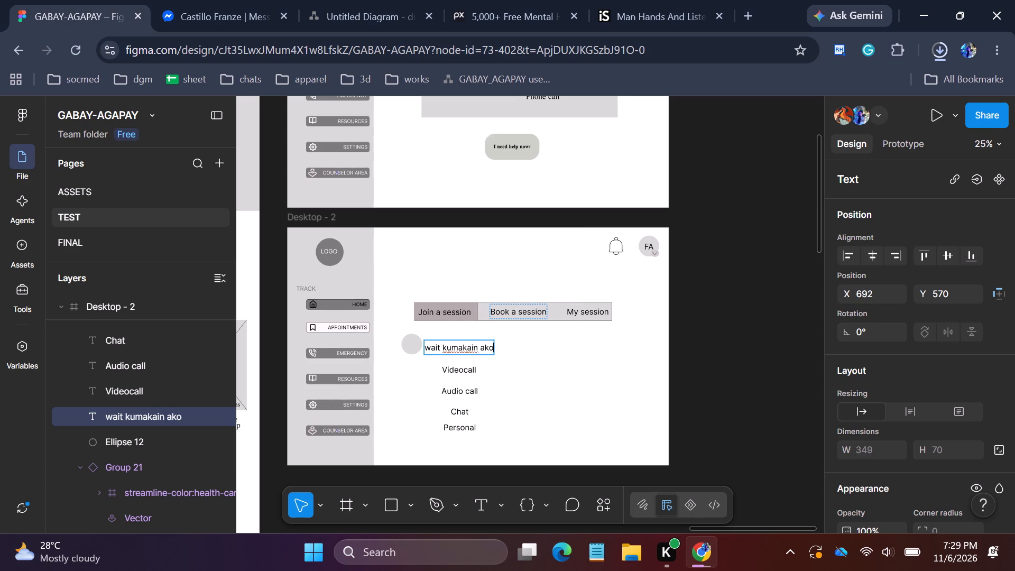
pyautogui.hotkey('ctrl', 'z')
pyautogui.hotkey('ctrl', 'z')
pyautogui.hotkey('ctrl', 'z')
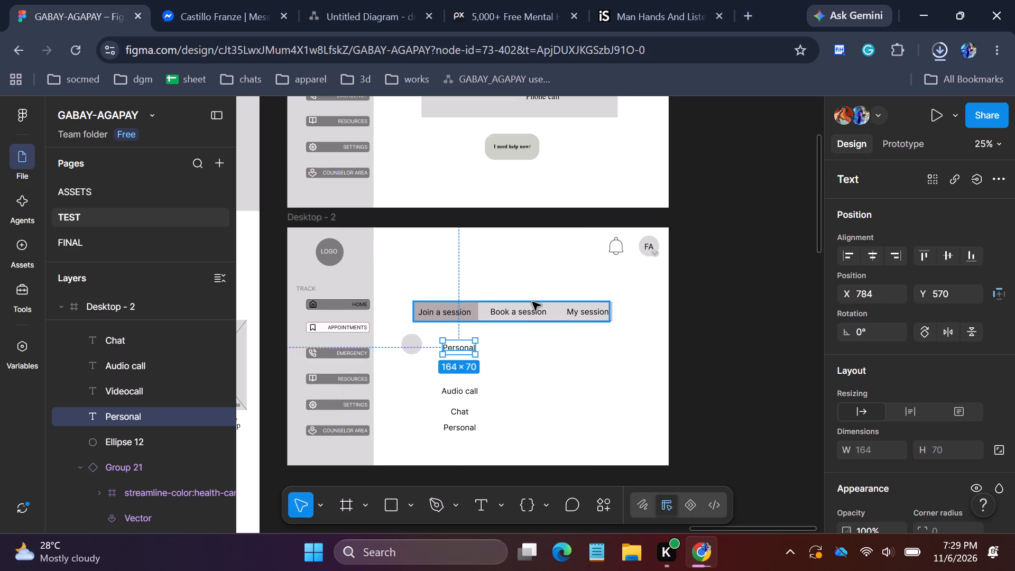
pyautogui.click(493, 372)
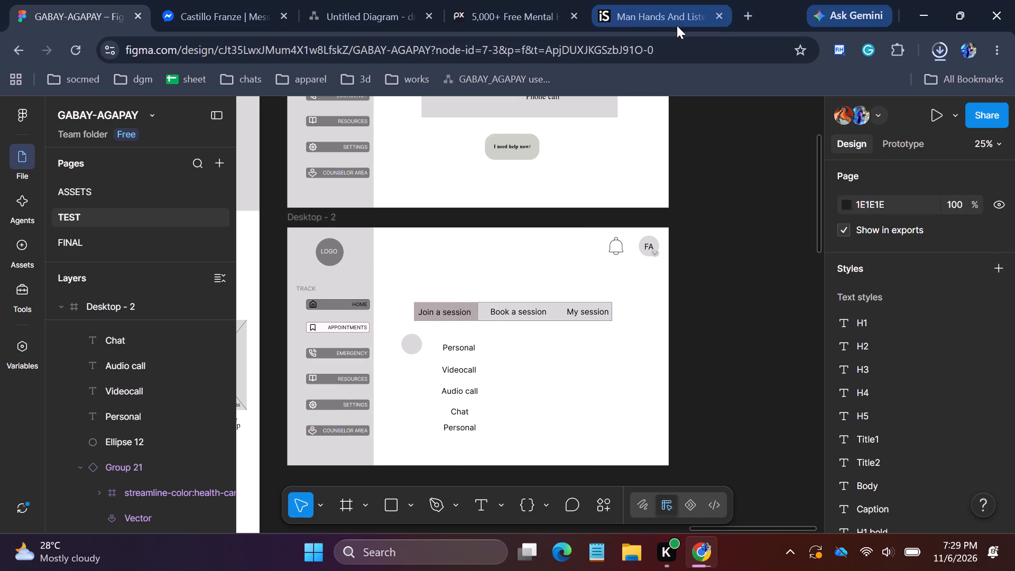
# Move the duplicate session tabs with the shaded "Join a session" rectangle above the tab bar, ungroup them and delete them.
pyautogui.click(442, 305)
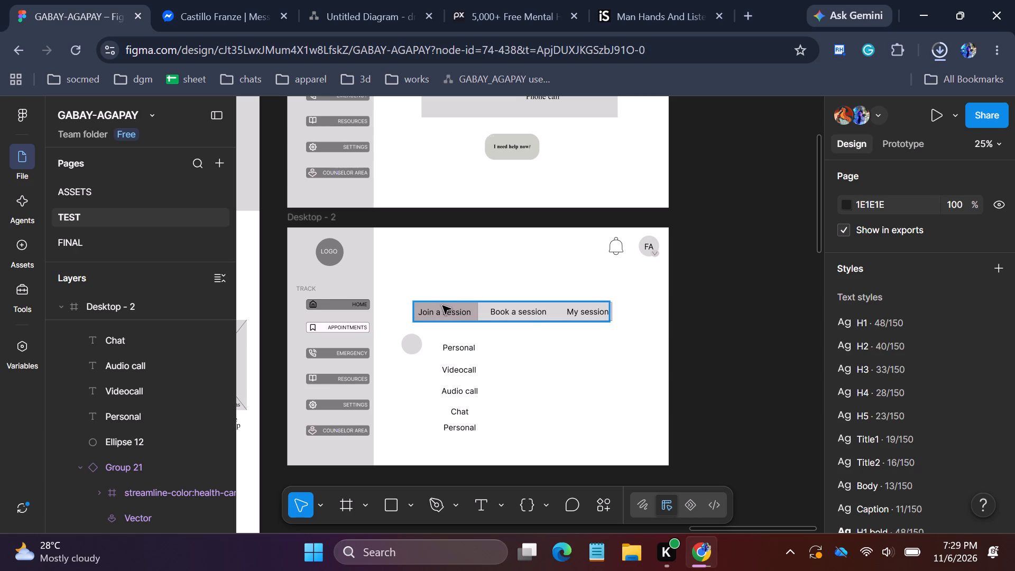
pyautogui.moveTo(452, 306); pyautogui.dragTo(445, 288)
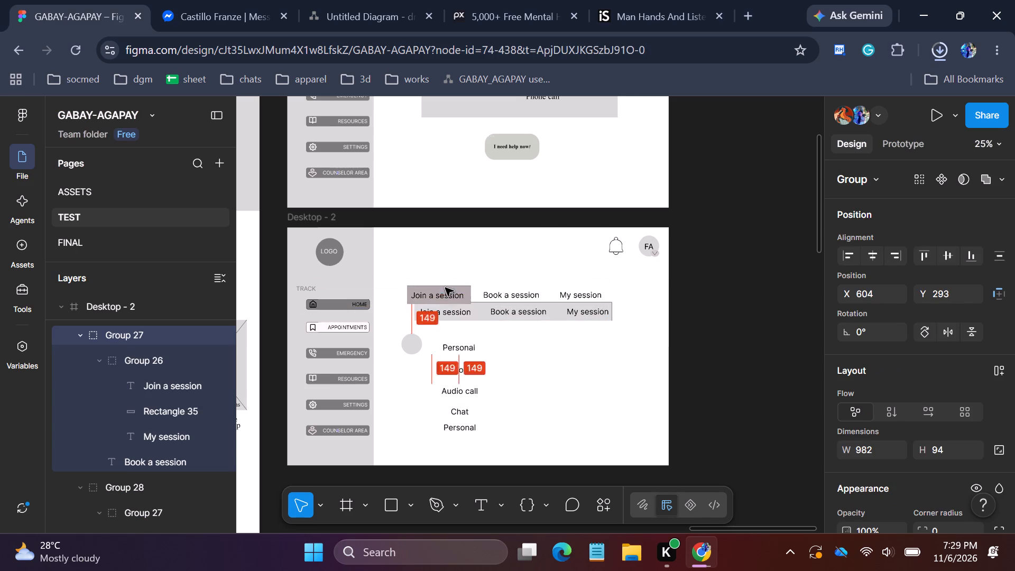
pyautogui.moveTo(445, 288); pyautogui.dragTo(447, 280)
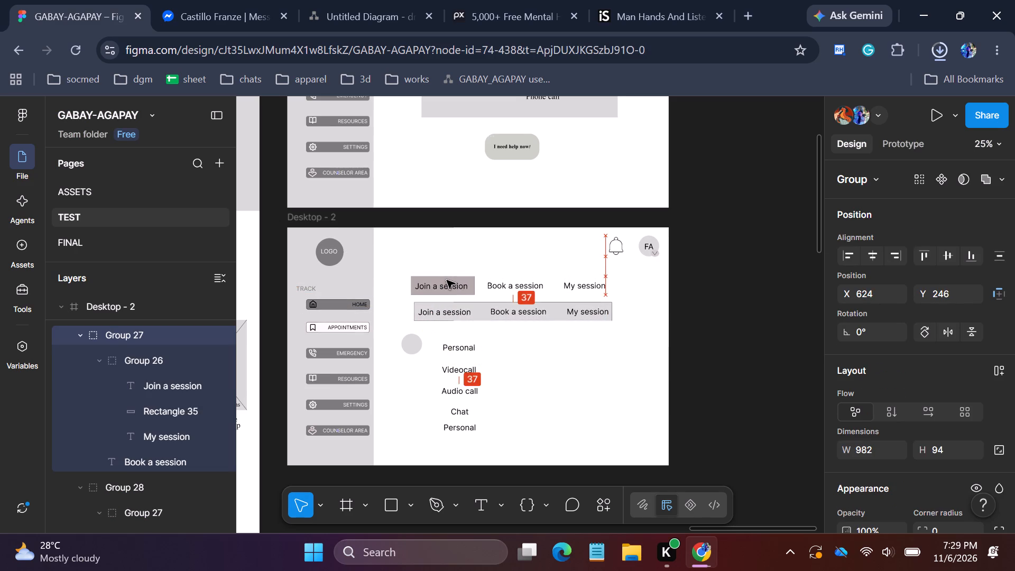
pyautogui.moveTo(447, 280); pyautogui.dragTo(447, 275)
pyautogui.click(460, 275)
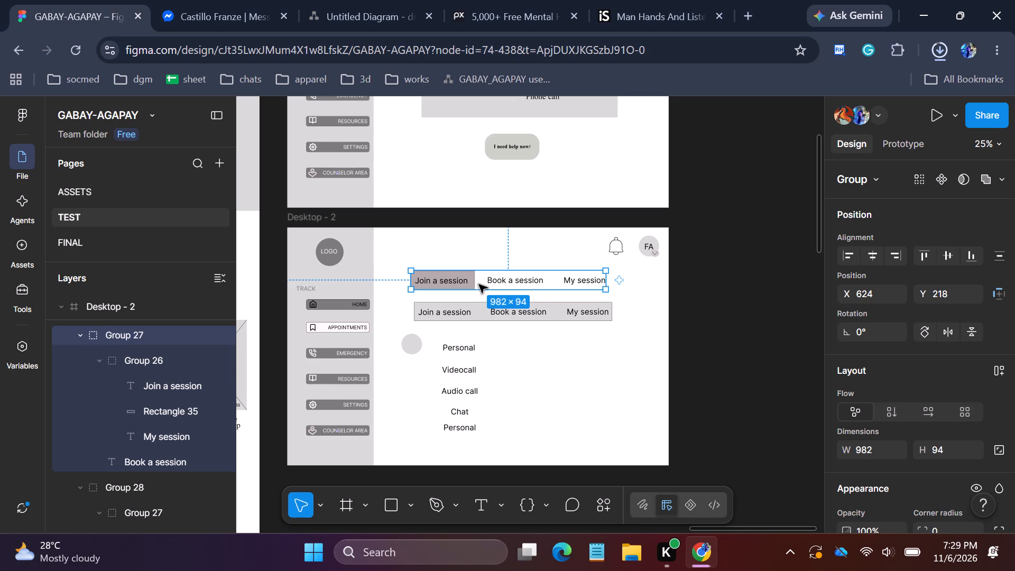
pyautogui.rightClick(94, 328)
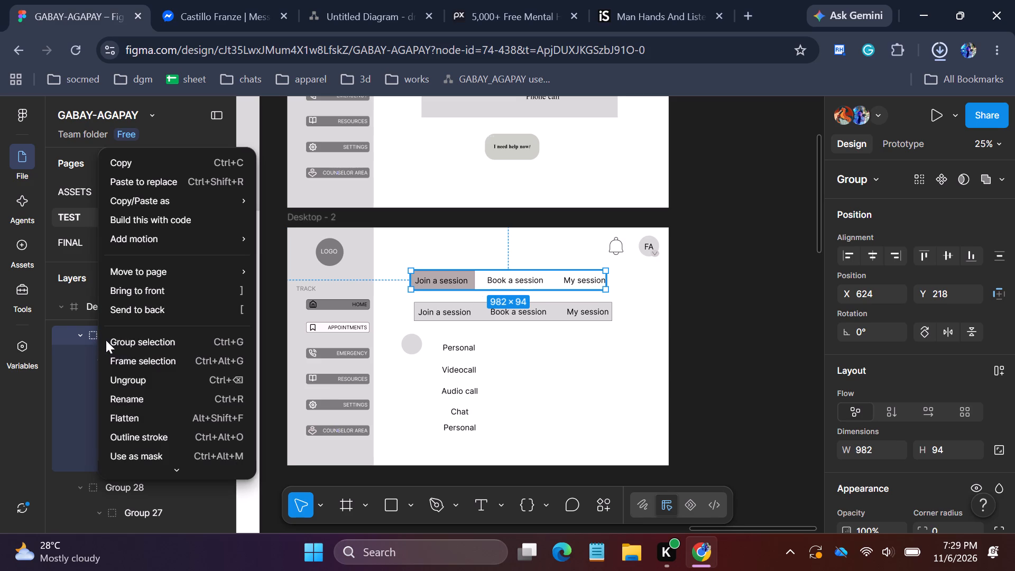
pyautogui.click(134, 382)
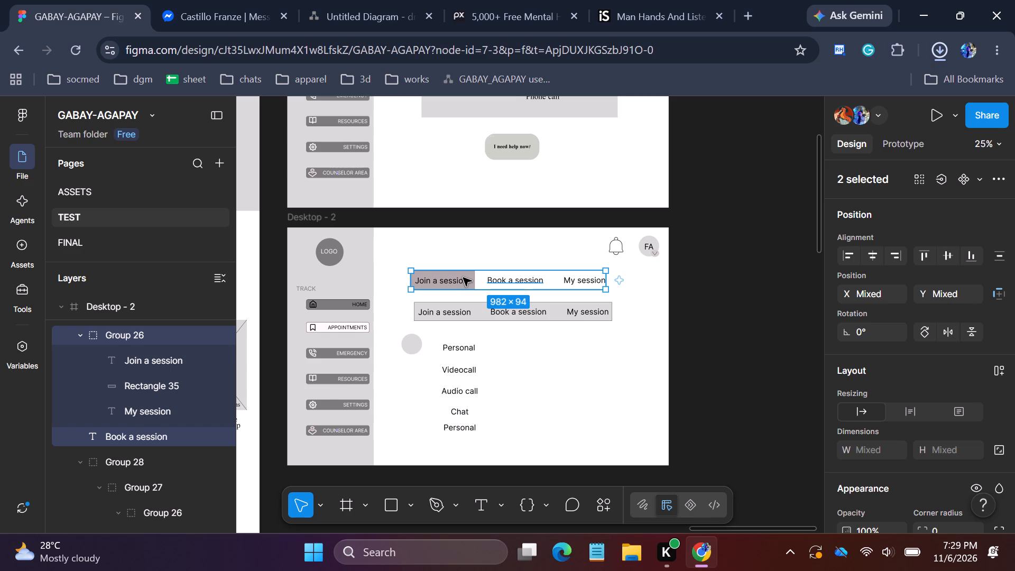
pyautogui.press('Delete')
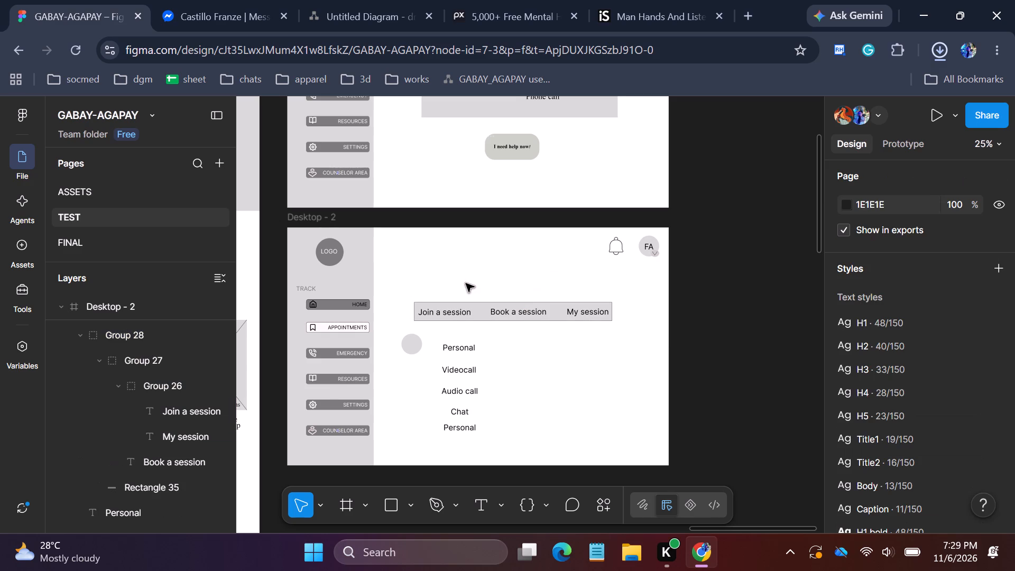
# Duplicate the tab bar's grey background rectangle and place the copy just above the bar, at about X 660, Y 243.
pyautogui.click(475, 305)
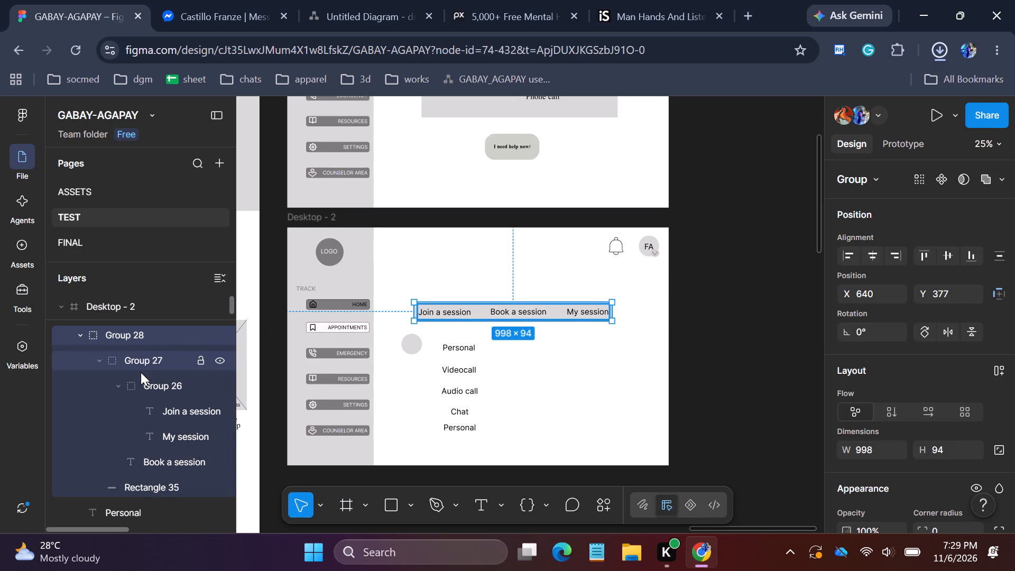
pyautogui.click(144, 490)
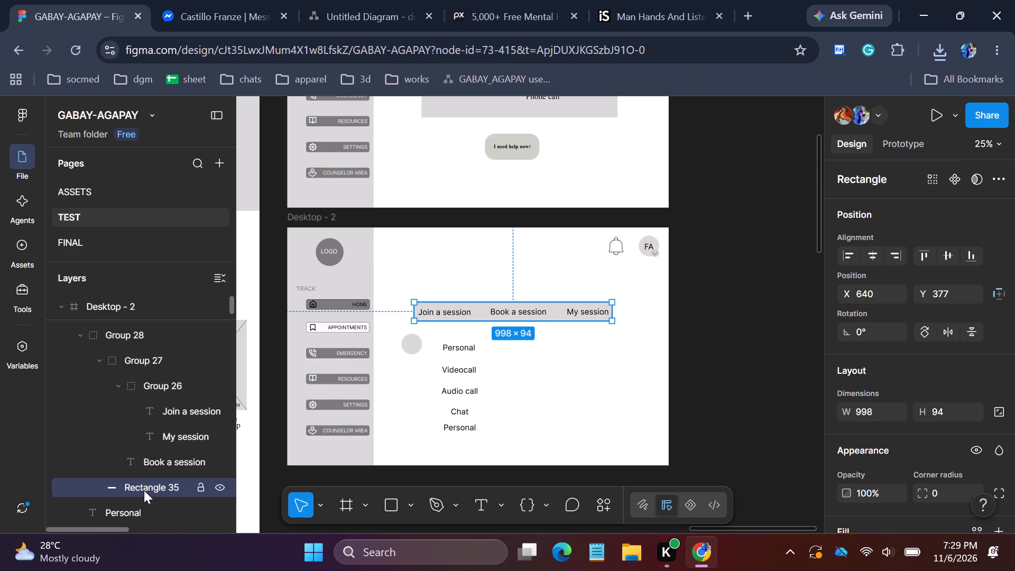
pyautogui.hotkey('ctrl', 'c')
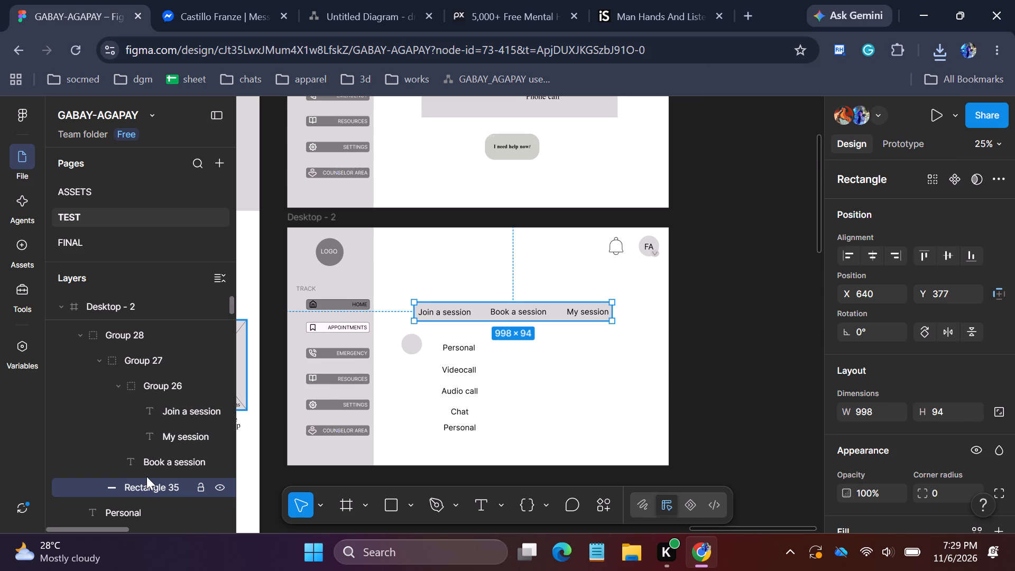
pyautogui.hotkey('ctrl', 'v')
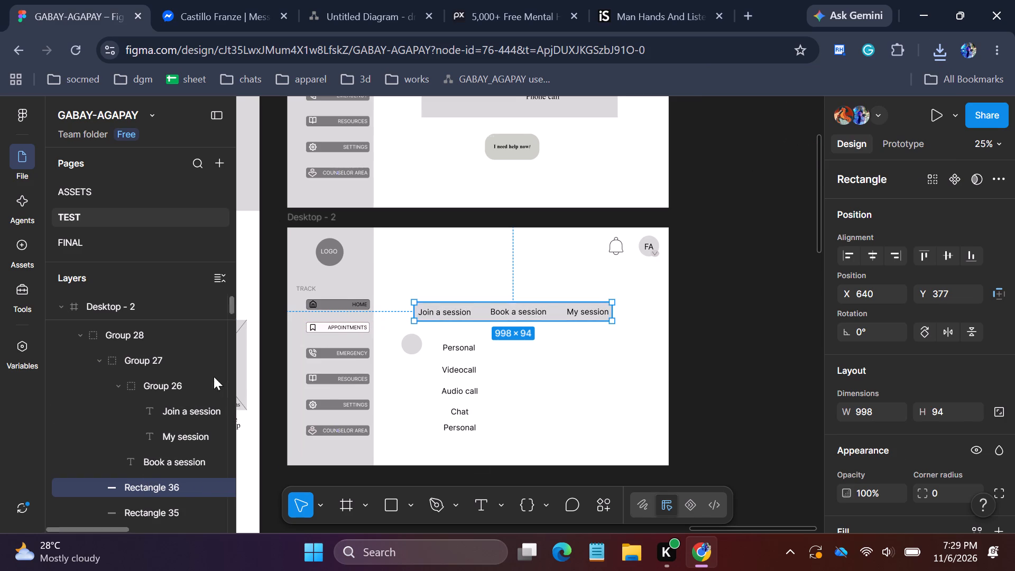
pyautogui.moveTo(468, 309); pyautogui.dragTo(469, 317)
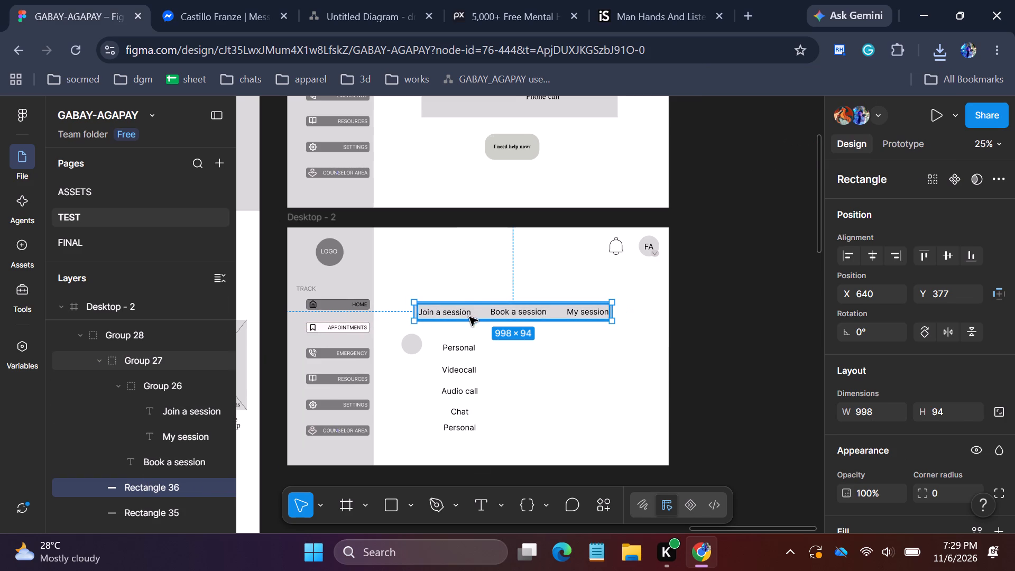
pyautogui.moveTo(469, 317); pyautogui.dragTo(468, 297)
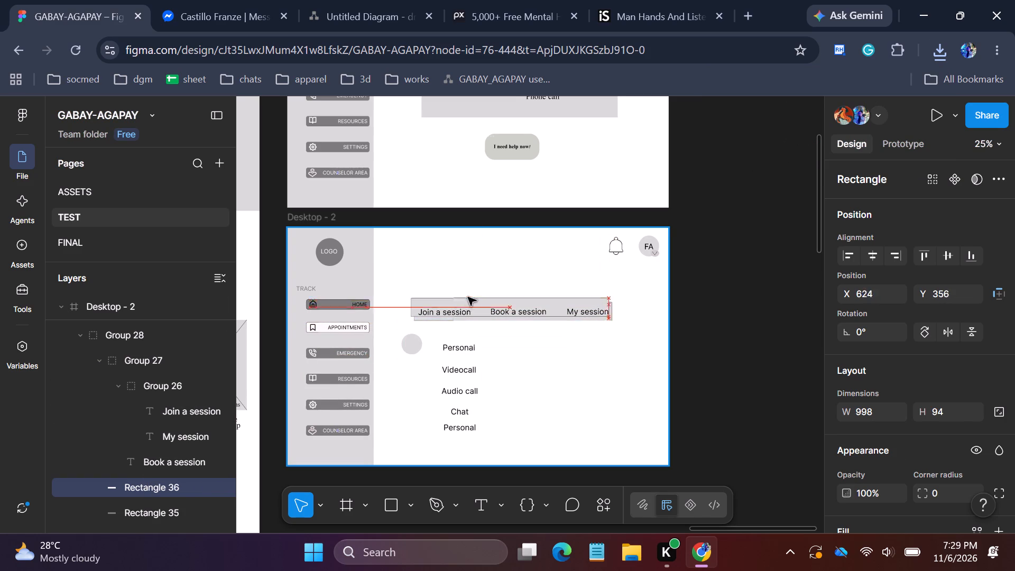
pyautogui.moveTo(468, 297); pyautogui.dragTo(472, 276)
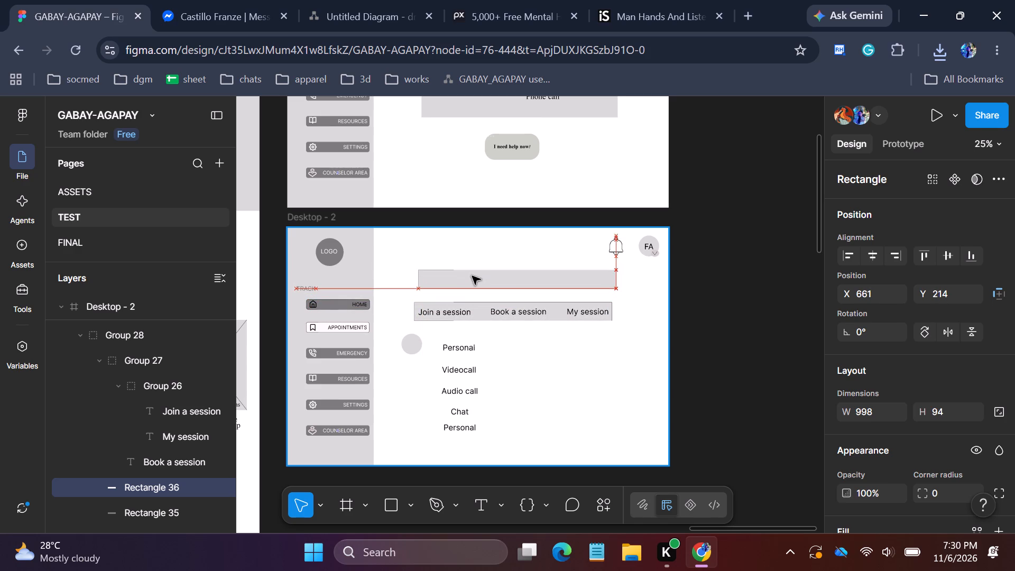
pyautogui.moveTo(472, 276); pyautogui.dragTo(471, 282)
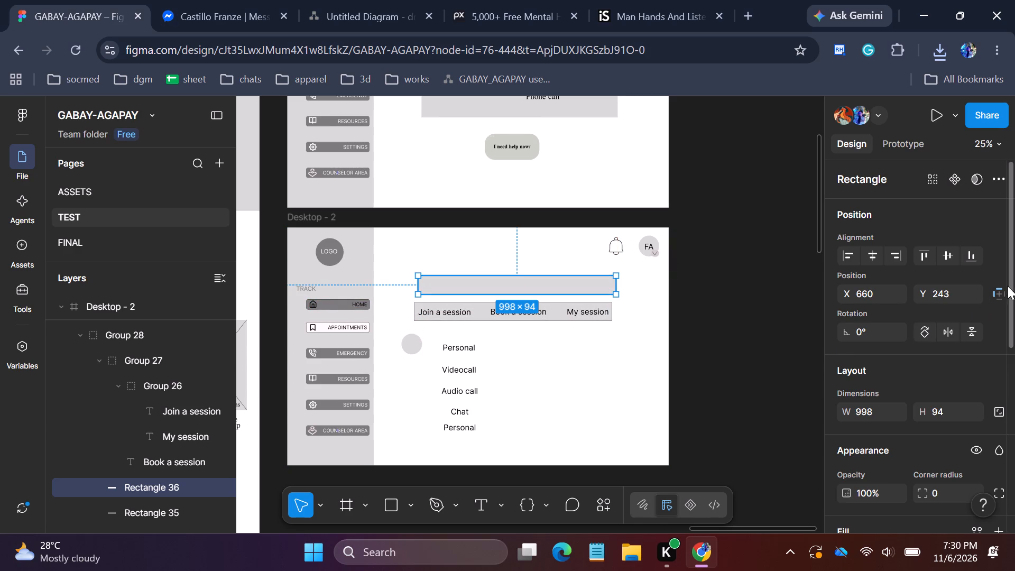
# Change the copied rectangle's fill to the darker shade C9C2C2.
pyautogui.moveTo(1014, 273); pyautogui.dragTo(1014, 438)
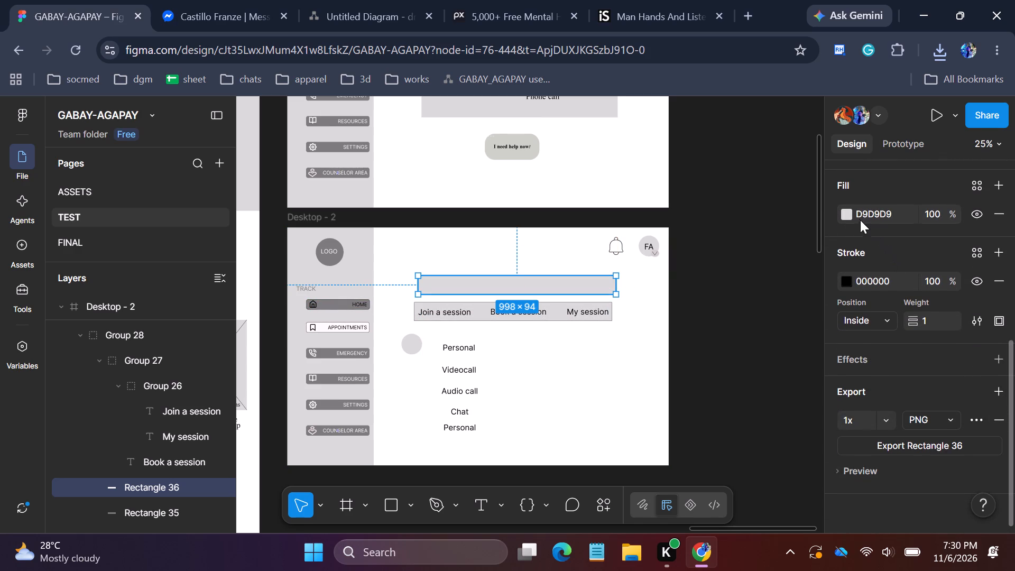
pyautogui.click(878, 209)
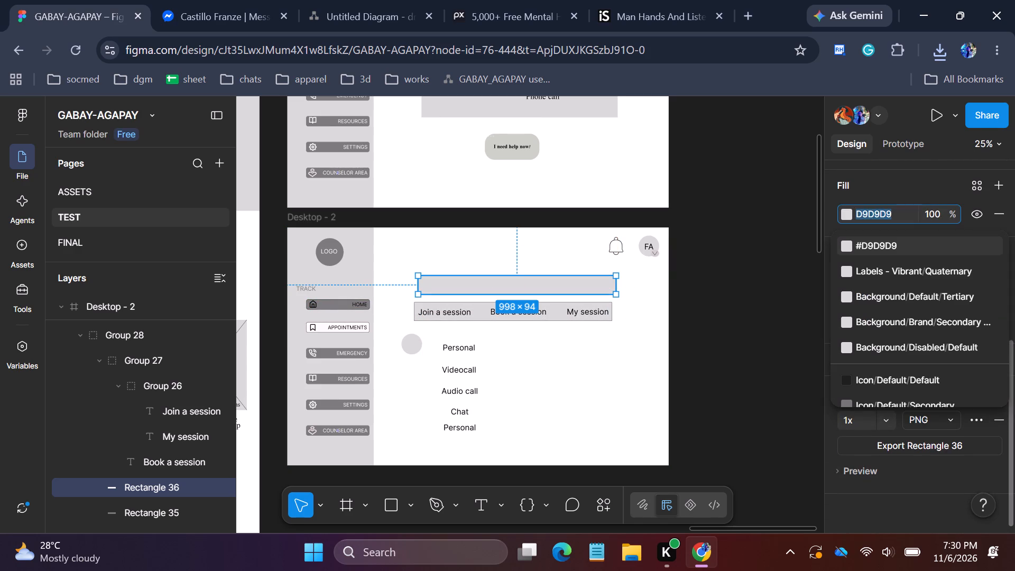
pyautogui.hotkey('ctrl', 'v')
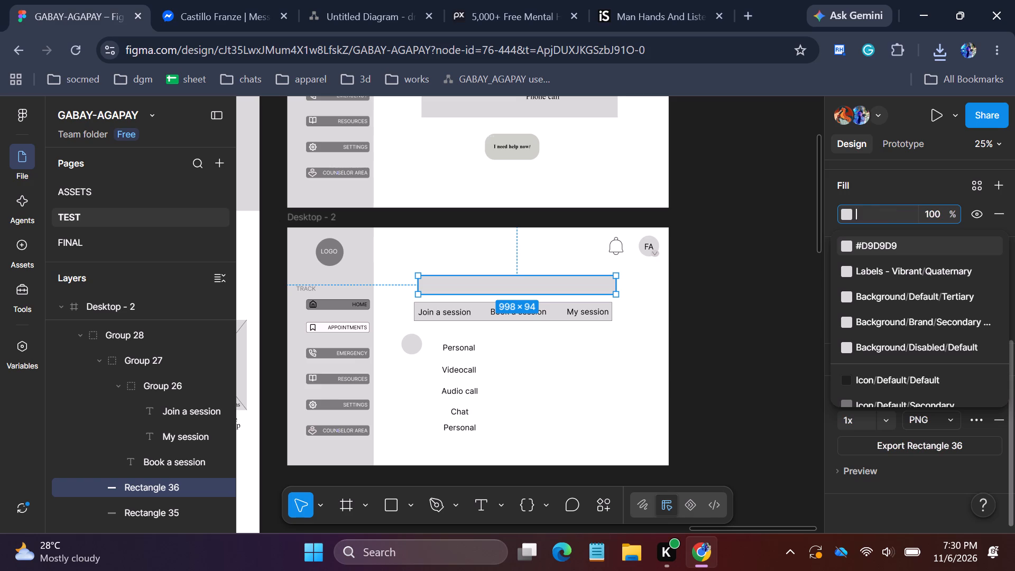
pyautogui.click(850, 212)
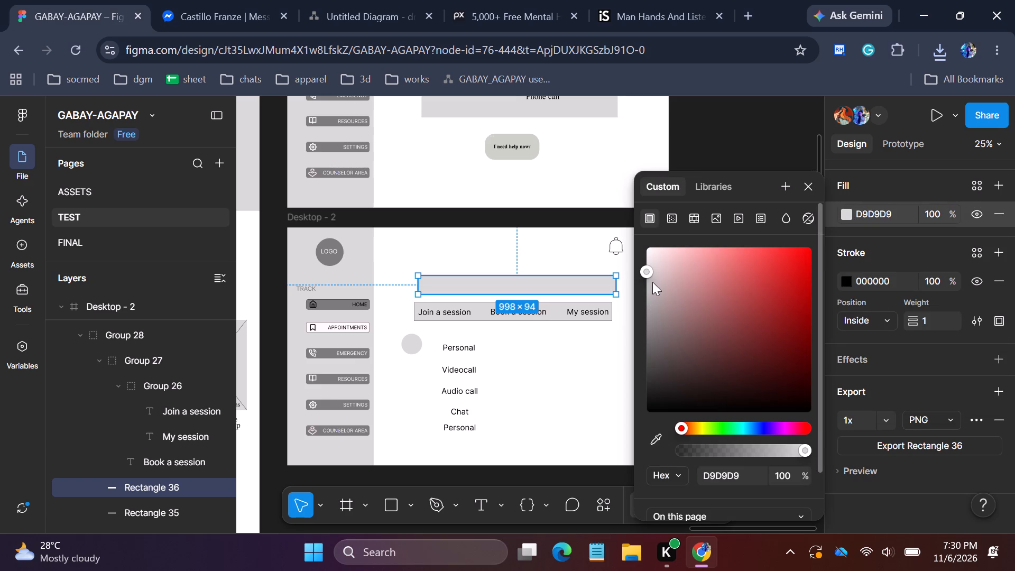
pyautogui.click(652, 282)
# Align the copied rectangle with the tab bar's left edge and narrow it to 322 wide by 94 high.
pyautogui.moveTo(547, 284); pyautogui.dragTo(538, 286)
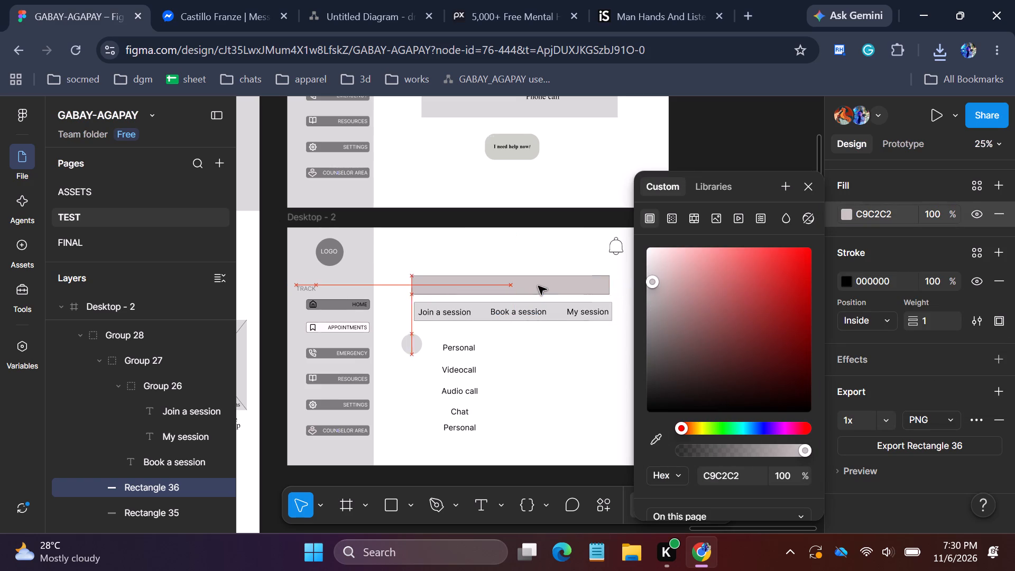
pyautogui.moveTo(538, 286); pyautogui.dragTo(541, 284)
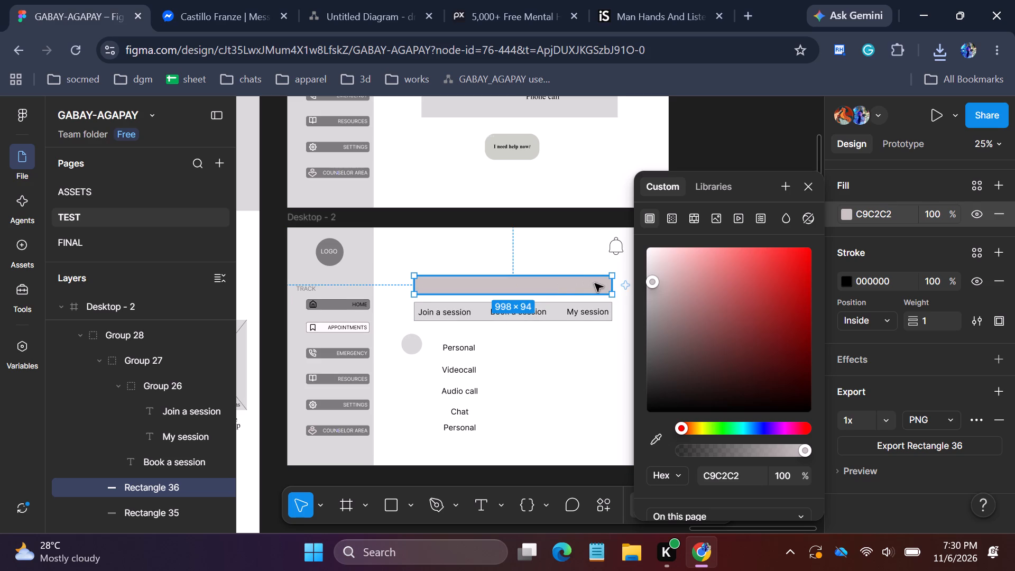
pyautogui.moveTo(613, 284); pyautogui.dragTo(522, 284)
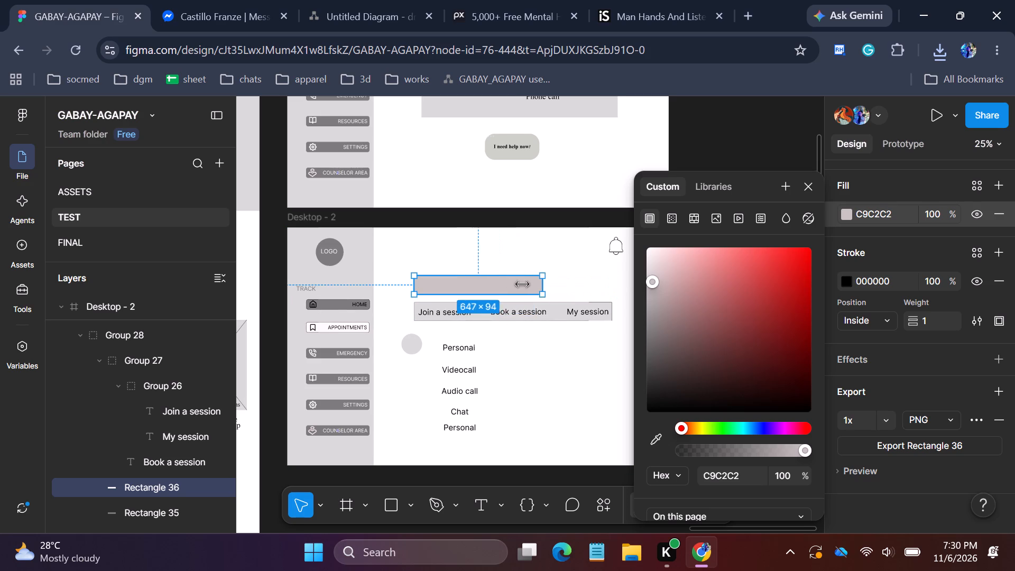
pyautogui.moveTo(522, 284); pyautogui.dragTo(477, 284)
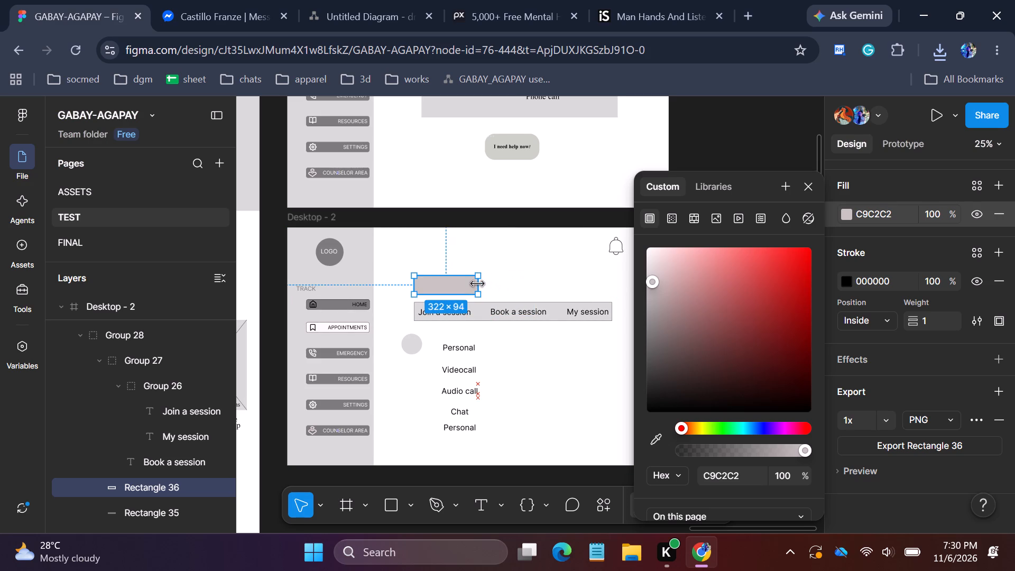
pyautogui.moveTo(477, 284); pyautogui.dragTo(480, 286)
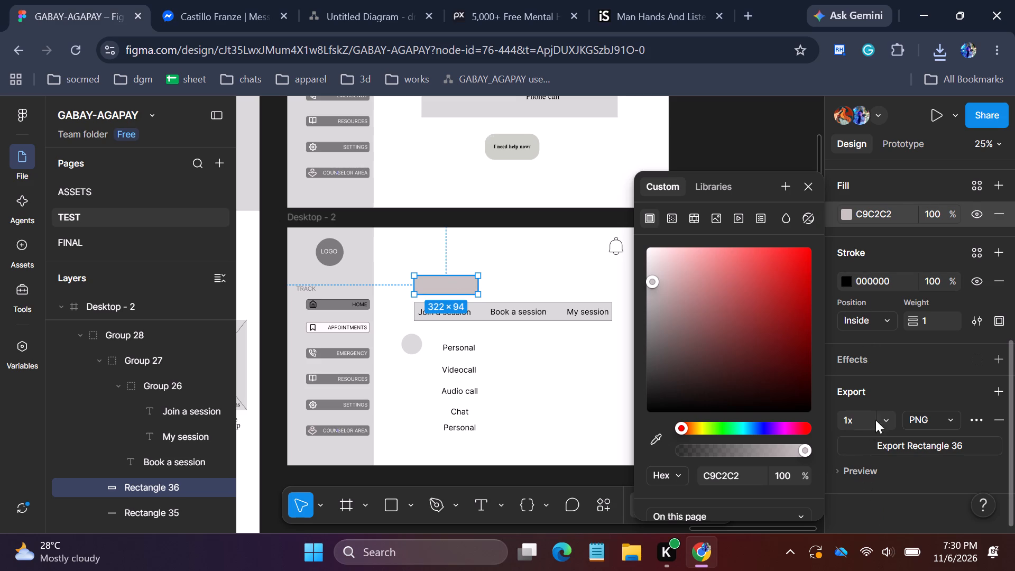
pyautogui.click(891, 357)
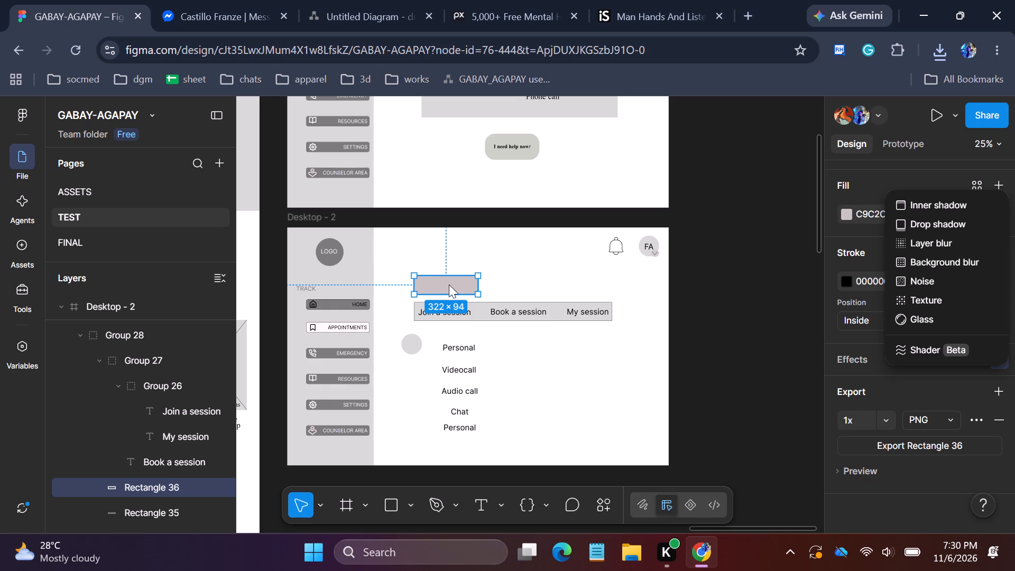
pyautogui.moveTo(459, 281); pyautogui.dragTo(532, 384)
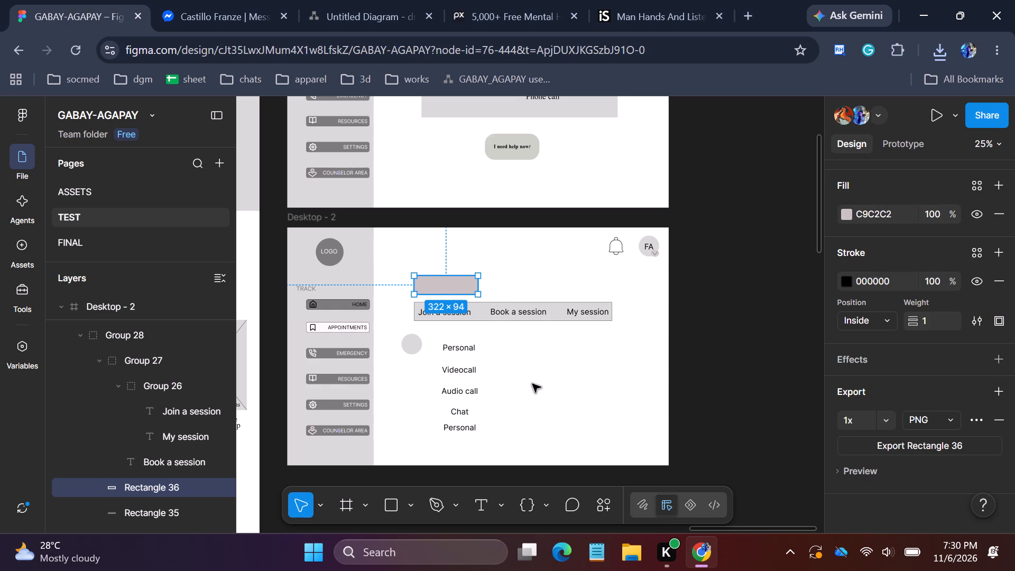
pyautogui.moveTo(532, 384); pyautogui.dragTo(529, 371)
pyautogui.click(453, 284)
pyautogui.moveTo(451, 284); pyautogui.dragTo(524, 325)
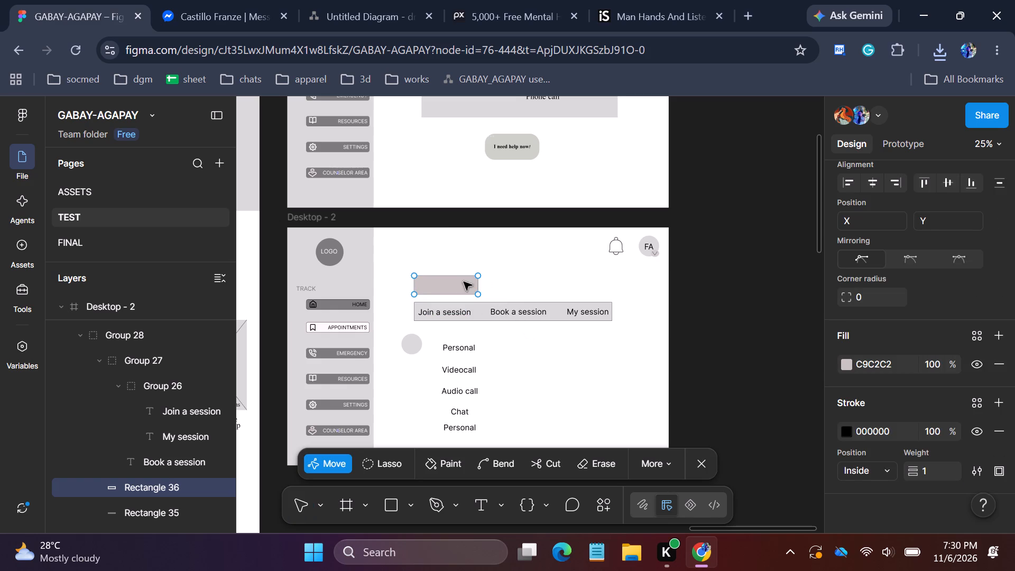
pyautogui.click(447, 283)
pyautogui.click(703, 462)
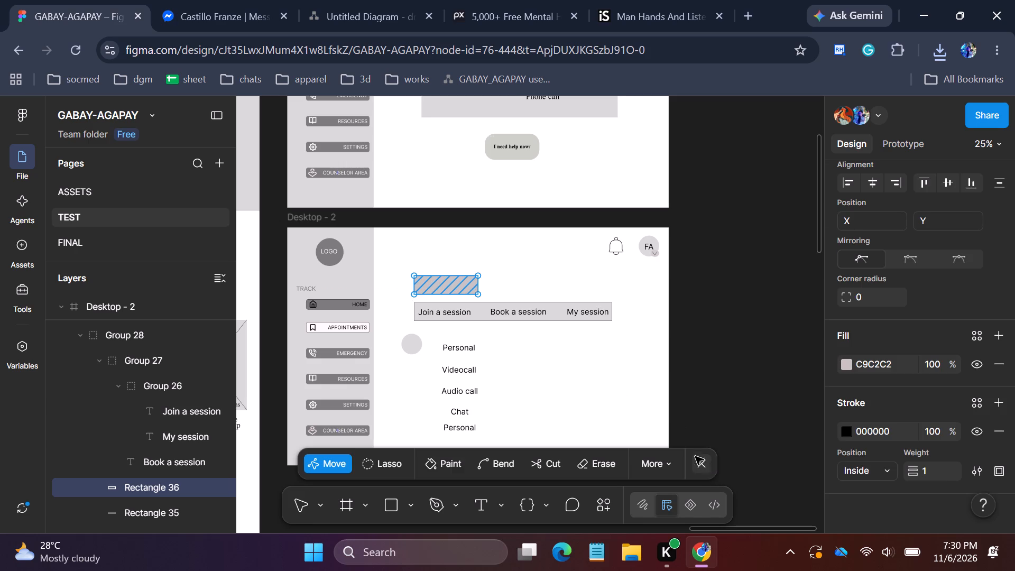
# Move the darker C9C2C2 rectangle to the empty area to the right of the "Audio call" label.
pyautogui.moveTo(458, 285); pyautogui.dragTo(588, 392)
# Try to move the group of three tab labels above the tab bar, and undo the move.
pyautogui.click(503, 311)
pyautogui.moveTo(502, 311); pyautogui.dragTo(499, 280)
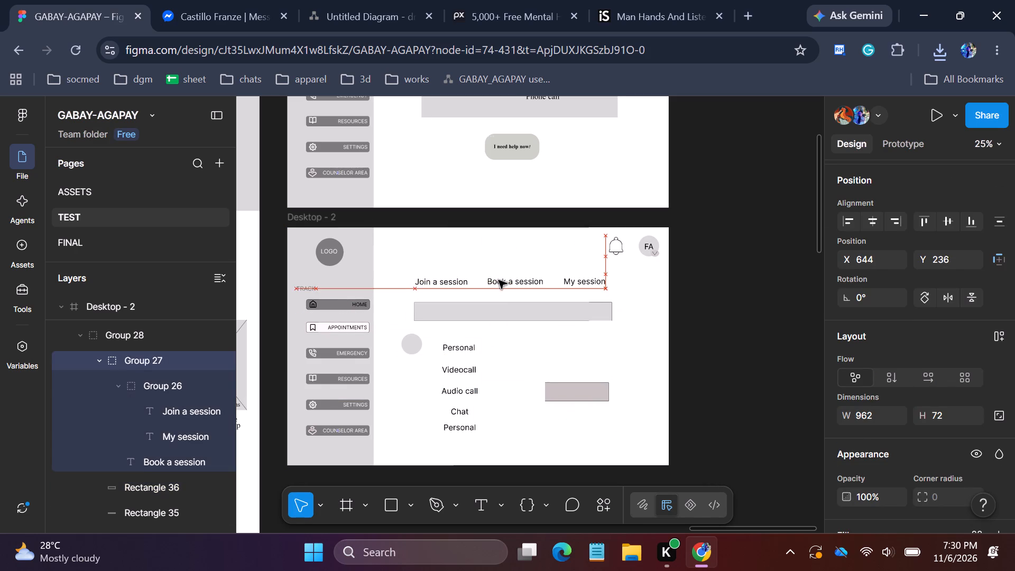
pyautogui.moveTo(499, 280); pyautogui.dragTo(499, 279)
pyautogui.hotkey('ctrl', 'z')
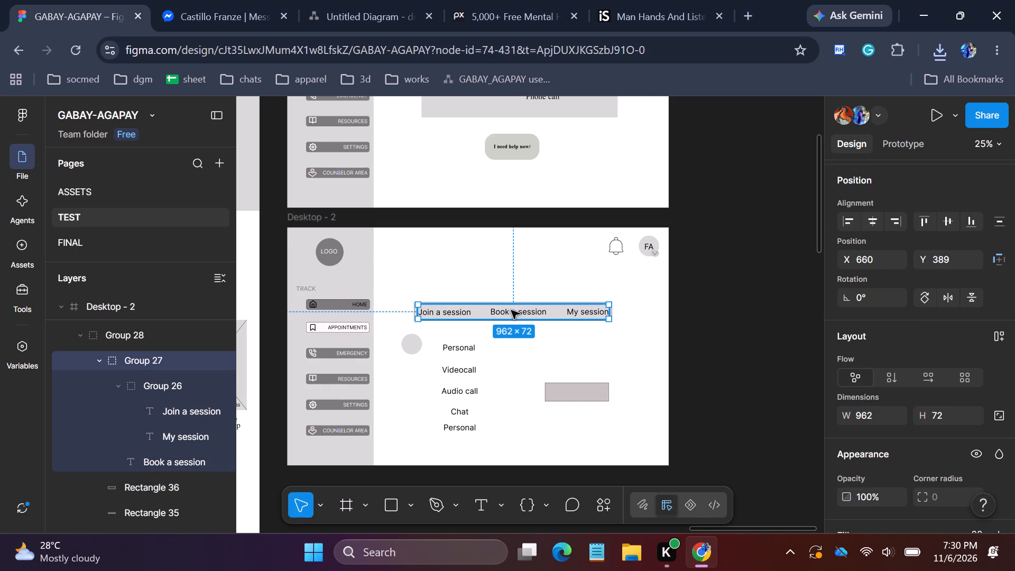
# Move the whole tab bar group, including the darker rectangle, up to X 652, Y 228.
pyautogui.click(636, 292)
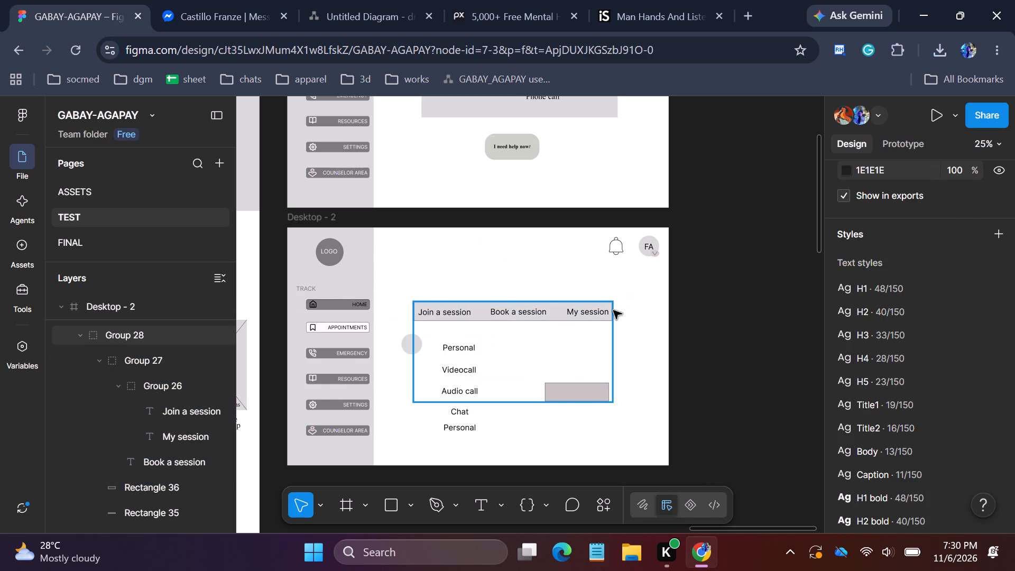
pyautogui.click(612, 310)
pyautogui.moveTo(534, 314); pyautogui.dragTo(536, 285)
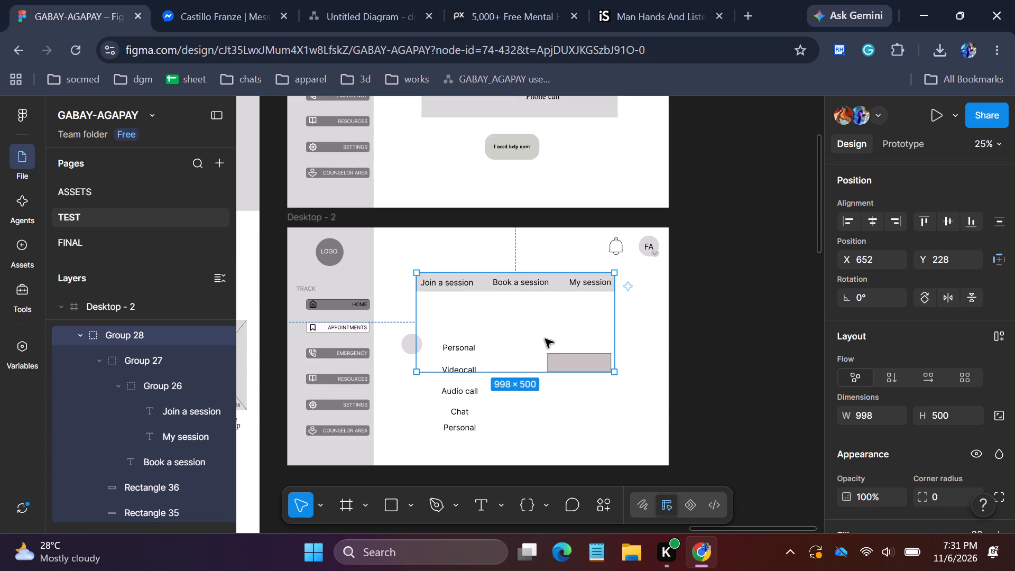
# Place the darker C9C2C2 rectangle behind "Join a session", aligned with the left end of the tab bar.
pyautogui.click(555, 361)
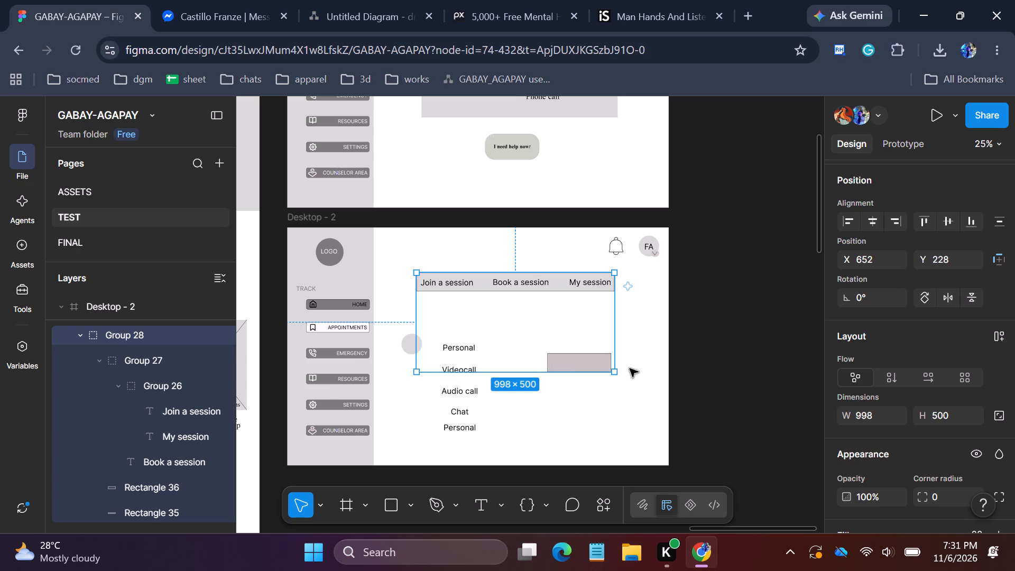
pyautogui.click(630, 369)
pyautogui.click(573, 362)
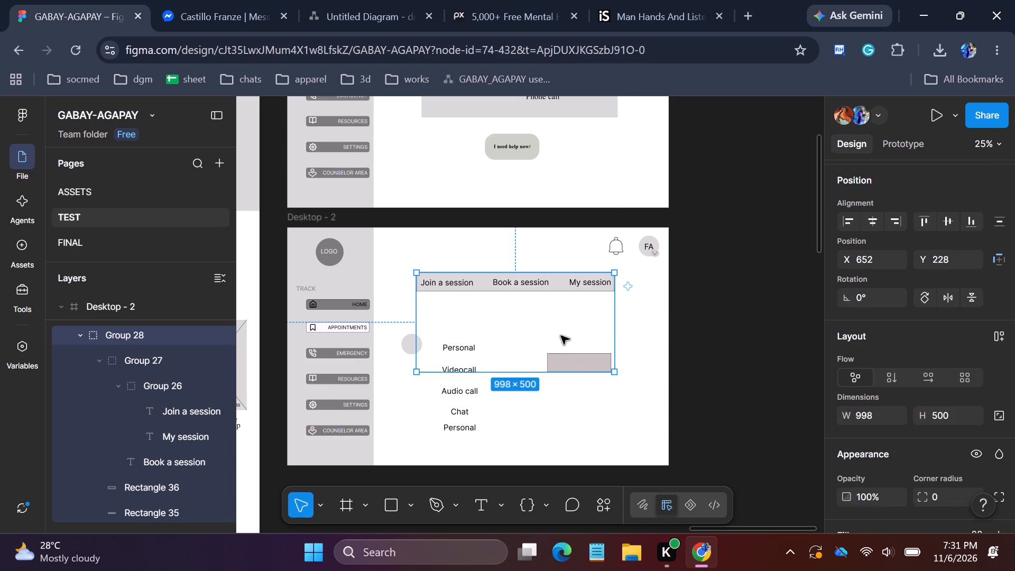
pyautogui.rightClick(561, 336)
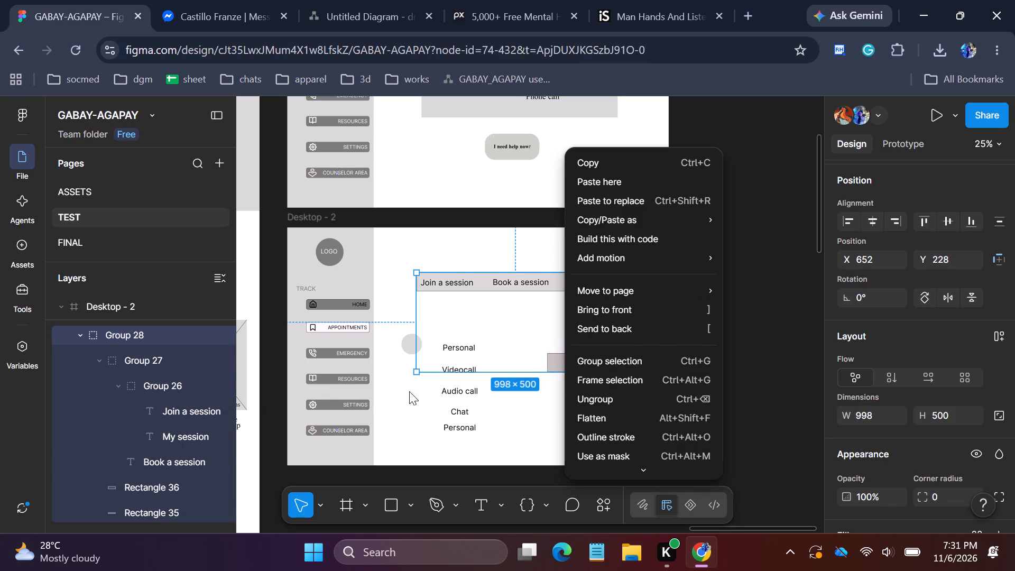
pyautogui.click(539, 346)
pyautogui.tripleClick(556, 364)
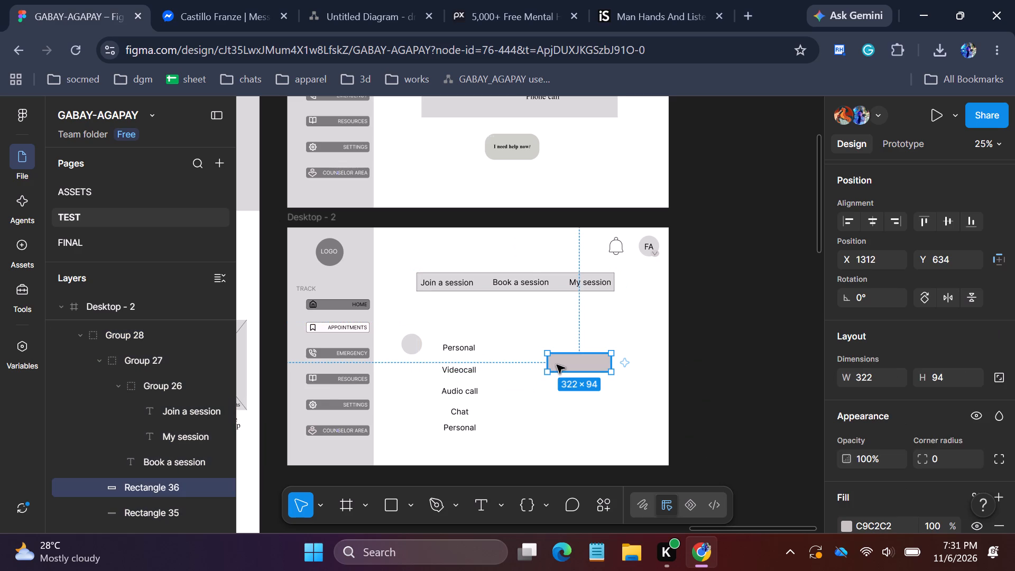
pyautogui.moveTo(563, 365); pyautogui.dragTo(490, 311)
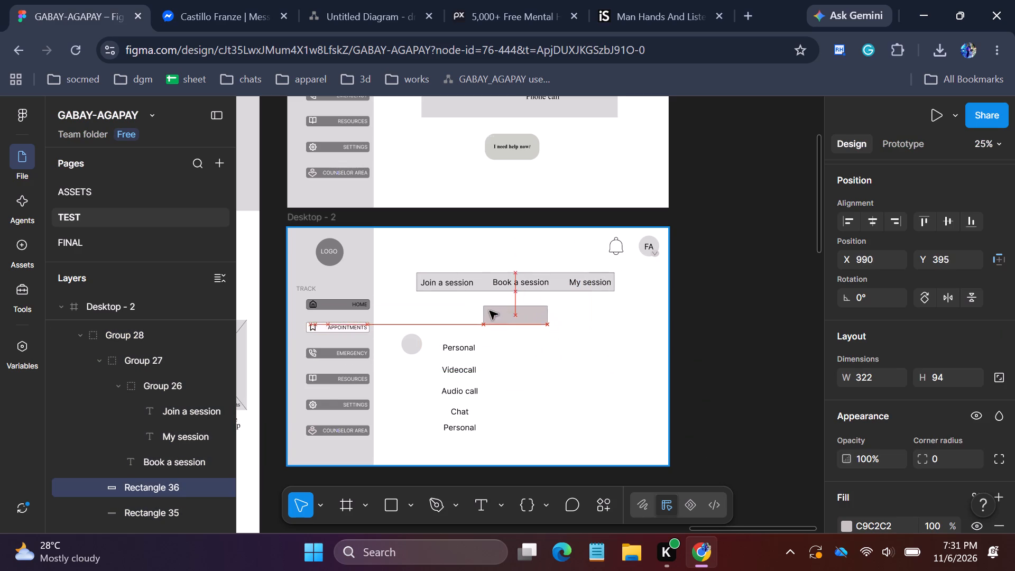
pyautogui.moveTo(490, 311); pyautogui.dragTo(431, 285)
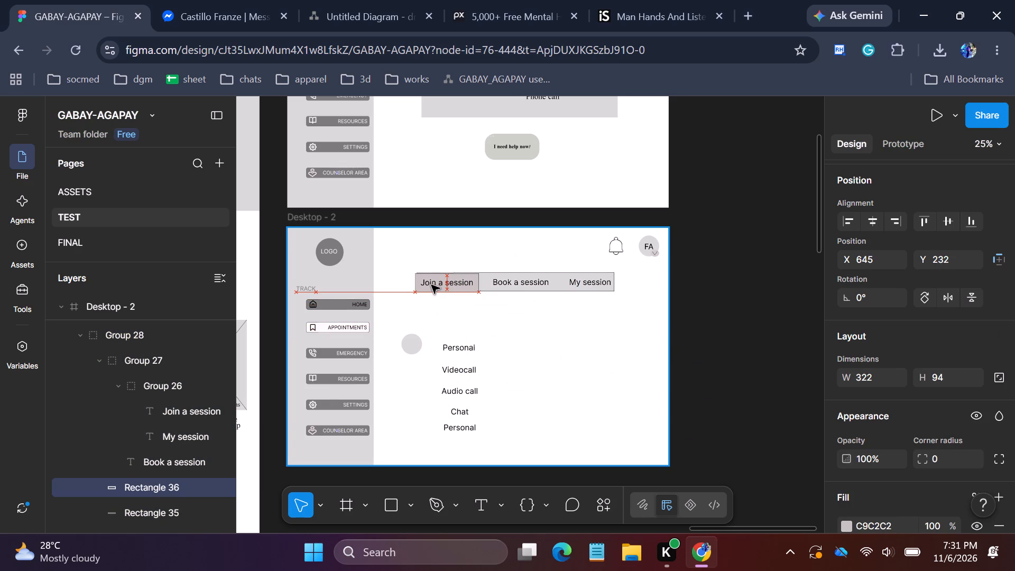
pyautogui.moveTo(431, 285); pyautogui.dragTo(433, 285)
pyautogui.click(490, 329)
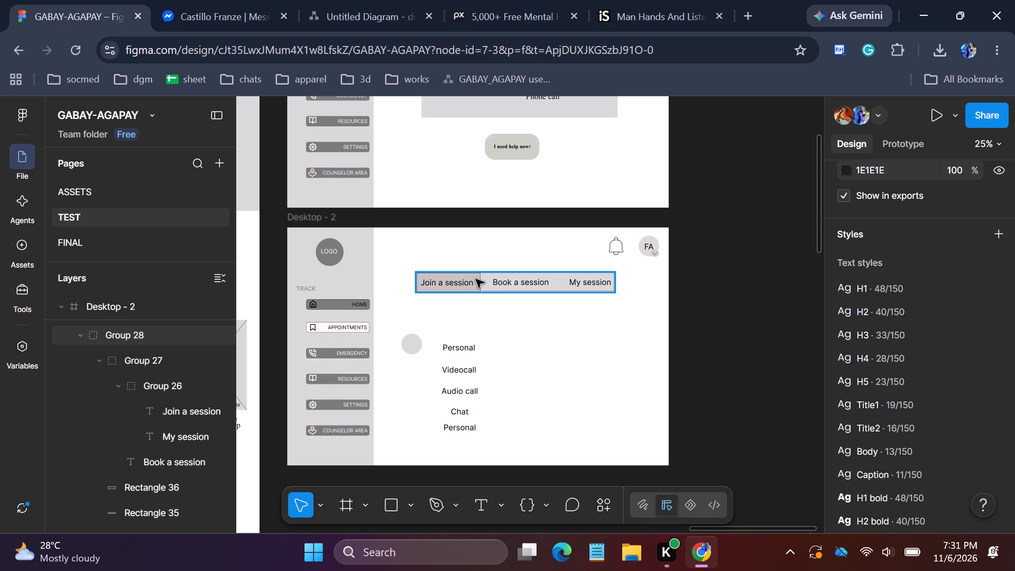
# Move the grey circle to about X 600, Y 426 under the tab bar and place the upper "Personal" label beside it.
pyautogui.moveTo(413, 343); pyautogui.dragTo(413, 319)
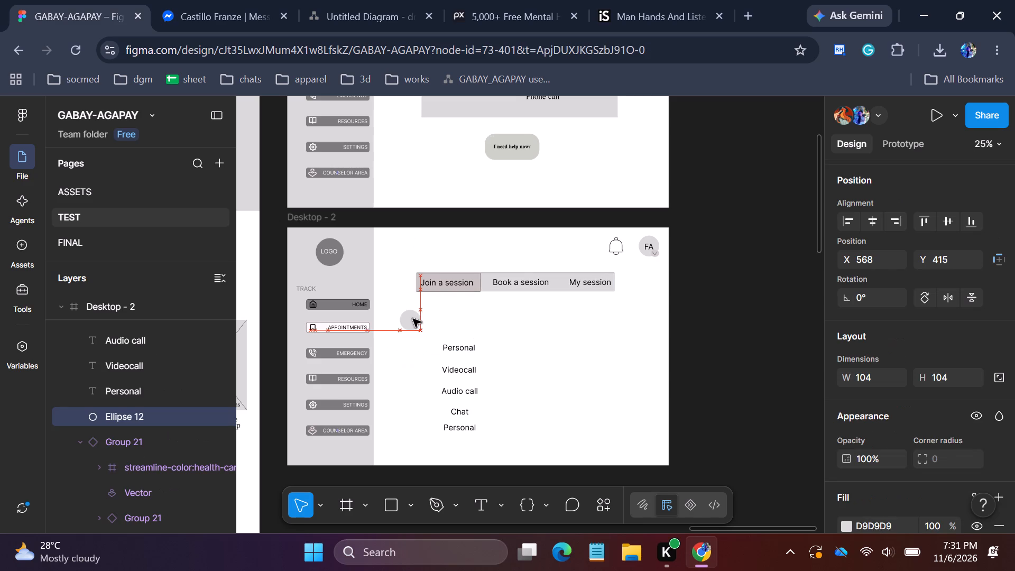
pyautogui.moveTo(413, 319); pyautogui.dragTo(416, 321)
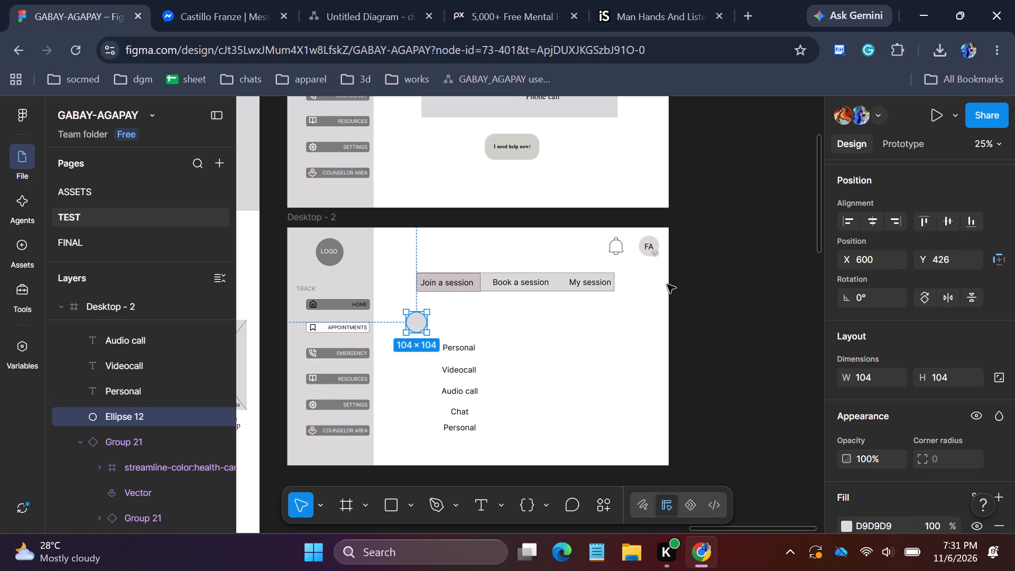
pyautogui.click(459, 349)
pyautogui.moveTo(459, 347); pyautogui.dragTo(470, 330)
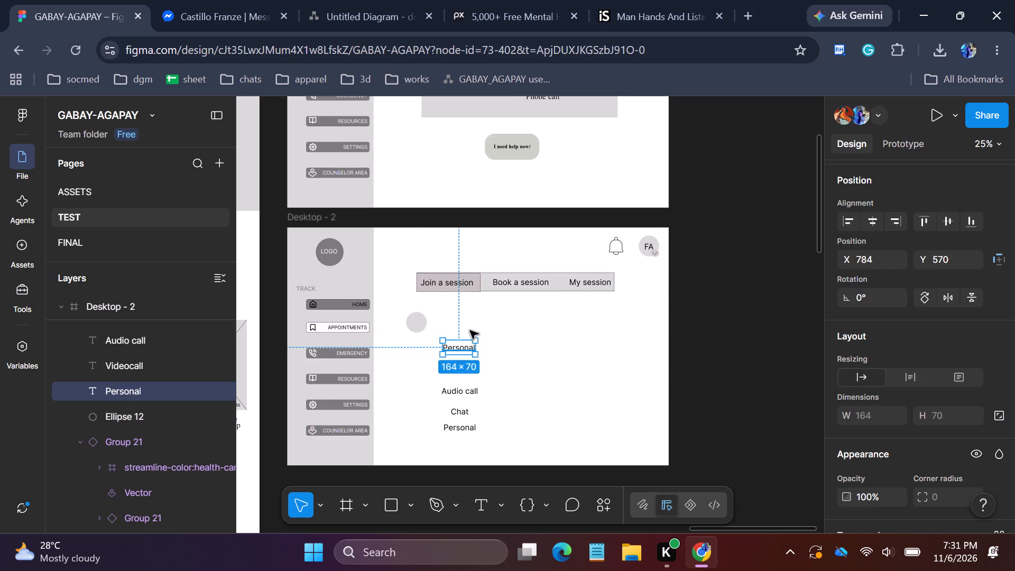
pyautogui.moveTo(470, 330); pyautogui.dragTo(471, 321)
# Line up the "Videocall" and "Audio call" labels below the upper "Personal" label, flush with its left edge and spaced apart.
pyautogui.click(467, 371)
pyautogui.moveTo(459, 371); pyautogui.dragTo(463, 355)
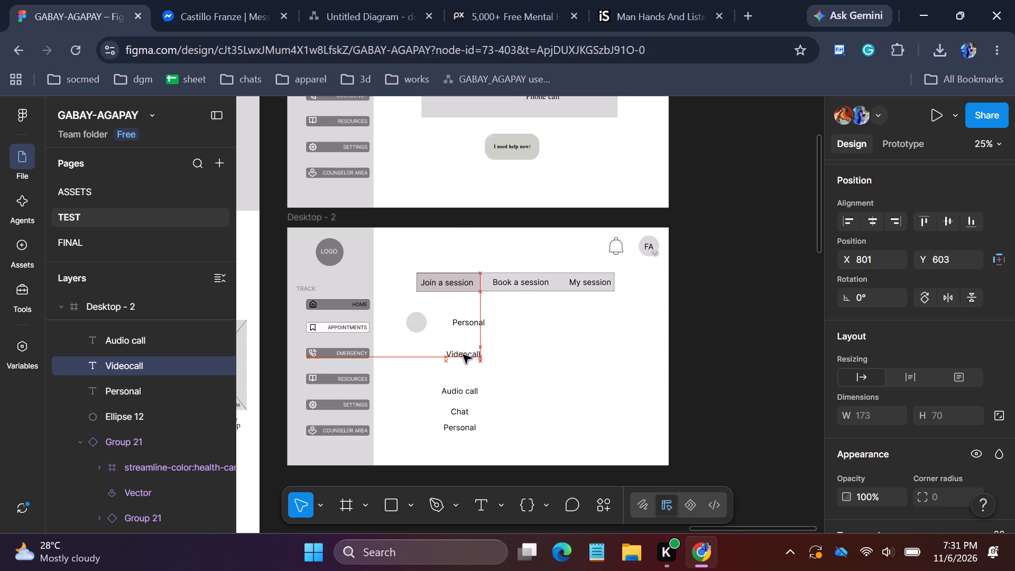
pyautogui.moveTo(463, 355); pyautogui.dragTo(470, 354)
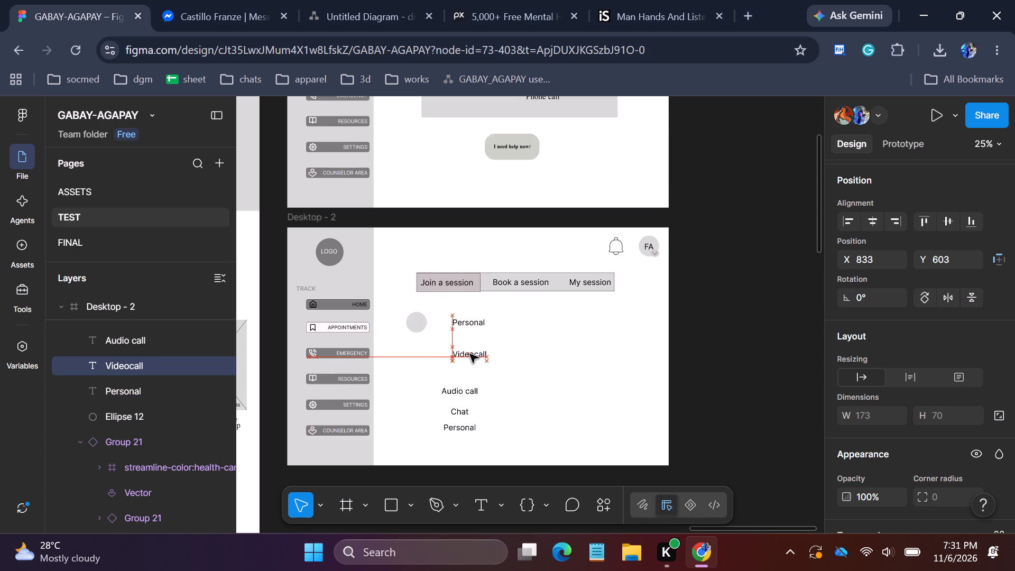
pyautogui.moveTo(470, 354); pyautogui.dragTo(469, 354)
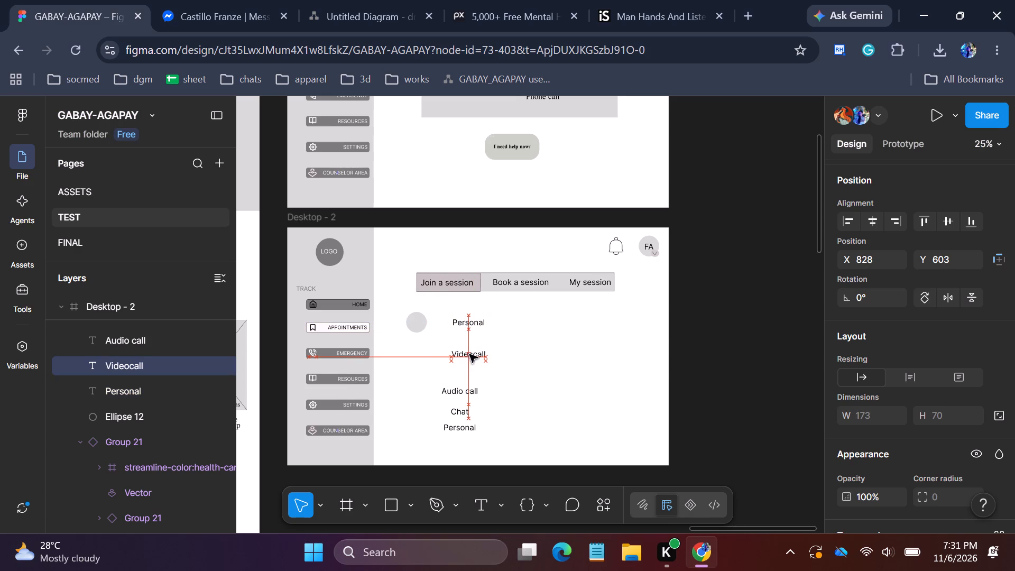
pyautogui.moveTo(469, 354); pyautogui.dragTo(470, 354)
pyautogui.click(459, 397)
pyautogui.moveTo(456, 392); pyautogui.dragTo(456, 391)
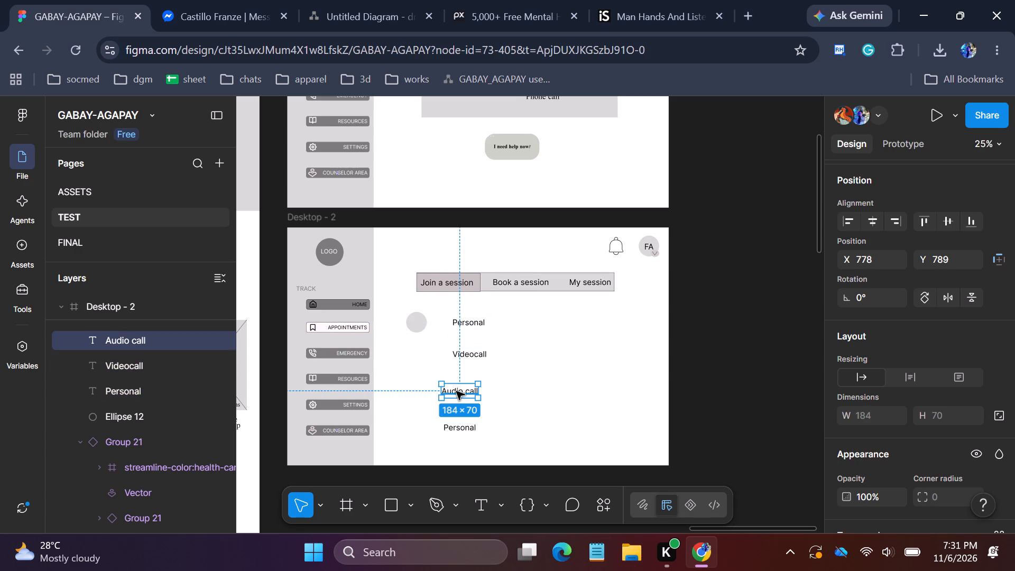
pyautogui.moveTo(456, 391); pyautogui.dragTo(468, 386)
# Shift the "Chat" and lower "Personal" labels right so they sit roughly beneath "Audio call", with more space between the two.
pyautogui.click(461, 427)
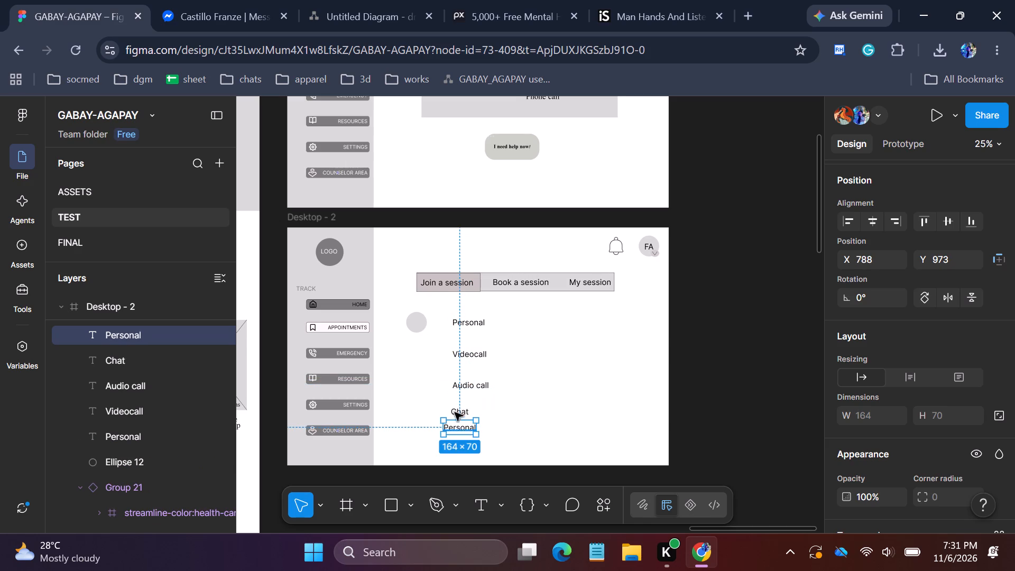
pyautogui.click(455, 409)
pyautogui.moveTo(457, 414); pyautogui.dragTo(467, 410)
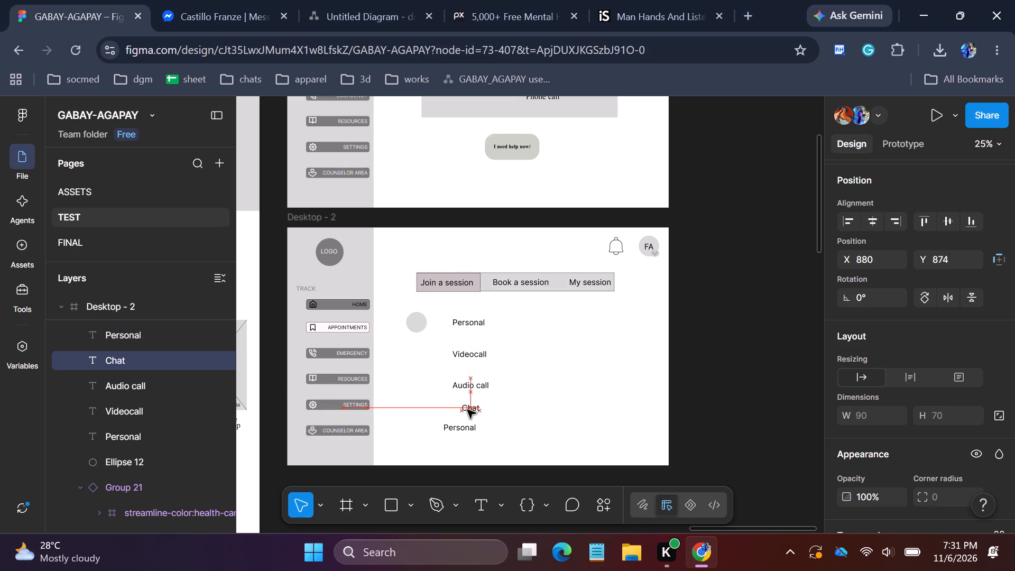
pyautogui.moveTo(467, 410); pyautogui.dragTo(465, 410)
pyautogui.click(499, 416)
pyautogui.click(468, 430)
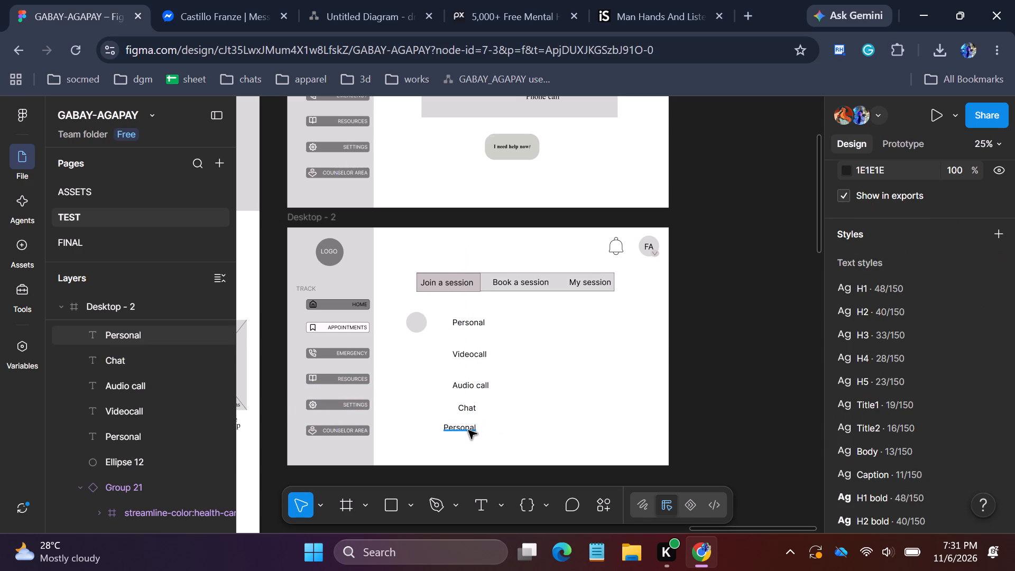
pyautogui.moveTo(463, 427); pyautogui.dragTo(475, 430)
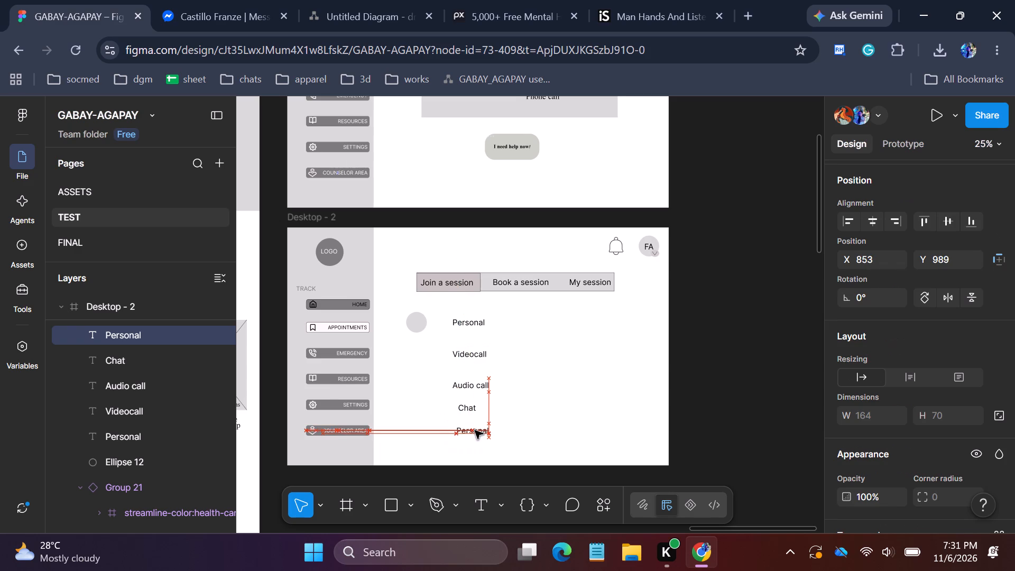
pyautogui.moveTo(475, 430); pyautogui.dragTo(473, 432)
pyautogui.click(536, 398)
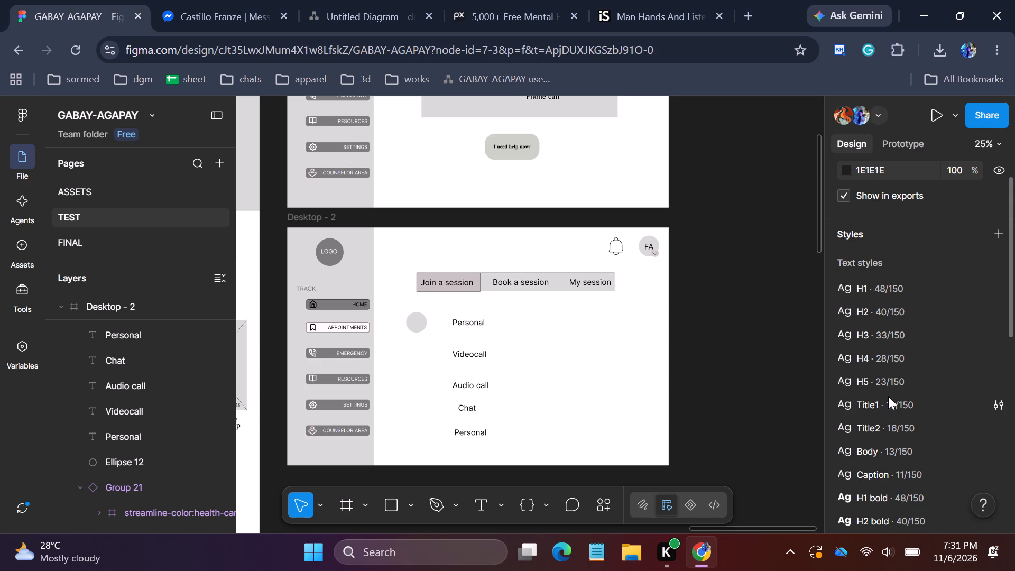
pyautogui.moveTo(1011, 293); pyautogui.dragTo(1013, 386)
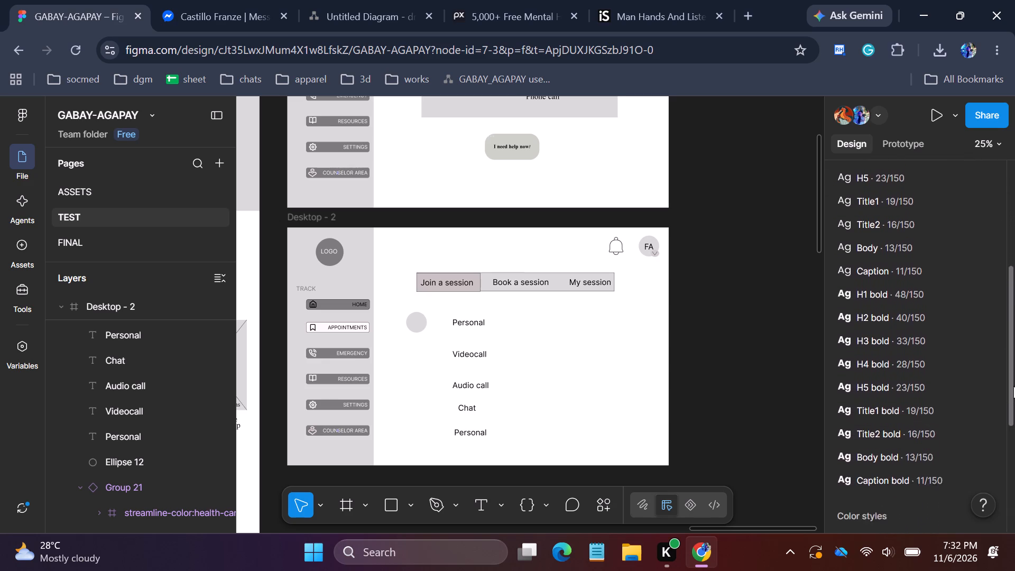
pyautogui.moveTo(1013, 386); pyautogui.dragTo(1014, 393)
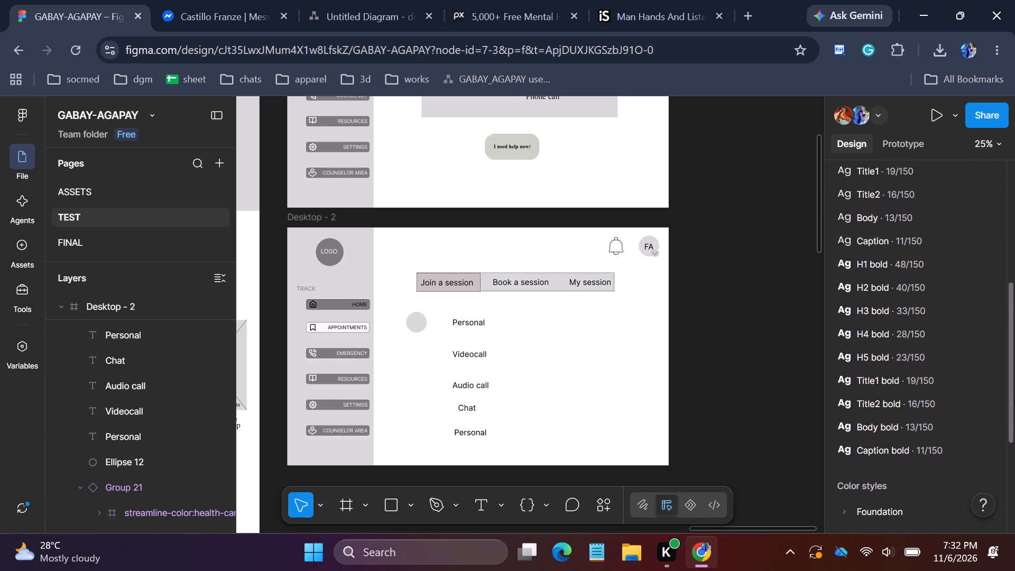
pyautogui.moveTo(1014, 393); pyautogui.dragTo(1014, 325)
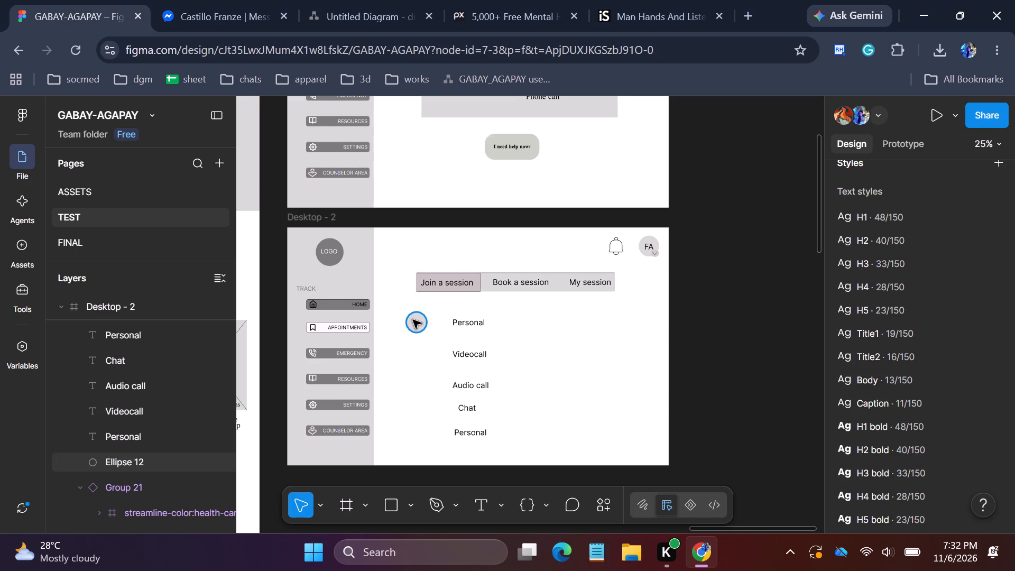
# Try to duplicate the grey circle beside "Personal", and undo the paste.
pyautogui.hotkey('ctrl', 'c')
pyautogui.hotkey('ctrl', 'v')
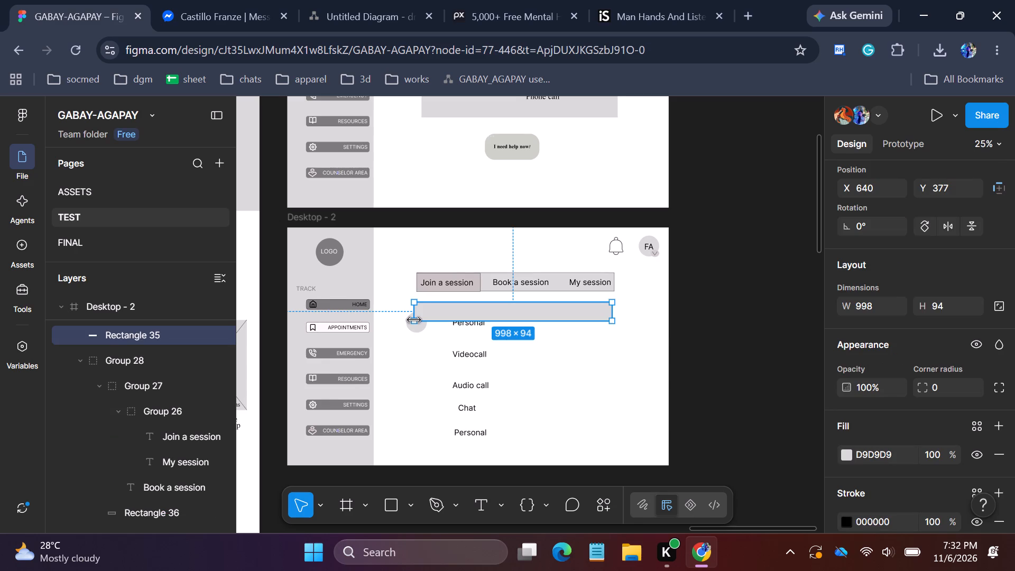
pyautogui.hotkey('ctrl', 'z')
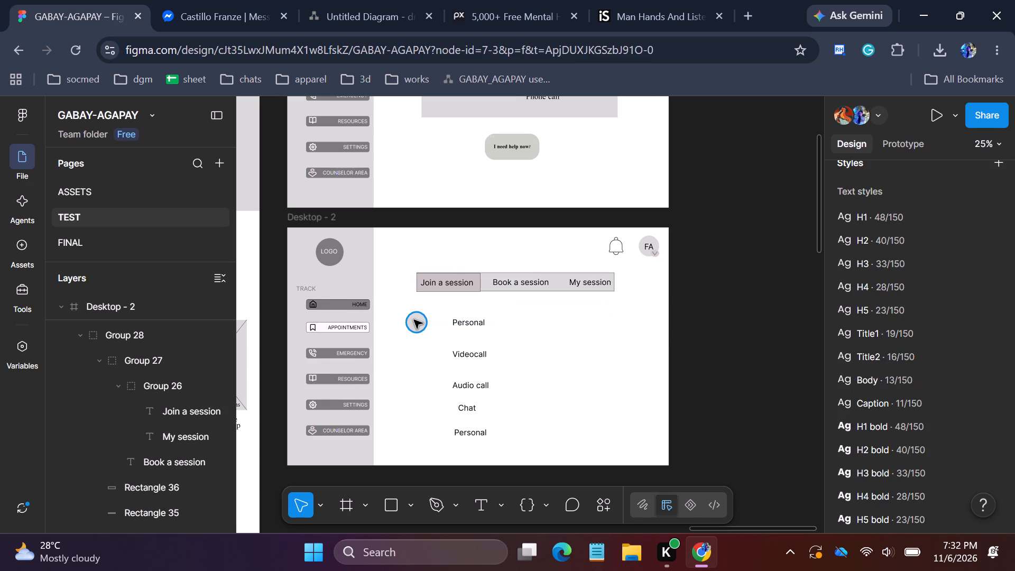
# Shift the grey circle beside the upper "Personal" label slightly up to Y 420.
pyautogui.click(472, 297)
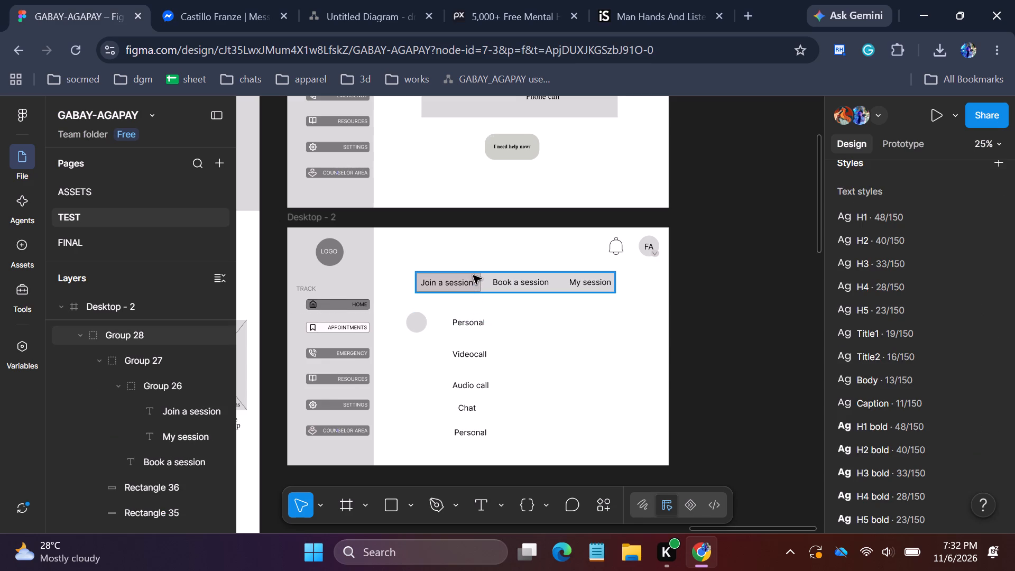
pyautogui.click(473, 275)
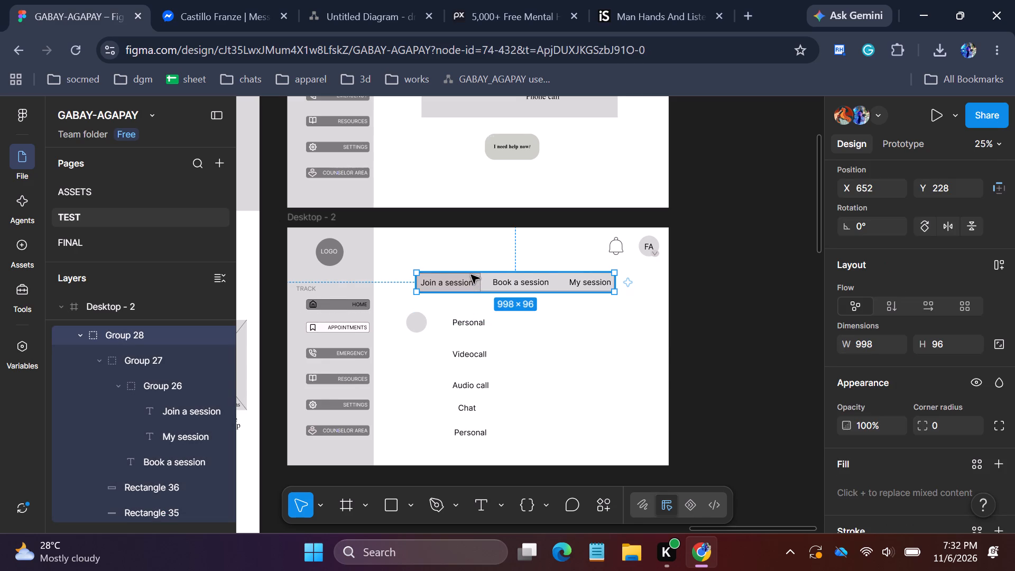
pyautogui.click(411, 319)
pyautogui.click(416, 321)
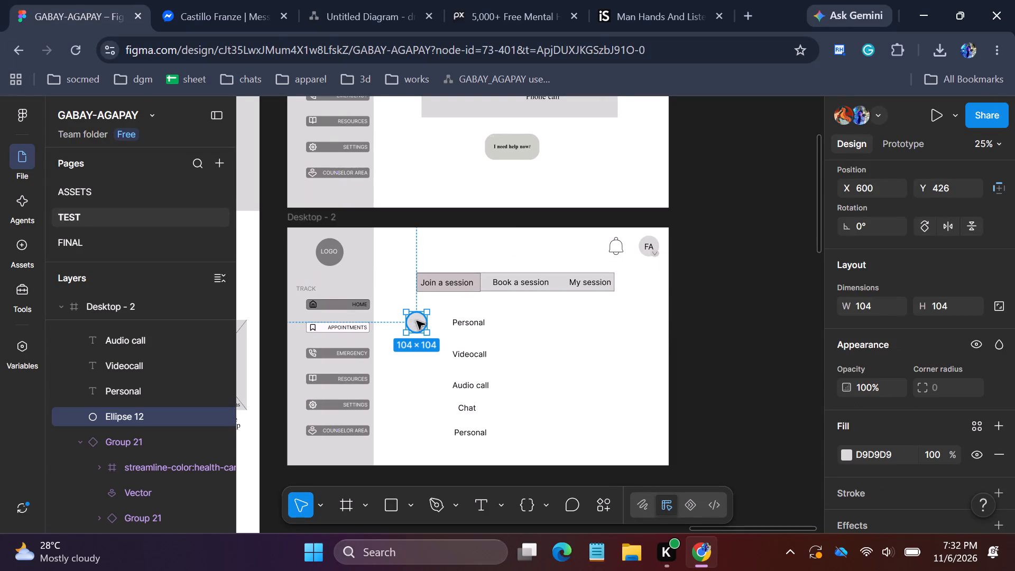
pyautogui.click(565, 333)
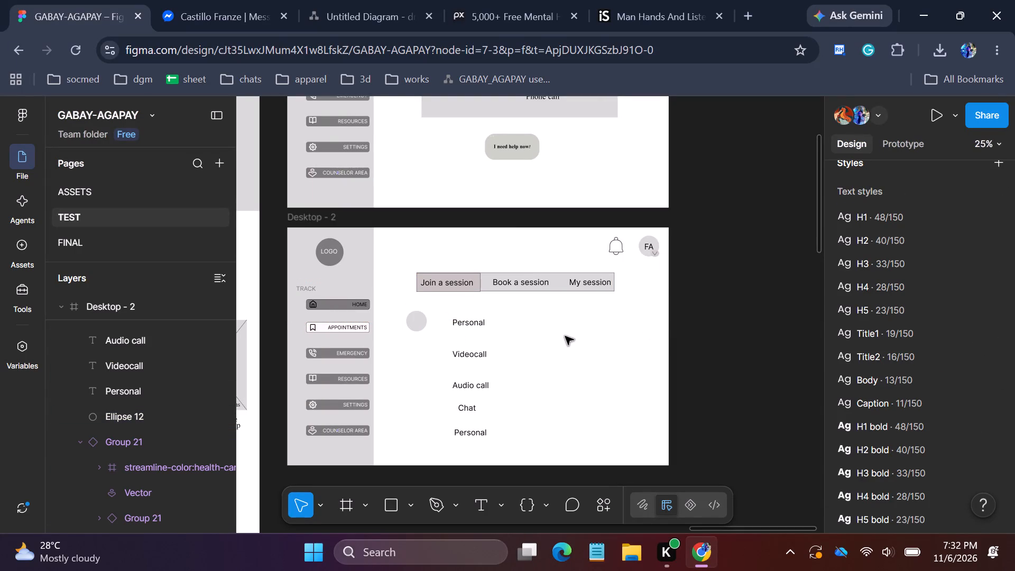
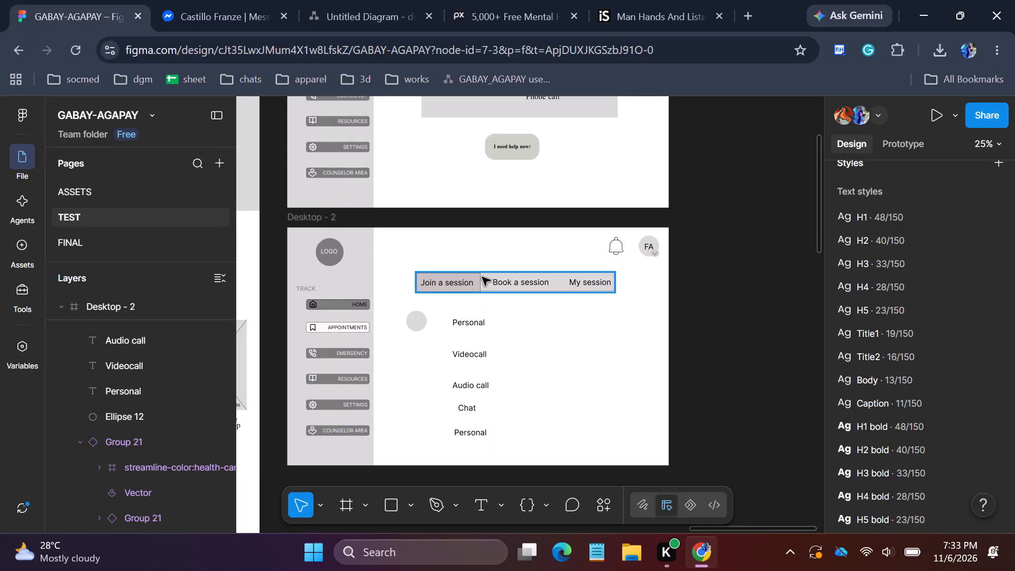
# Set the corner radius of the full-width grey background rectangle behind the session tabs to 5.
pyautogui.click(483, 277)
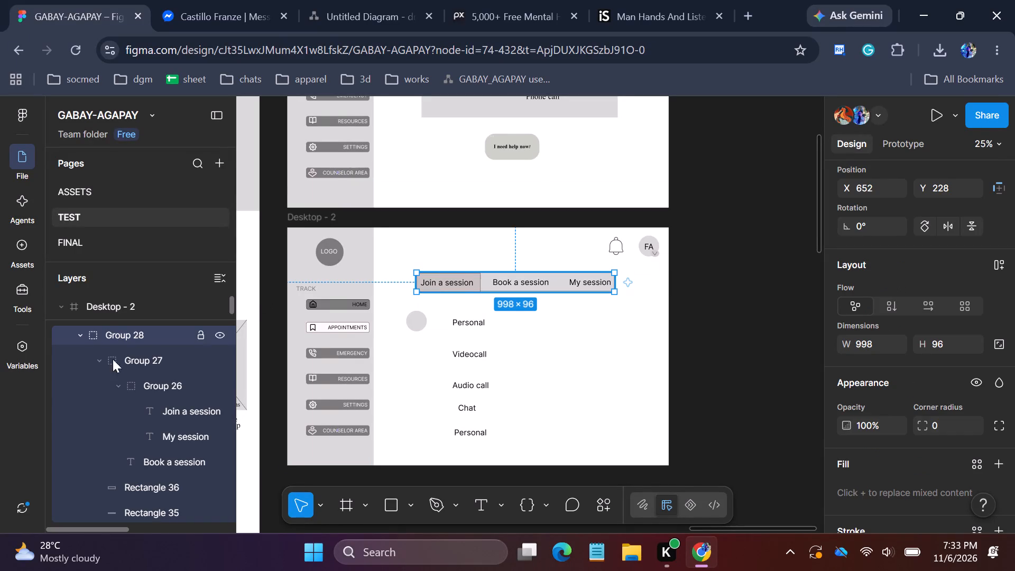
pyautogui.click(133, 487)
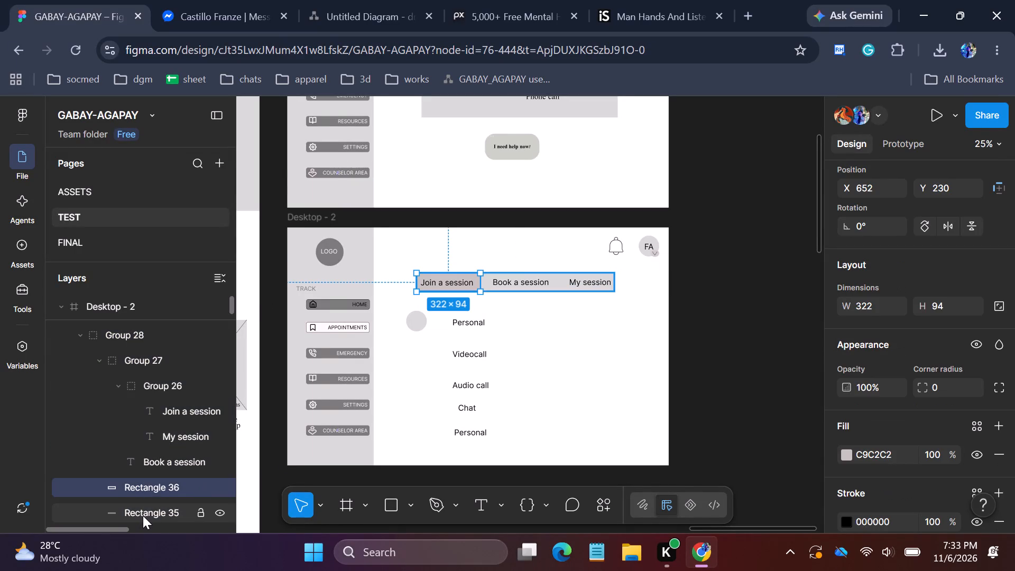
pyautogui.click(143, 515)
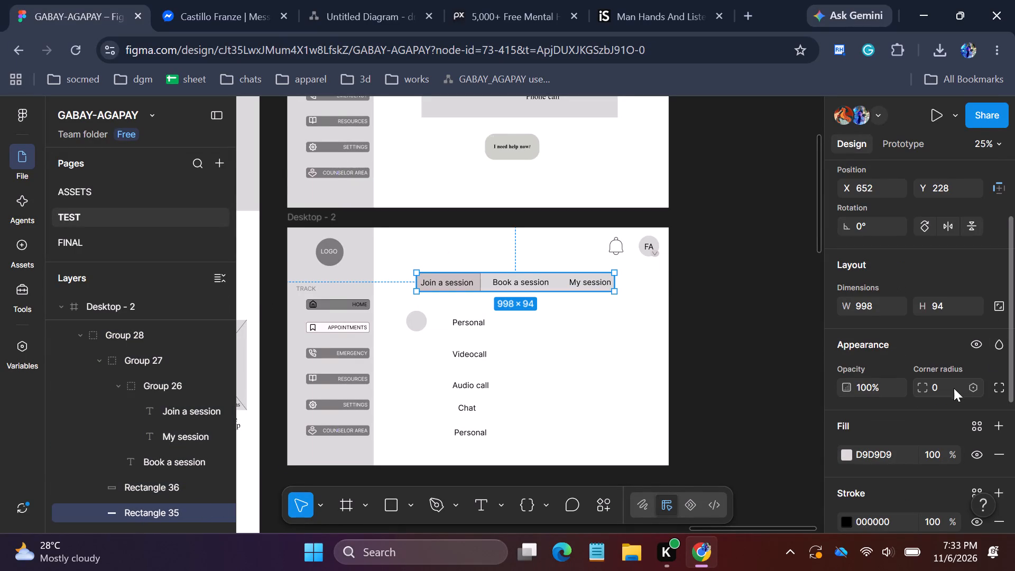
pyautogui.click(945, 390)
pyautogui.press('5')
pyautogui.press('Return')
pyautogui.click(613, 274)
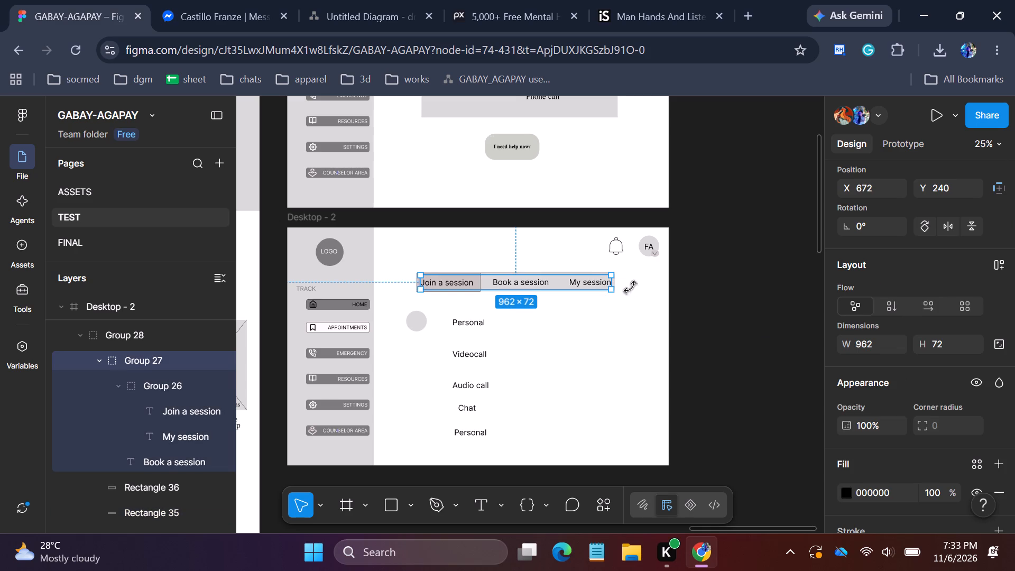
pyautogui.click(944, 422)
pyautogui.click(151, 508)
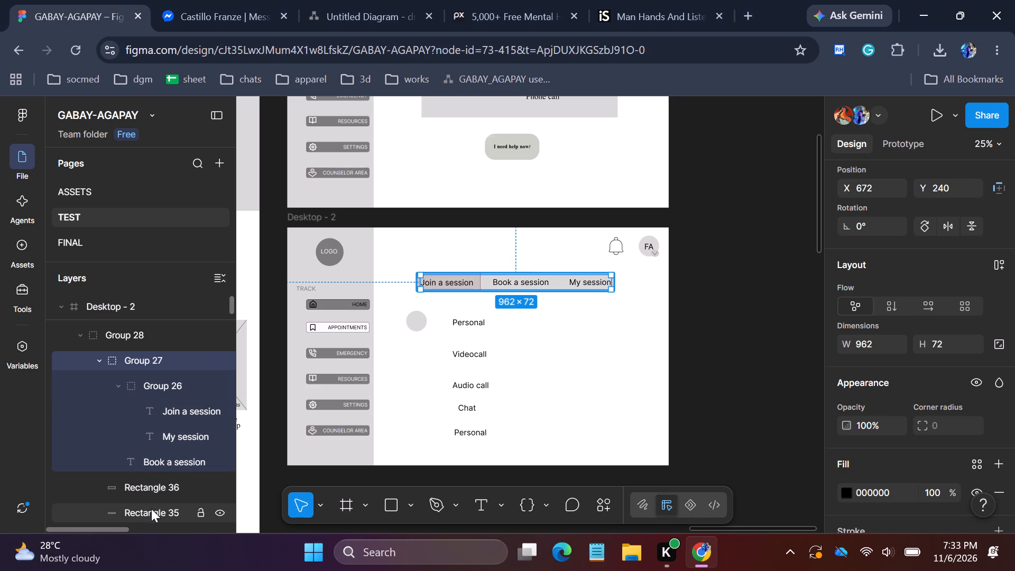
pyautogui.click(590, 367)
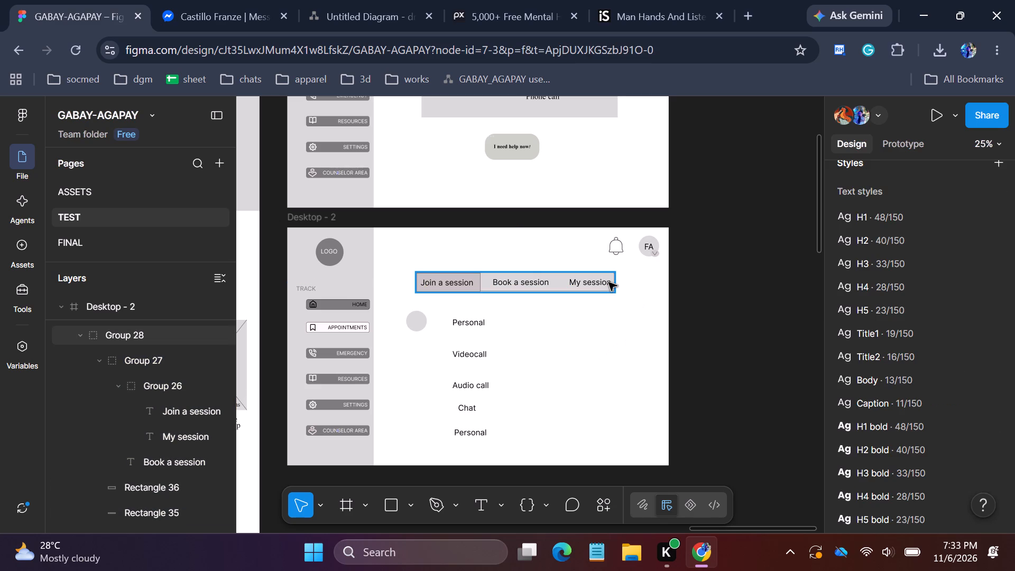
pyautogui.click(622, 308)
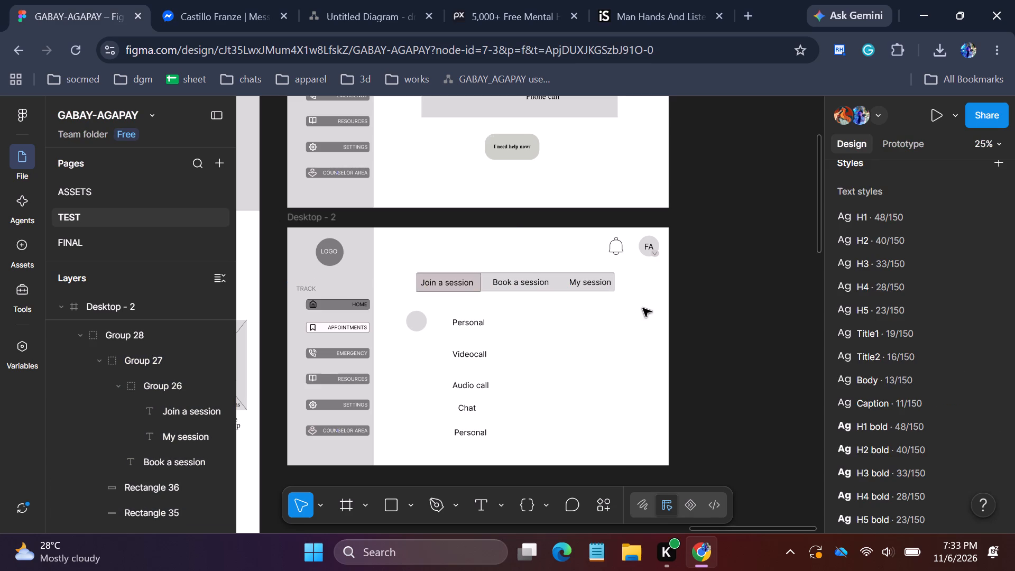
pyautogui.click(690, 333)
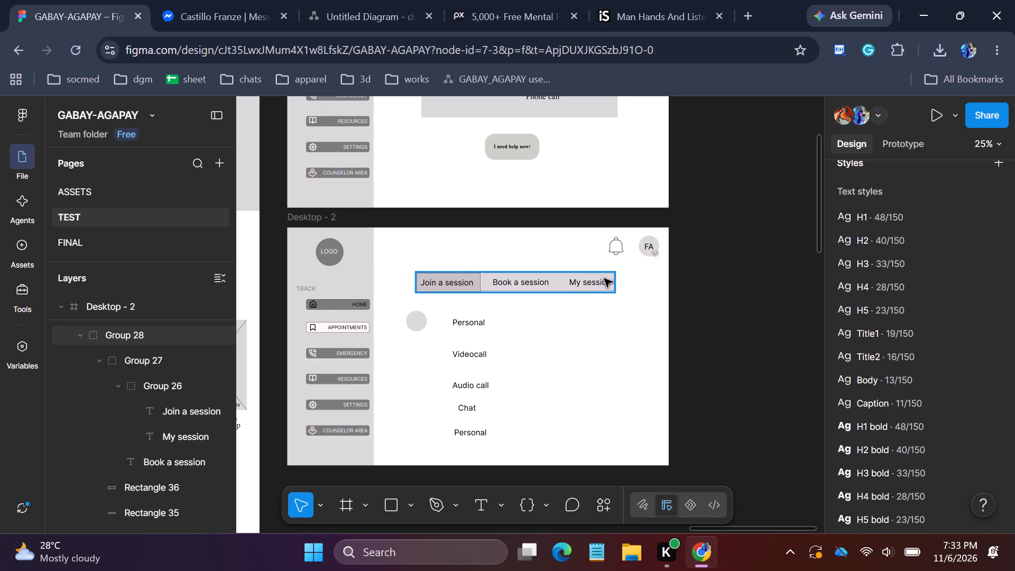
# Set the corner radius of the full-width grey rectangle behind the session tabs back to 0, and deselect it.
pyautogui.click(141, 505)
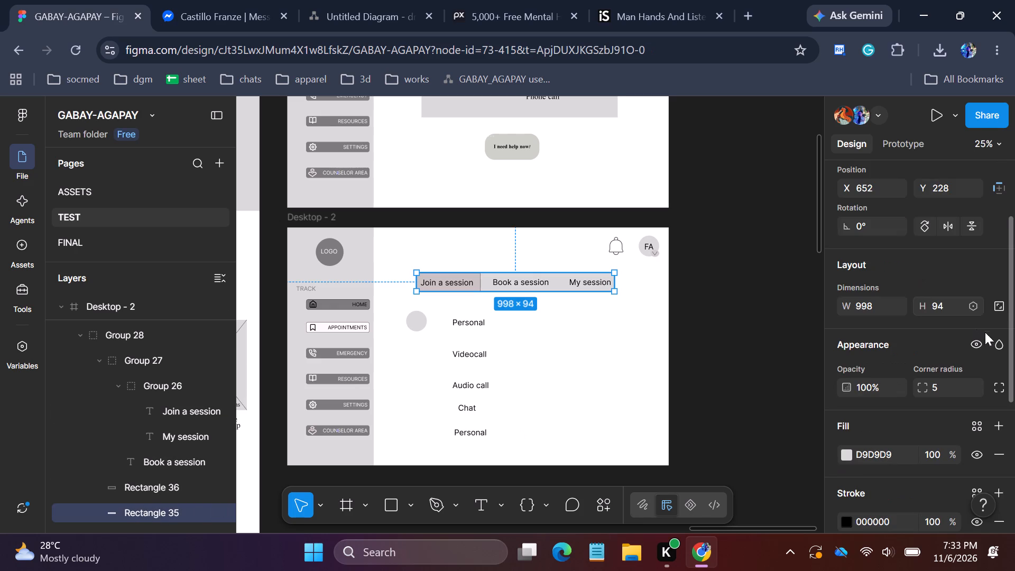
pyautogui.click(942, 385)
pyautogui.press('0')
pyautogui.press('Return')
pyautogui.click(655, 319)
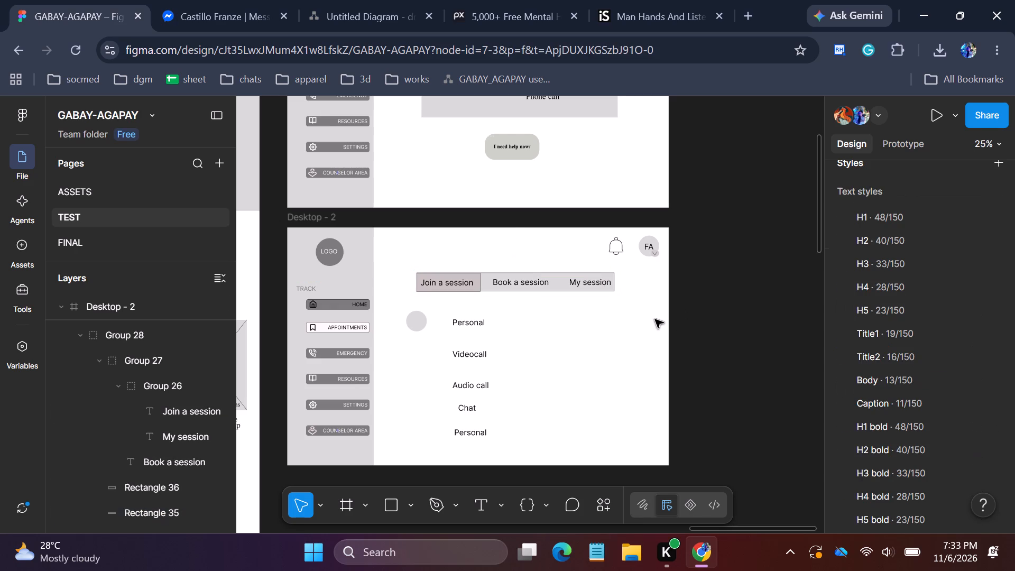
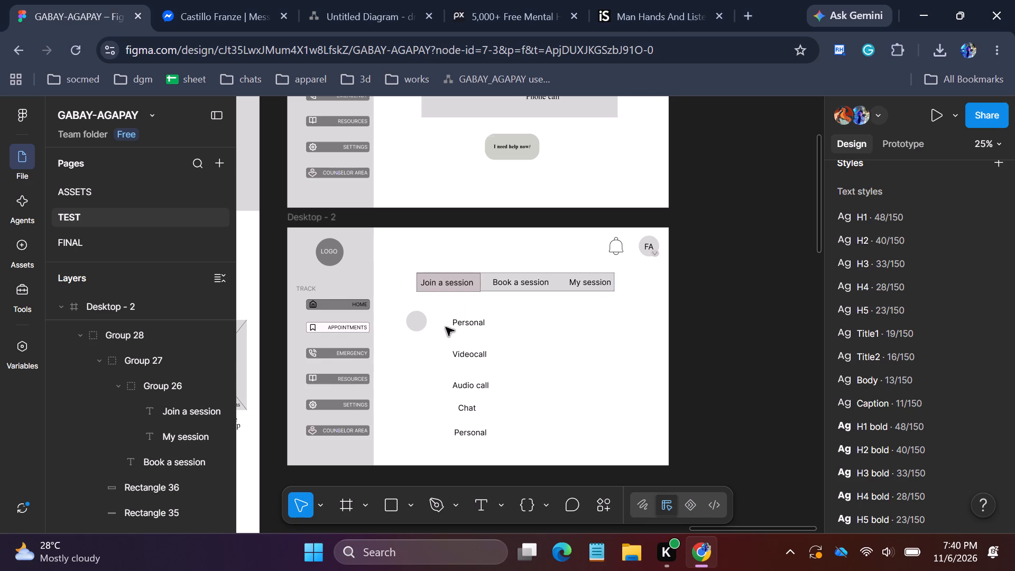
# Move the upper Personal label to about X 813, Y 428 and the Videocall label to about X 813, Y 608.
pyautogui.click(467, 326)
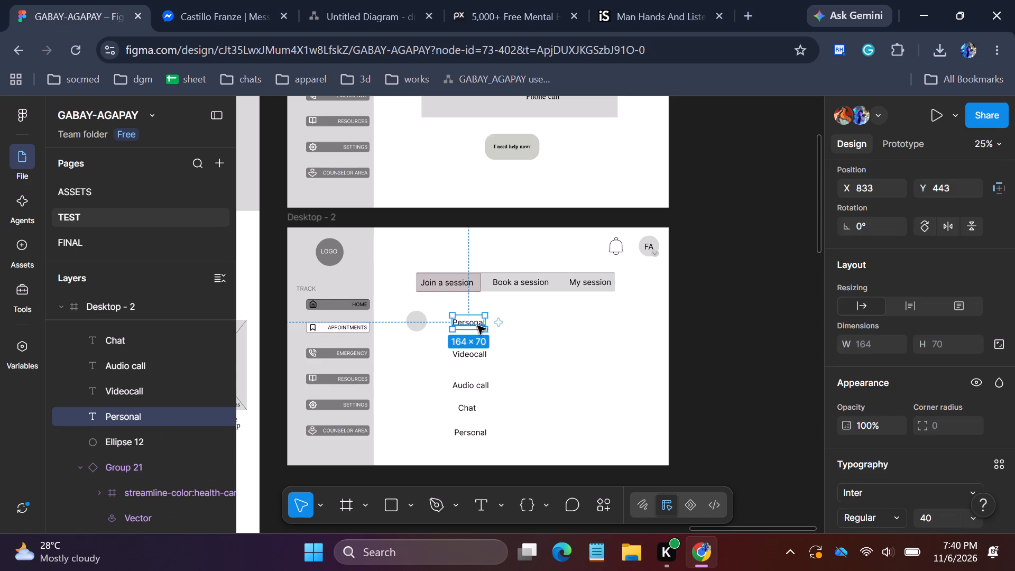
pyautogui.click(471, 321)
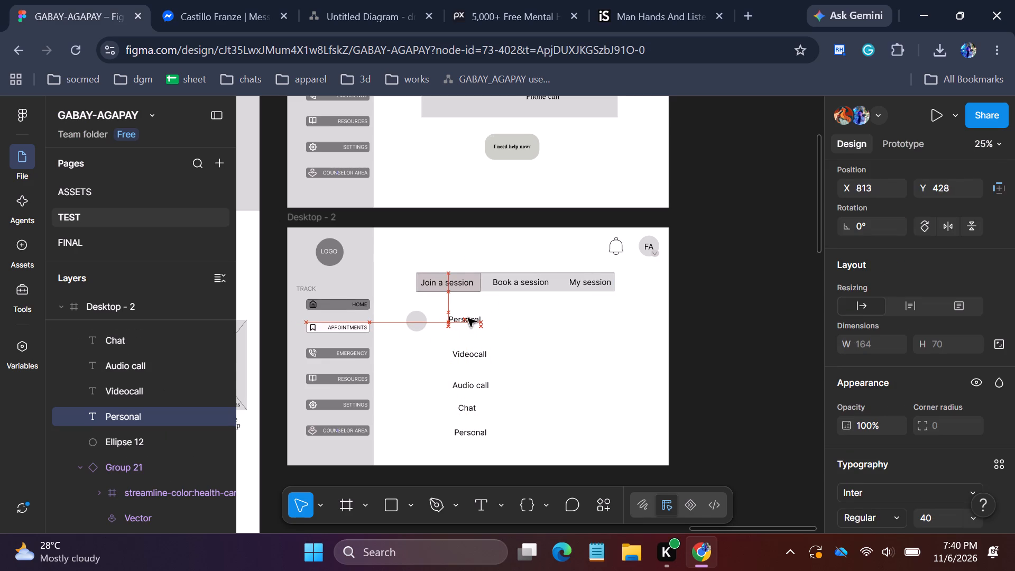
pyautogui.click(459, 358)
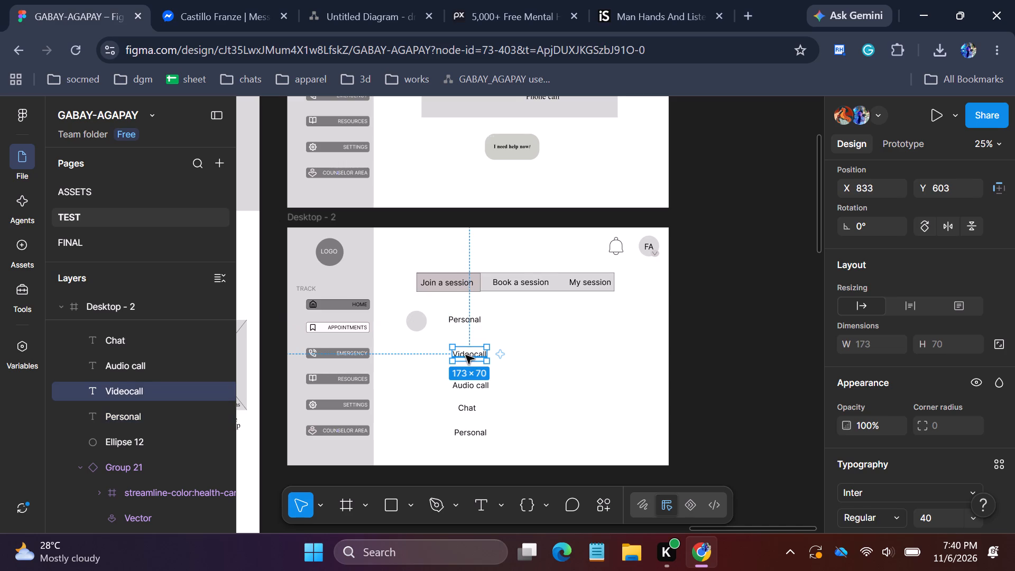
pyautogui.click(466, 355)
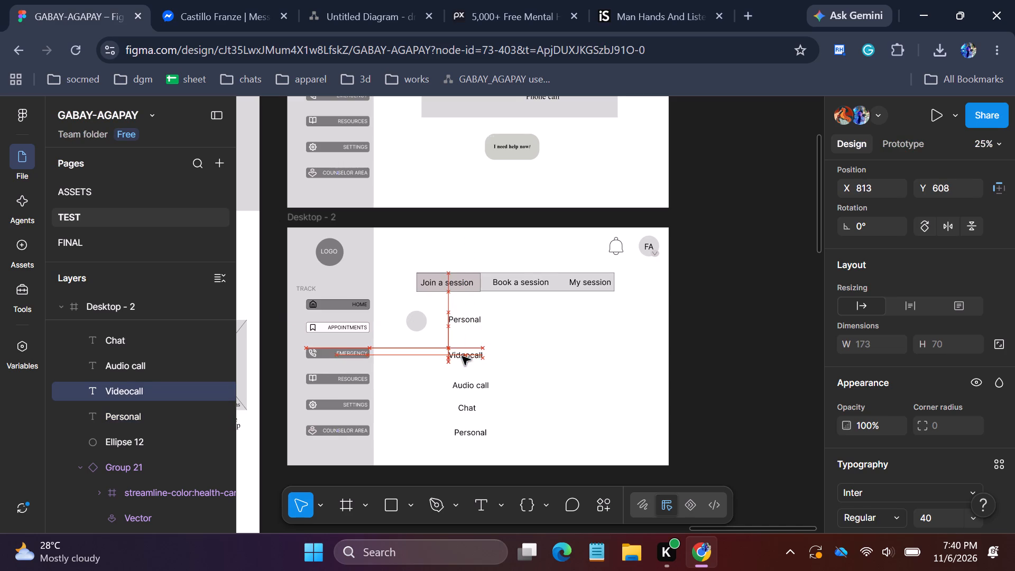
# Move the lower Personal label from below Chat to beneath the My session tab, at about X 1422, Y 454.
pyautogui.click(470, 388)
pyautogui.click(472, 437)
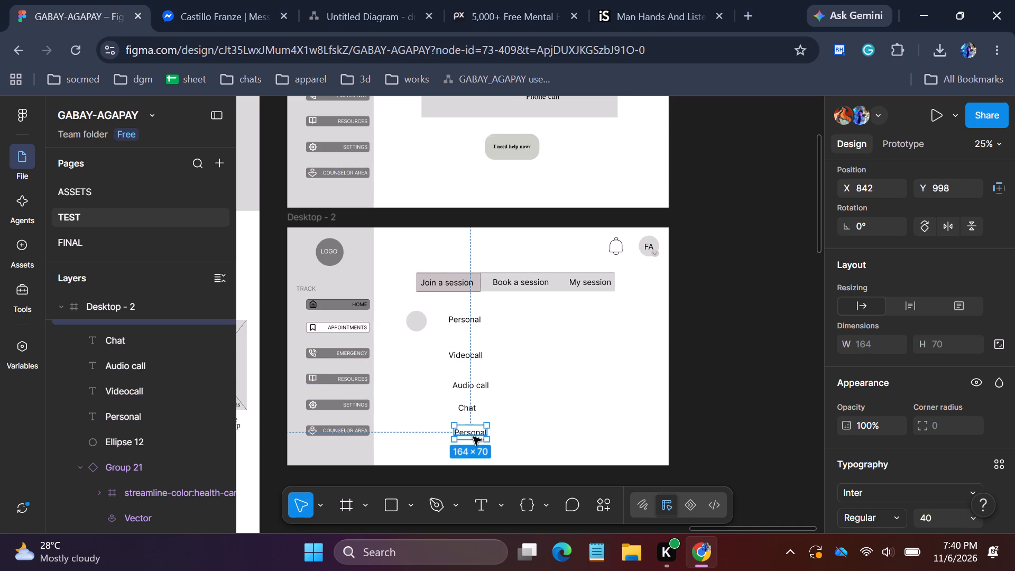
pyautogui.moveTo(473, 436); pyautogui.dragTo(575, 327)
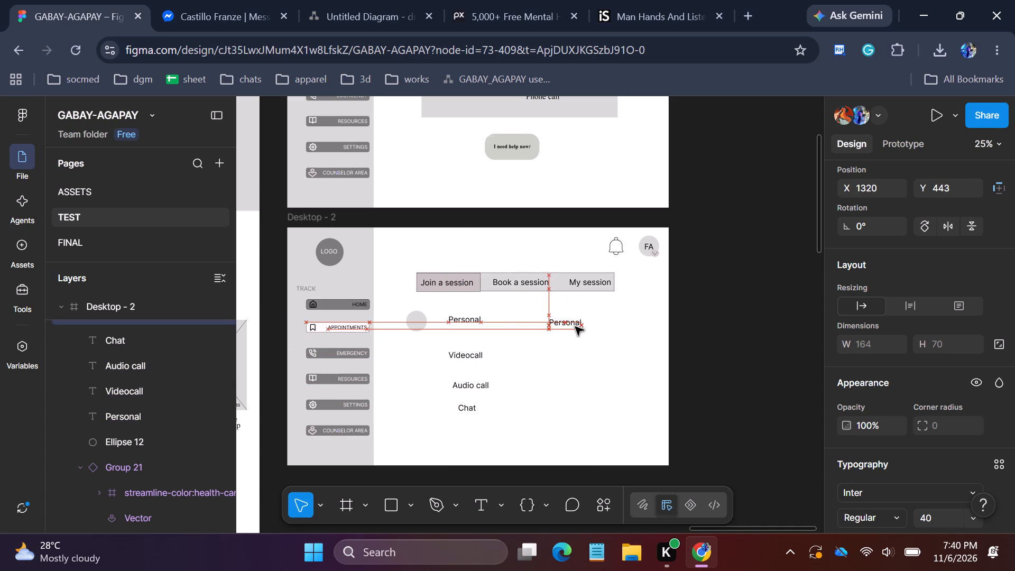
pyautogui.moveTo(575, 327); pyautogui.dragTo(586, 328)
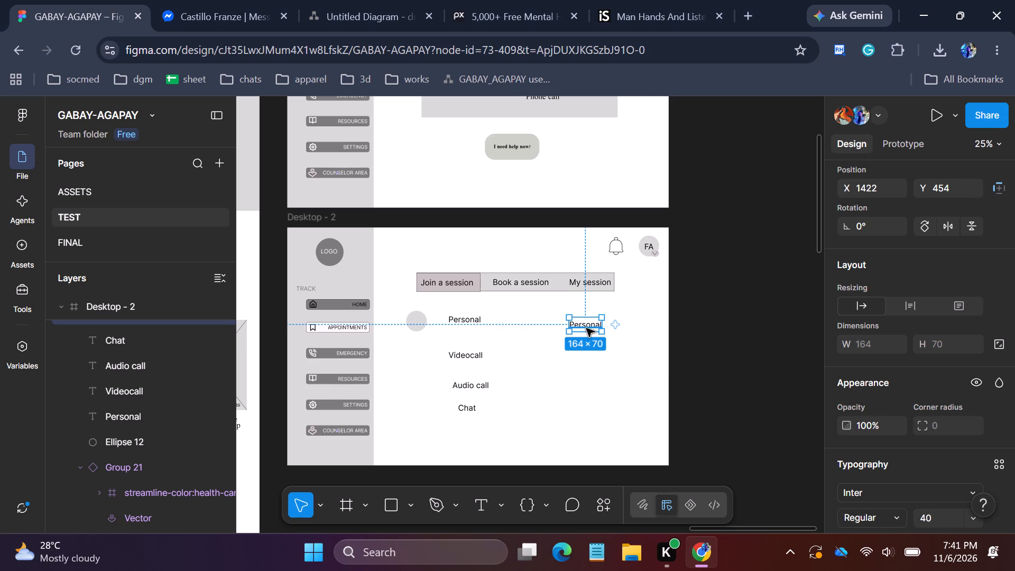
# Switch to the Untitled Diagram in diagrams.net and look over its canvas for existing content.
pyautogui.click(418, 0)
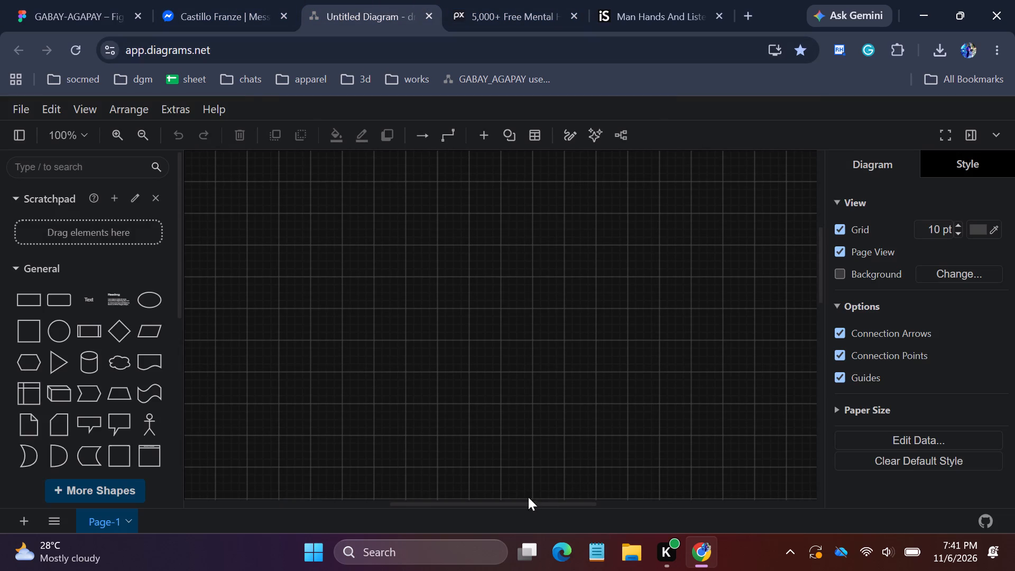
pyautogui.moveTo(525, 506); pyautogui.dragTo(584, 518)
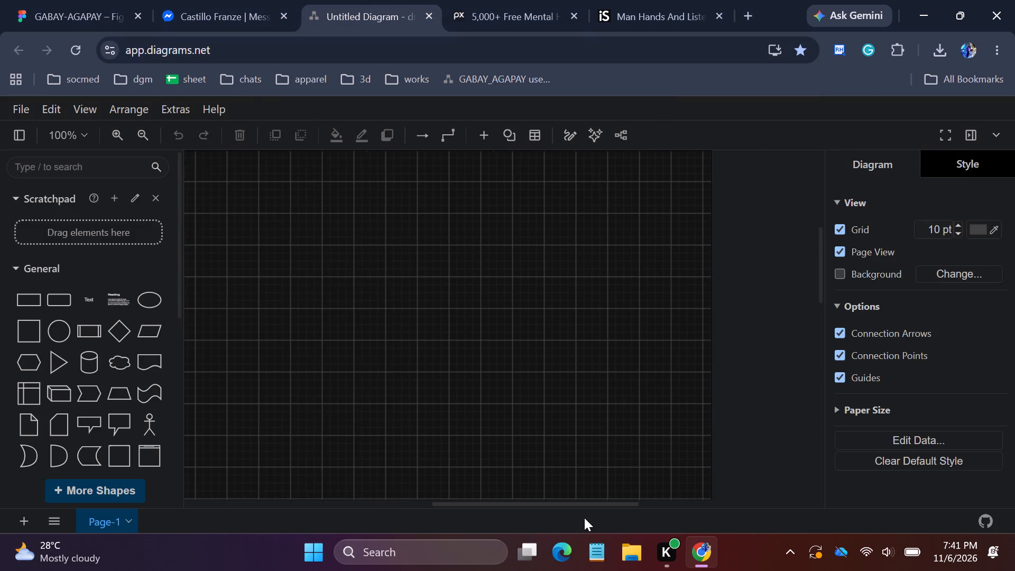
pyautogui.moveTo(584, 518); pyautogui.dragTo(589, 517)
pyautogui.click(546, 0)
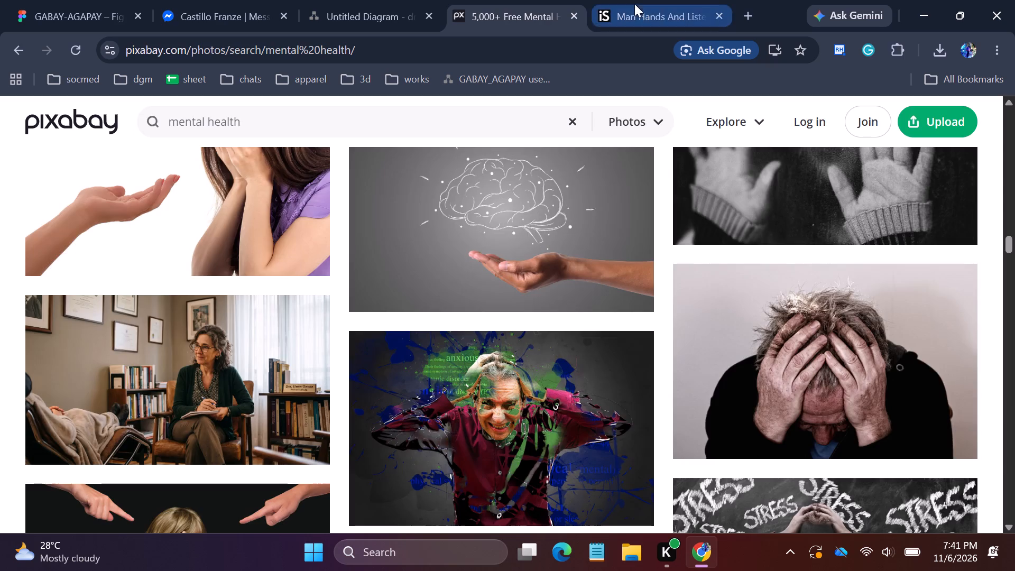
pyautogui.click(400, 0)
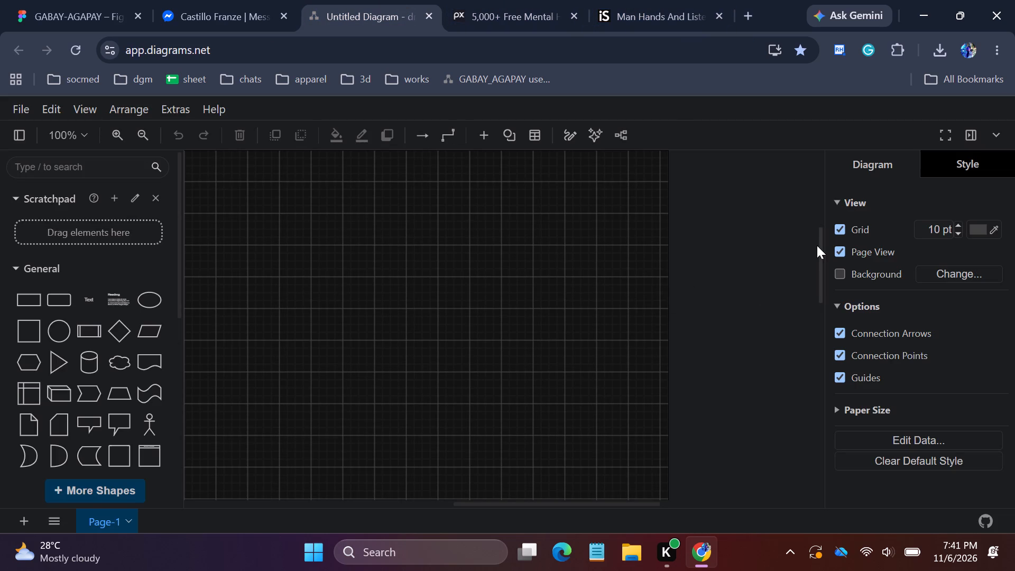
pyautogui.moveTo(819, 251); pyautogui.dragTo(831, 381)
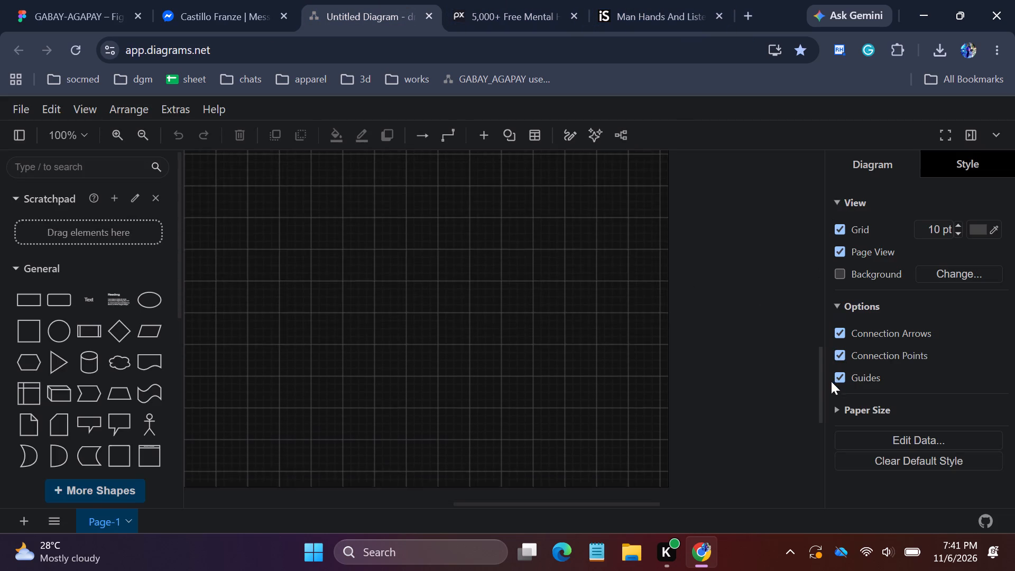
pyautogui.moveTo(831, 381); pyautogui.dragTo(810, 307)
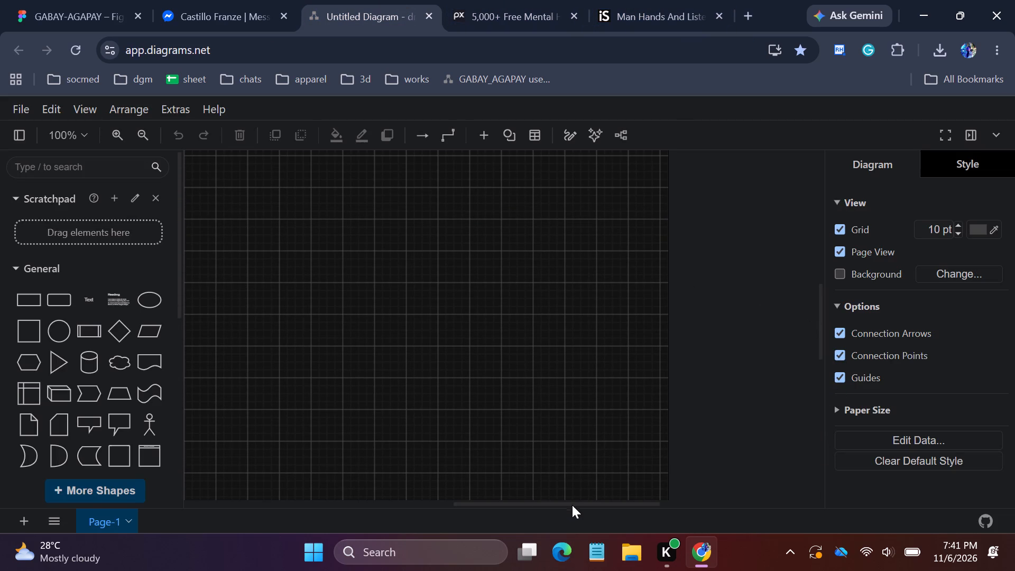
pyautogui.moveTo(576, 503); pyautogui.dragTo(577, 505)
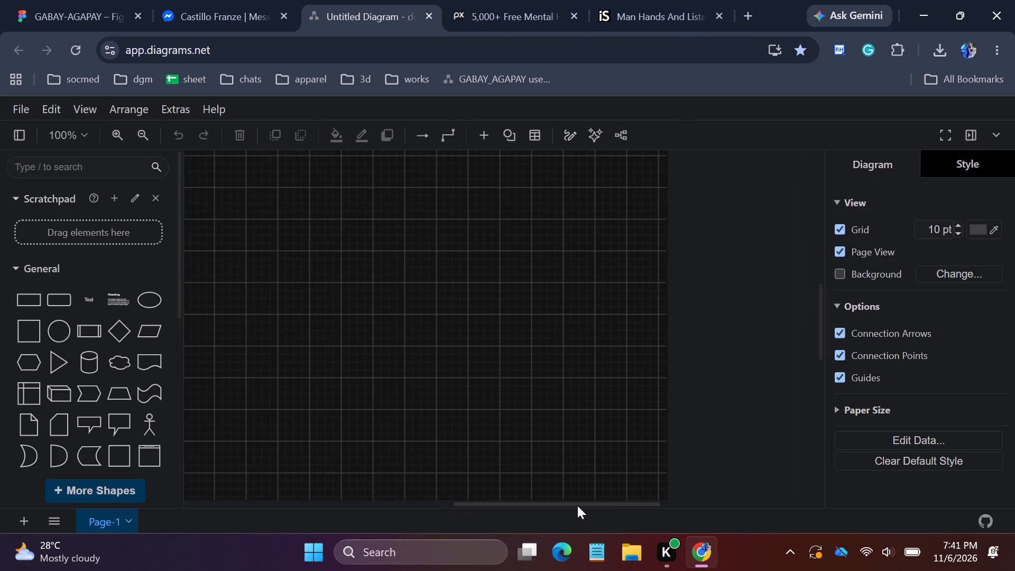
pyautogui.moveTo(577, 505); pyautogui.dragTo(570, 484)
# Bring up the source options for opening an existing diagram.
pyautogui.click(14, 104)
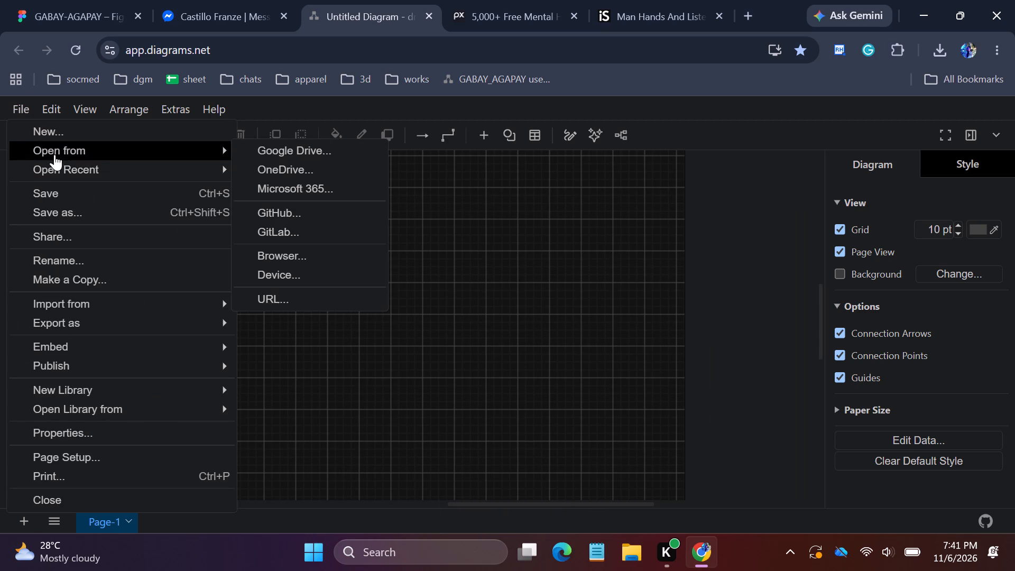
# Open the GABAY_AGAPAY userflow PNG diagram from the concept document ui folder on this device.
pyautogui.click(281, 276)
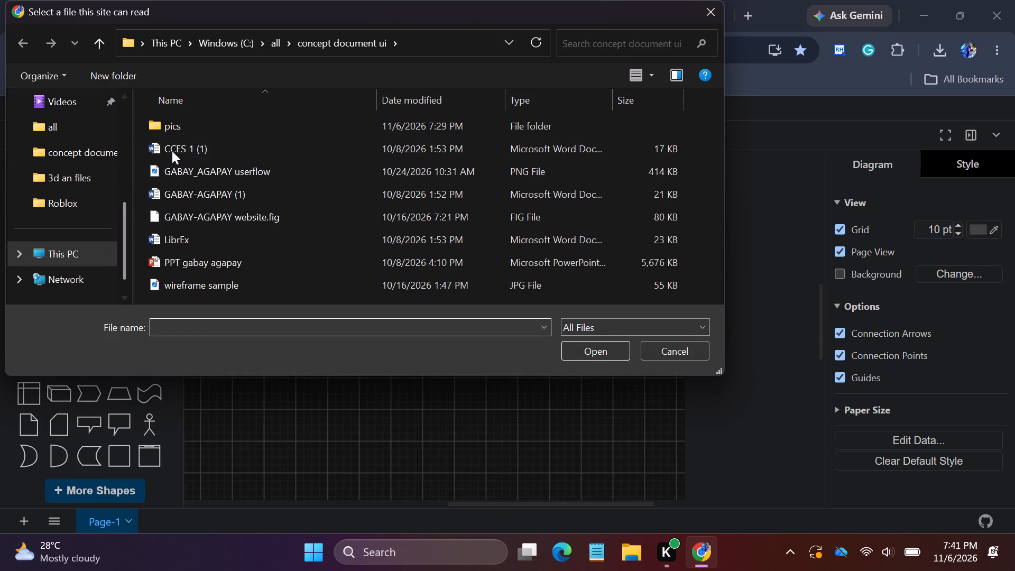
pyautogui.click(237, 168)
pyautogui.click(612, 351)
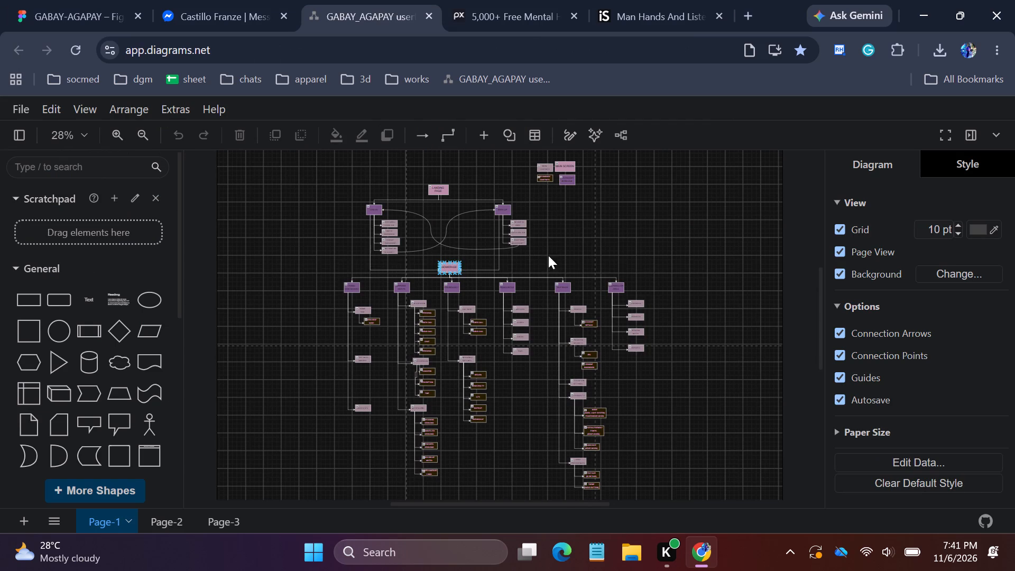
pyautogui.click(119, 135)
pyautogui.tripleClick(119, 135)
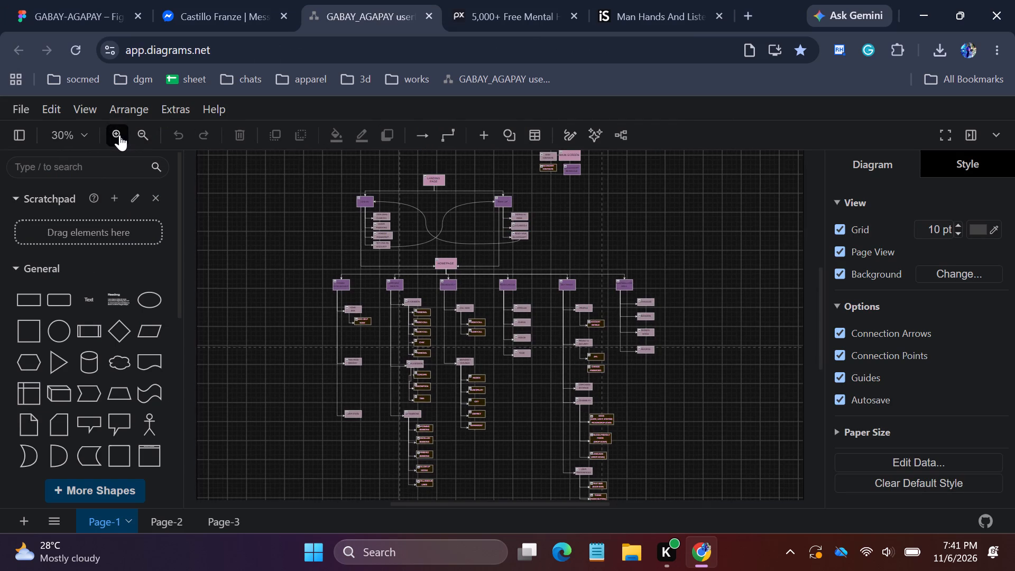
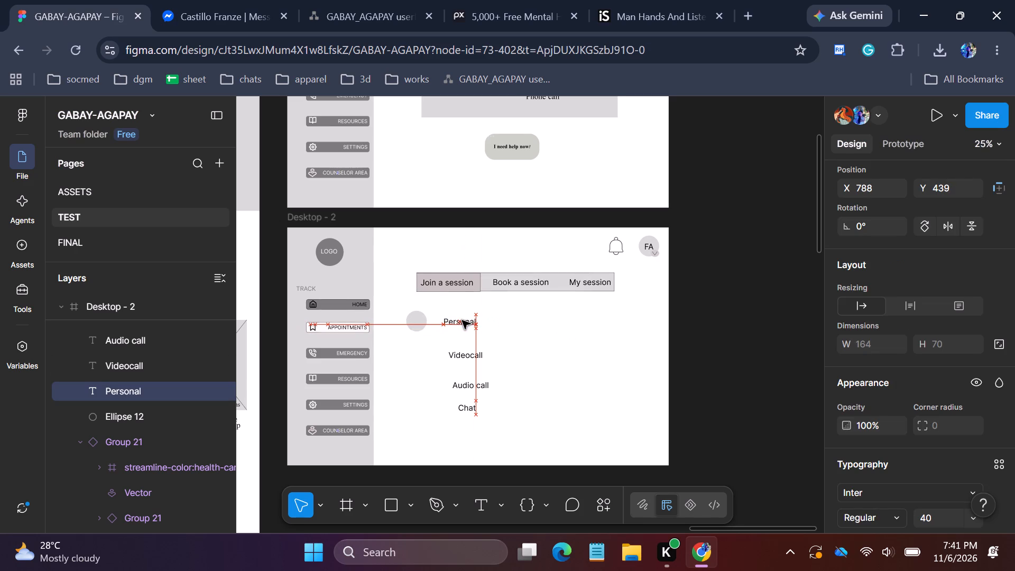
# Reposition the Personal label beside the circle to about X 780, Y 439 and the Videocall label to about X 789, Y 614.
pyautogui.moveTo(462, 320); pyautogui.dragTo(463, 320)
pyautogui.click(475, 357)
pyautogui.click(464, 358)
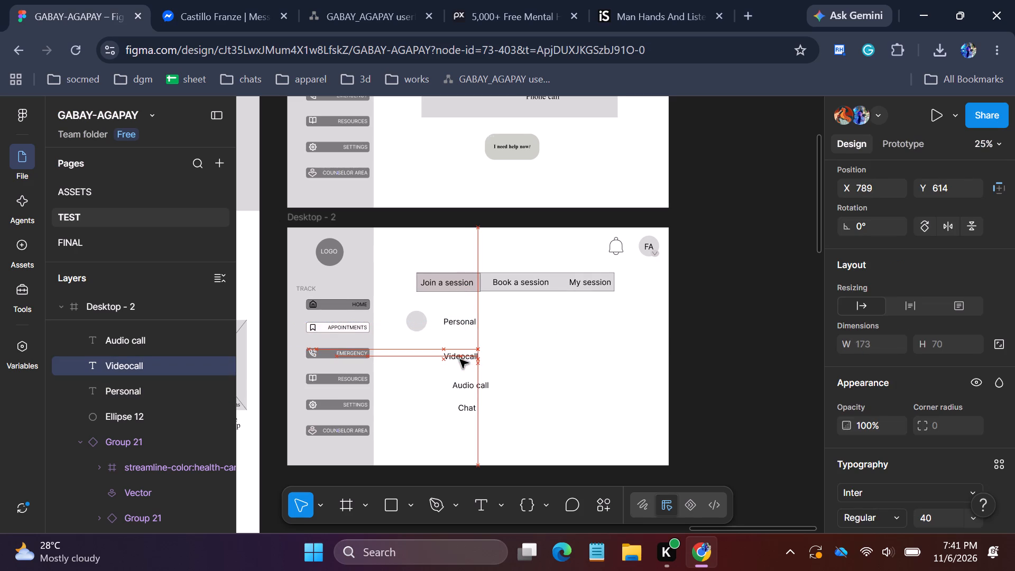
pyautogui.click(464, 319)
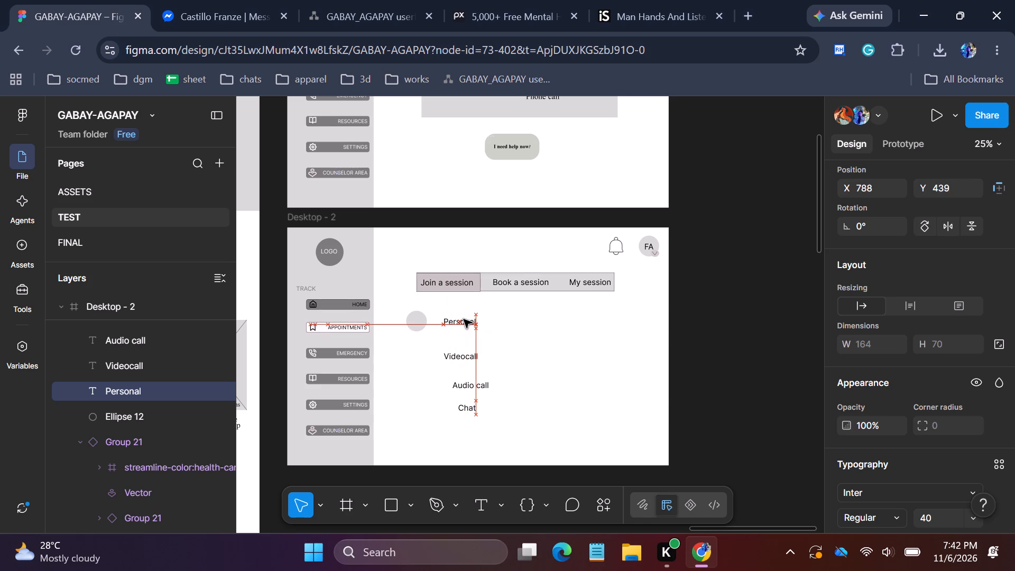
pyautogui.moveTo(463, 328); pyautogui.dragTo(476, 325)
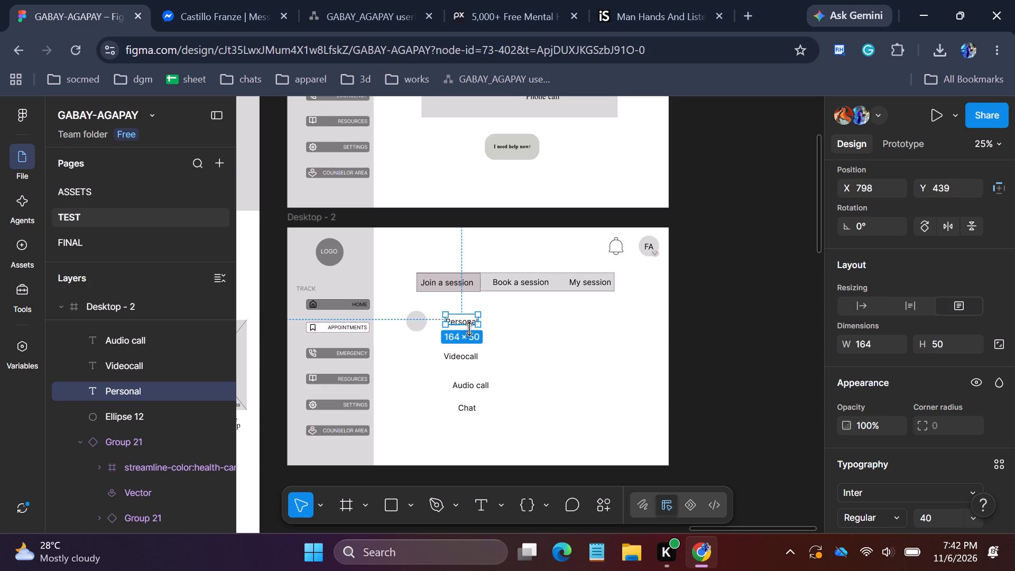
pyautogui.click(463, 323)
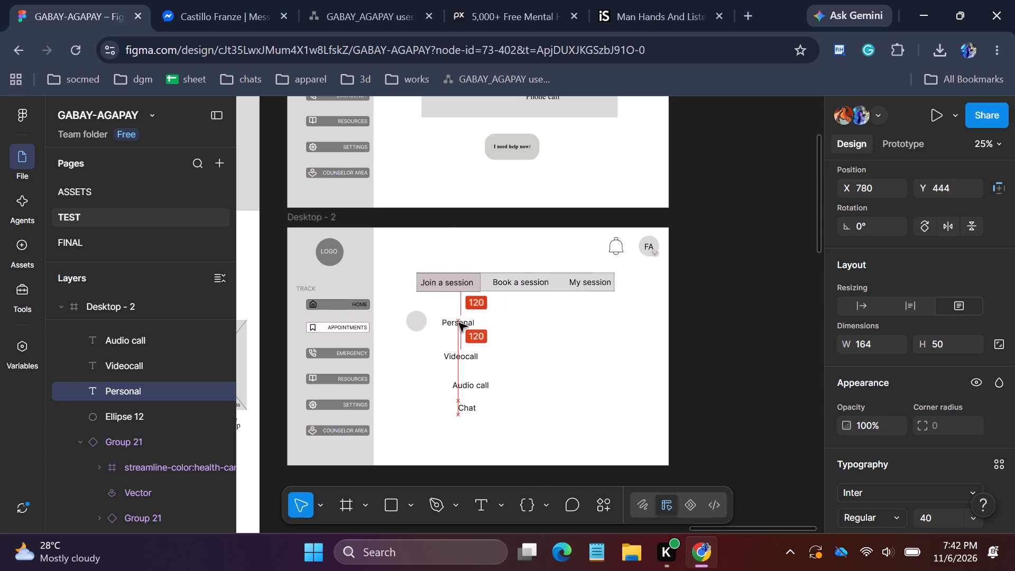
pyautogui.click(518, 348)
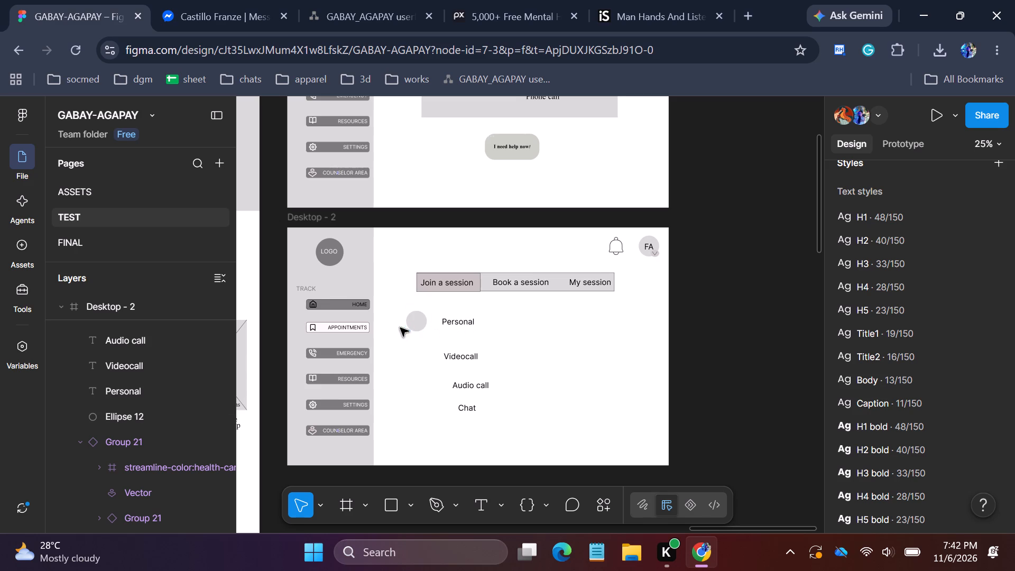
# Duplicate the grey circle beside Personal three times straight down at X 600, to about Y 612, Y 790 and Y 972.
pyautogui.click(420, 325)
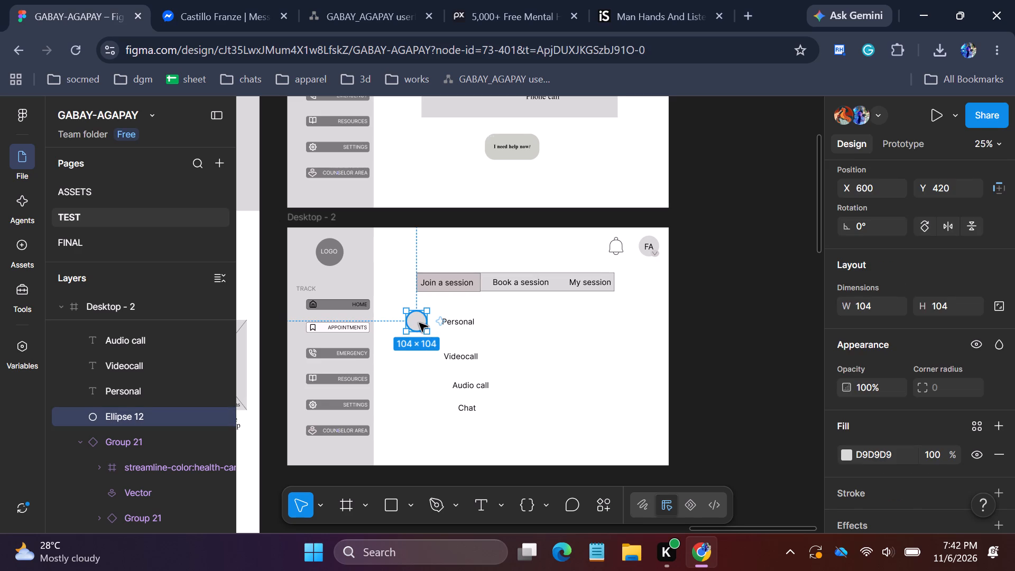
pyautogui.hotkey('ctrl', 'c')
pyautogui.hotkey('ctrl', 'v')
pyautogui.moveTo(419, 323); pyautogui.dragTo(421, 361)
pyautogui.hotkey('ctrl', 'c')
pyautogui.hotkey('ctrl', 'v')
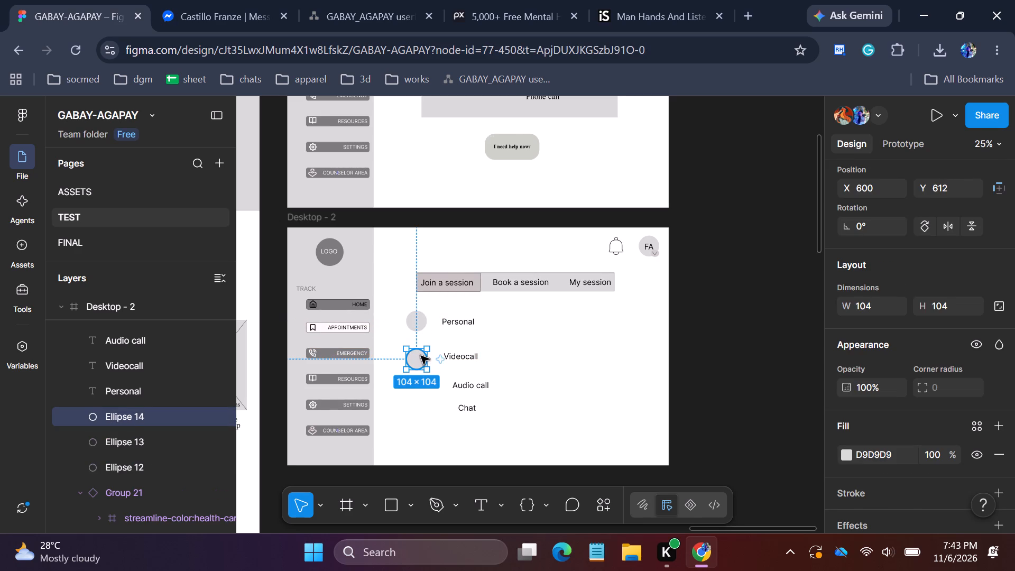
pyautogui.moveTo(421, 356); pyautogui.dragTo(421, 392)
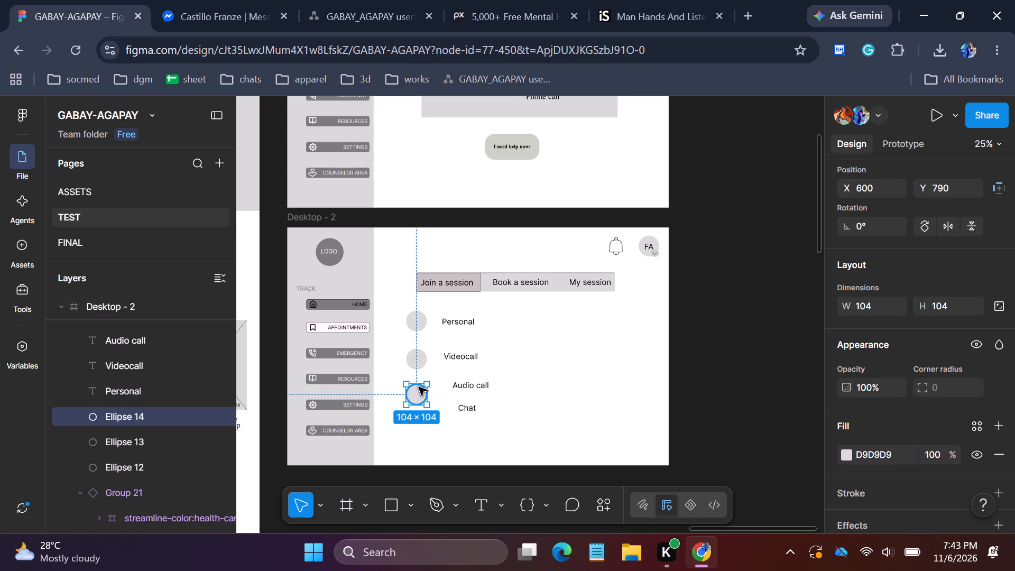
pyautogui.hotkey('ctrl', 'c')
pyautogui.hotkey('ctrl', 'v')
pyautogui.moveTo(419, 393); pyautogui.dragTo(419, 417)
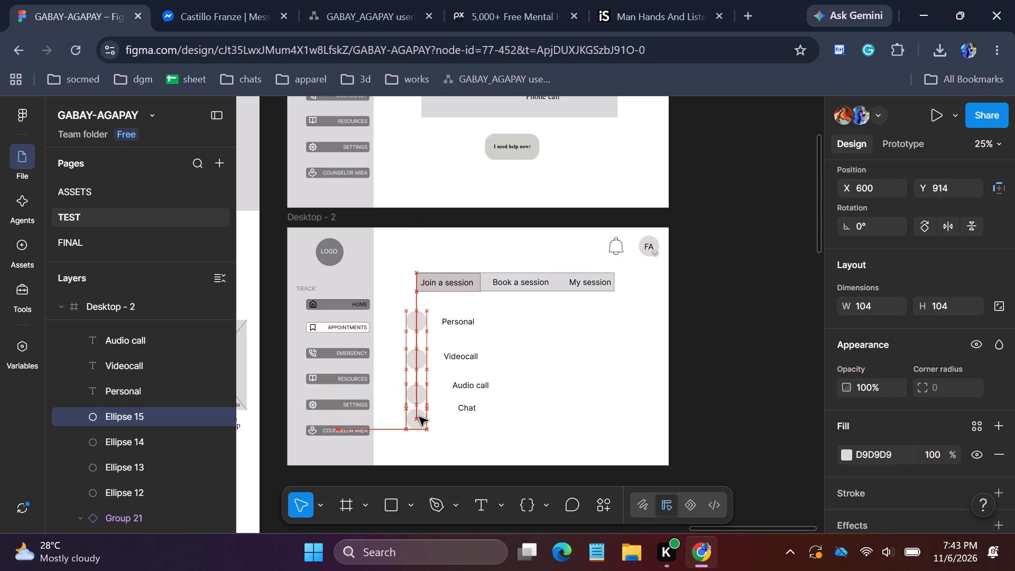
pyautogui.moveTo(419, 417); pyautogui.dragTo(421, 429)
# Line up labels with their circles: Chat at about X 806, Y 989, Audio call X 804, Y 809, Videocall X 789, Y 622.
pyautogui.click(466, 408)
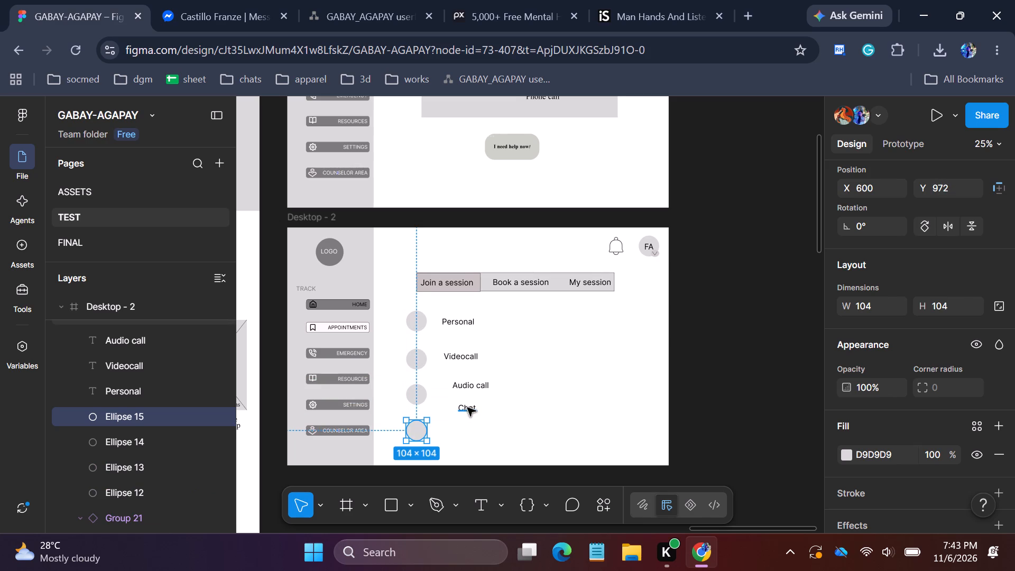
pyautogui.moveTo(468, 408); pyautogui.dragTo(458, 431)
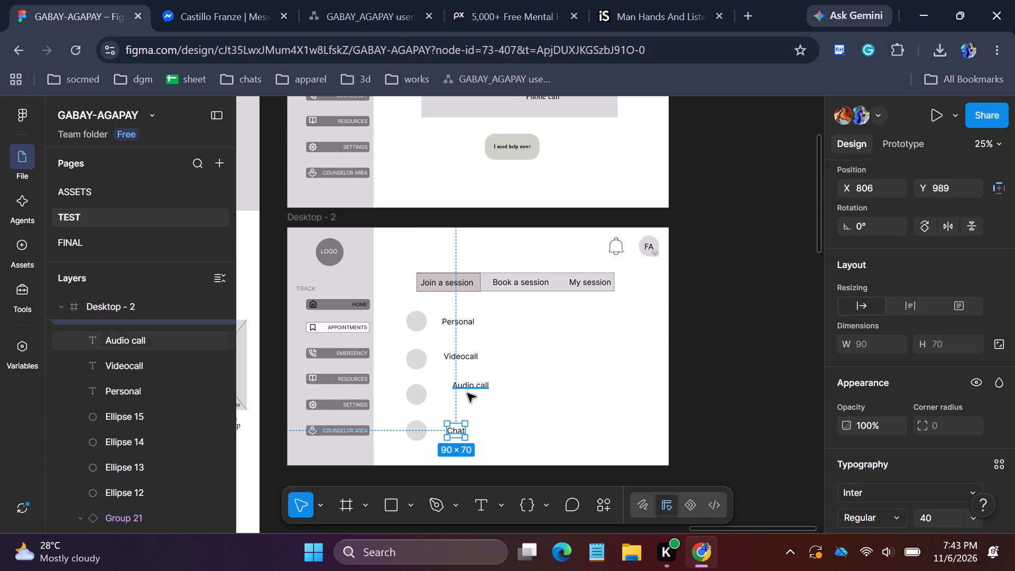
pyautogui.moveTo(468, 388); pyautogui.dragTo(462, 399)
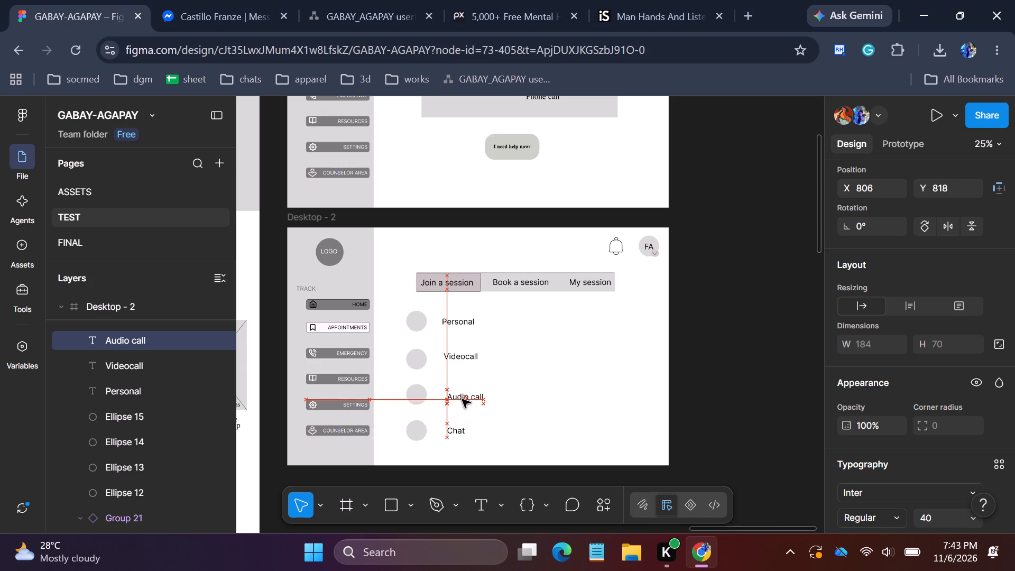
pyautogui.moveTo(462, 399); pyautogui.dragTo(463, 399)
pyautogui.moveTo(463, 399); pyautogui.dragTo(464, 398)
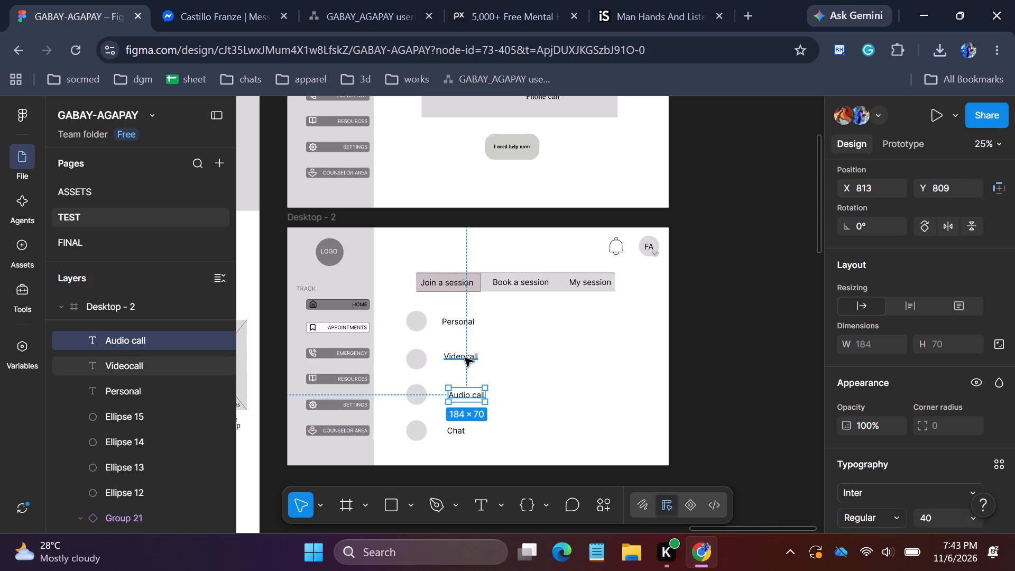
pyautogui.click(465, 358)
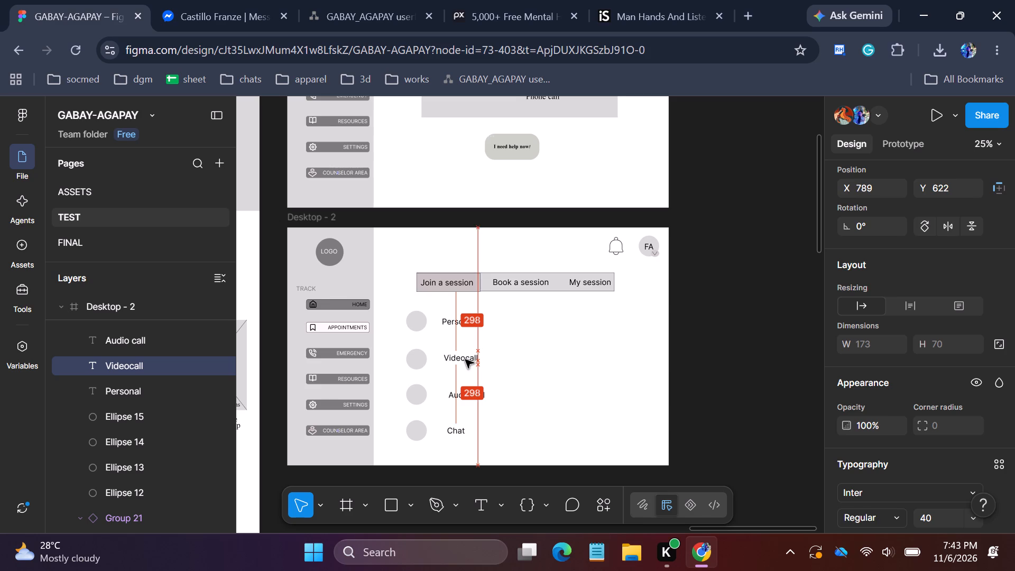
pyautogui.click(476, 392)
pyautogui.click(476, 394)
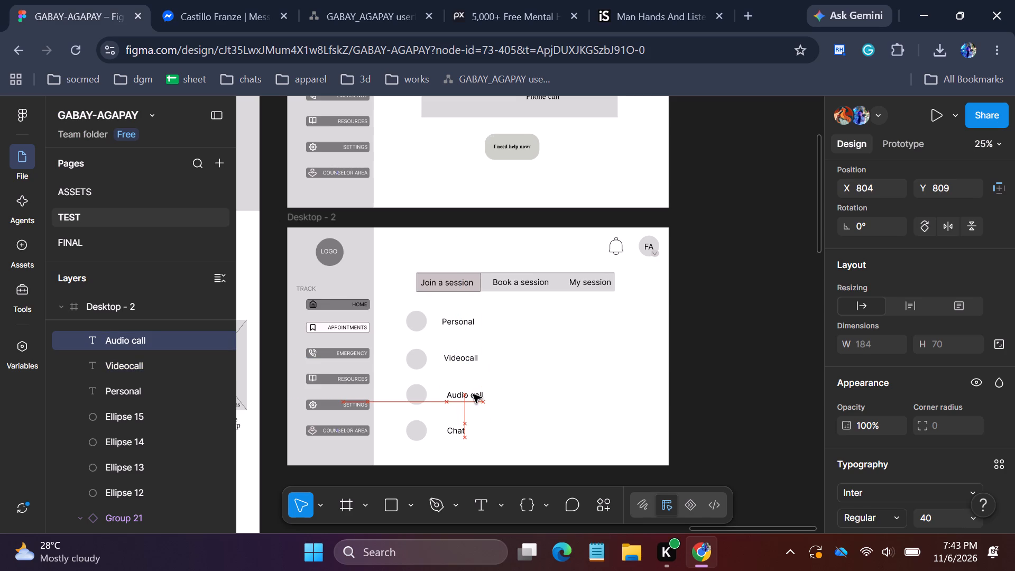
pyautogui.click(511, 436)
pyautogui.click(527, 372)
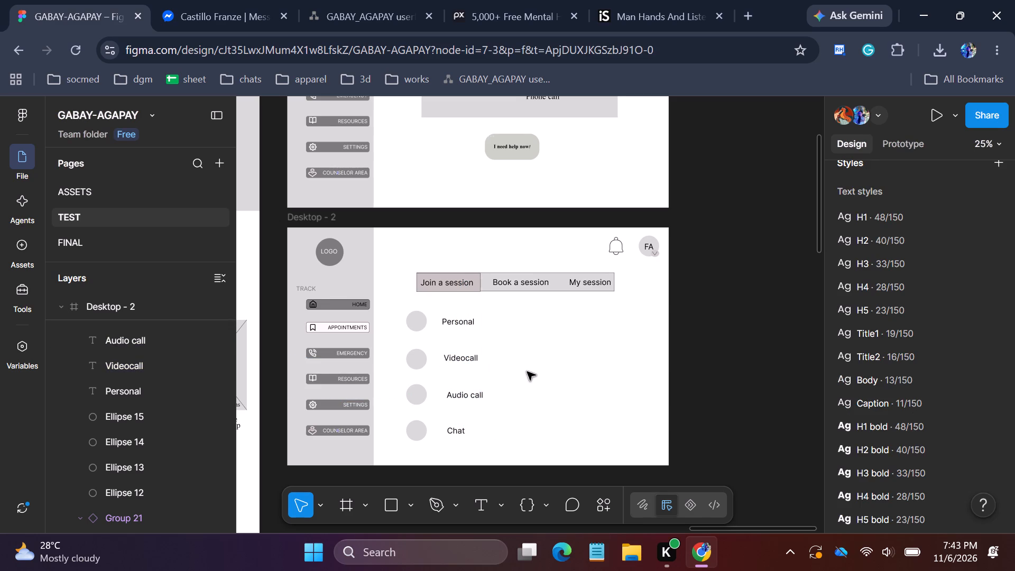
# Copy the button shape behind "I need help now!" into Desktop - 2, across from Chat at about X 1485, Y 951.
pyautogui.click(518, 158)
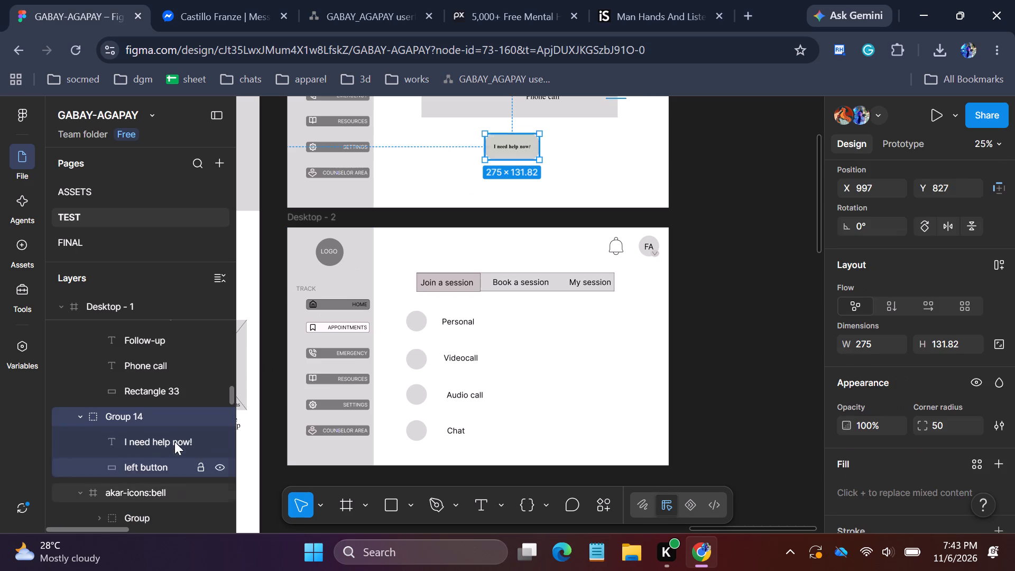
pyautogui.click(162, 469)
pyautogui.hotkey('ctrl', 'c')
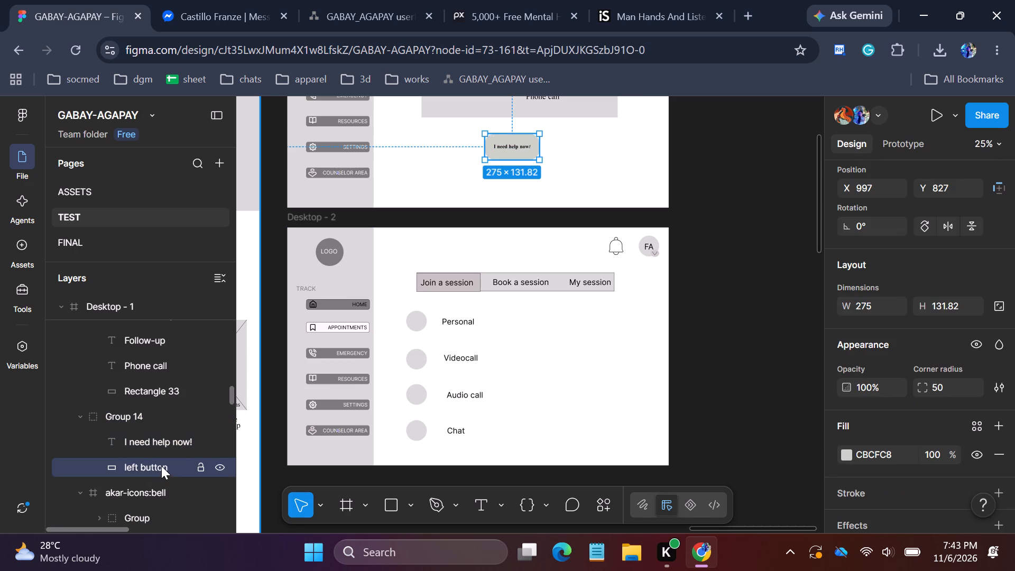
pyautogui.click(596, 405)
pyautogui.hotkey('ctrl', 'v')
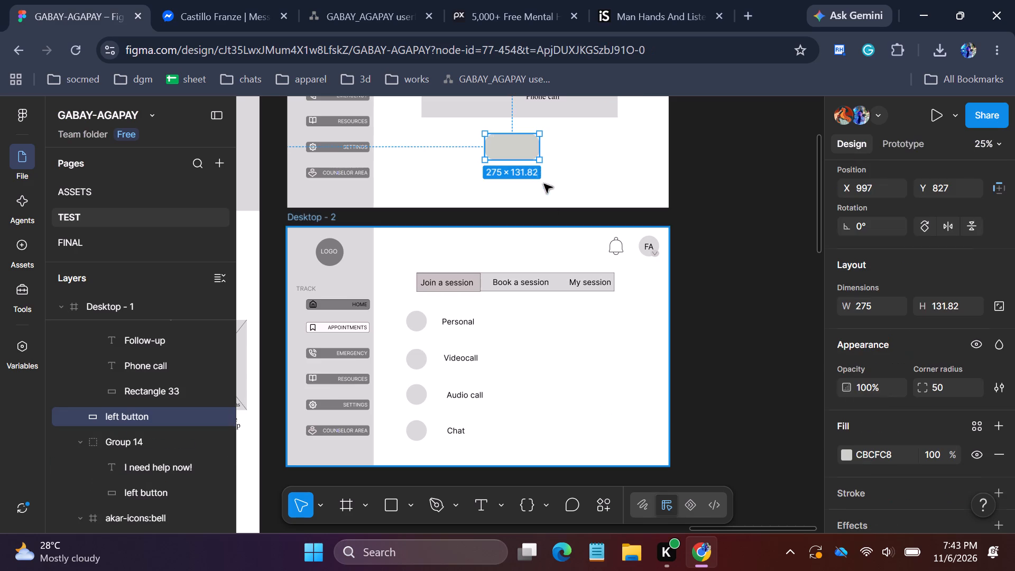
pyautogui.moveTo(527, 150); pyautogui.dragTo(603, 436)
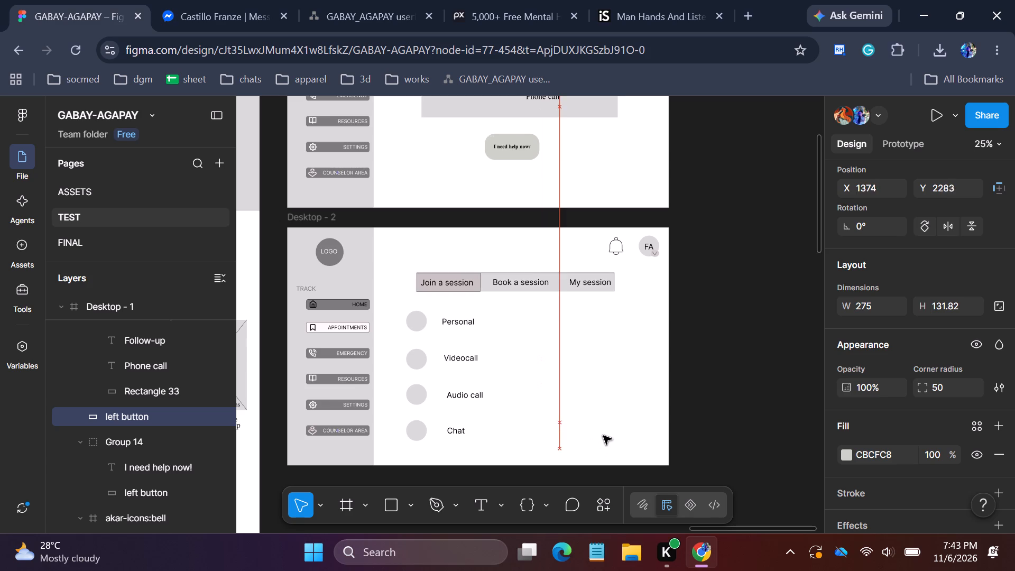
pyautogui.moveTo(603, 436); pyautogui.dragTo(633, 439)
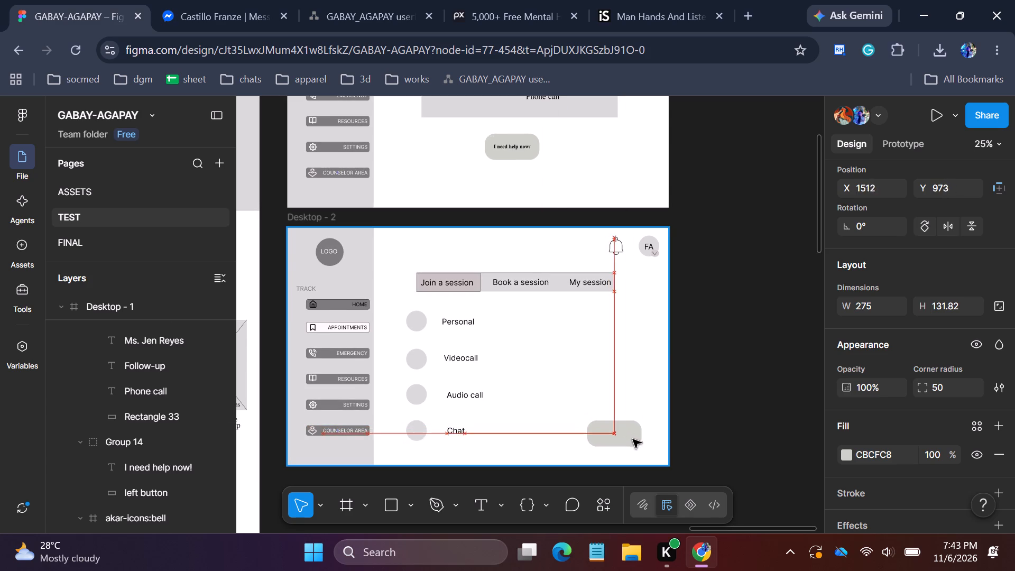
pyautogui.moveTo(633, 439); pyautogui.dragTo(623, 432)
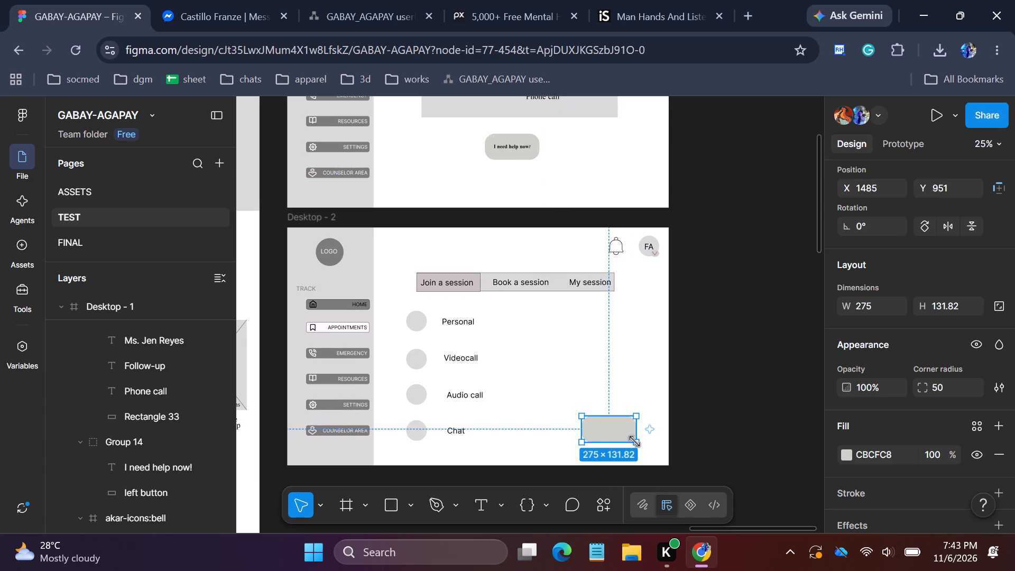
# Shrink the copied button shape to about 226 × 99 and move it to about X 1510, Y 977, level with Chat.
pyautogui.moveTo(635, 443); pyautogui.dragTo(628, 436)
pyautogui.click(611, 423)
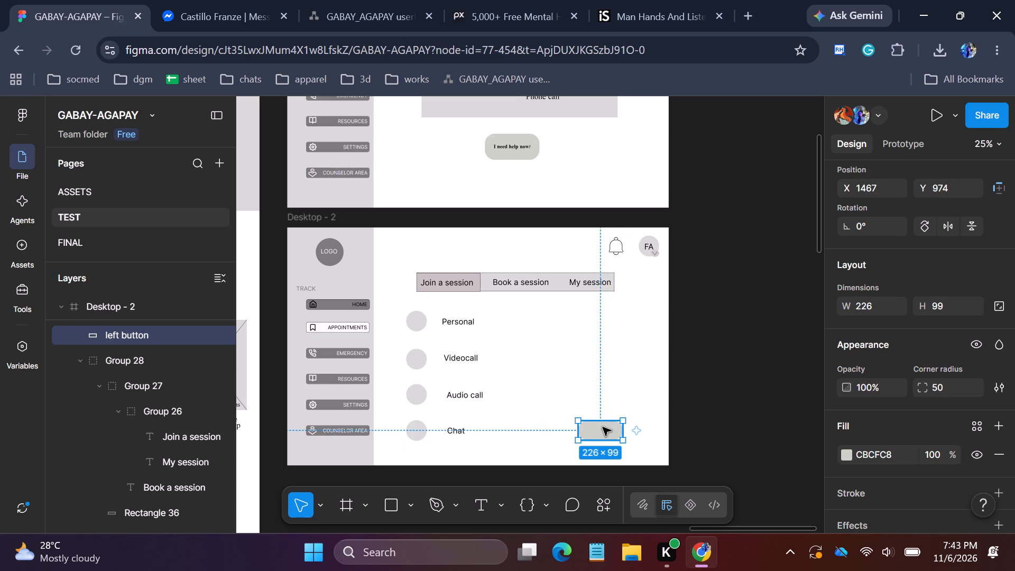
pyautogui.moveTo(607, 432); pyautogui.dragTo(617, 430)
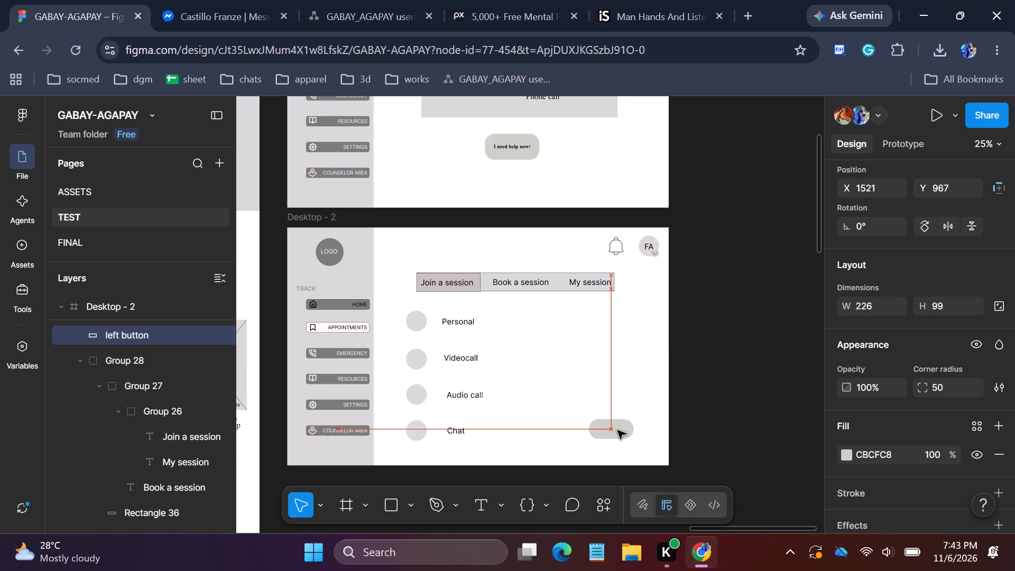
pyautogui.moveTo(617, 430); pyautogui.dragTo(617, 433)
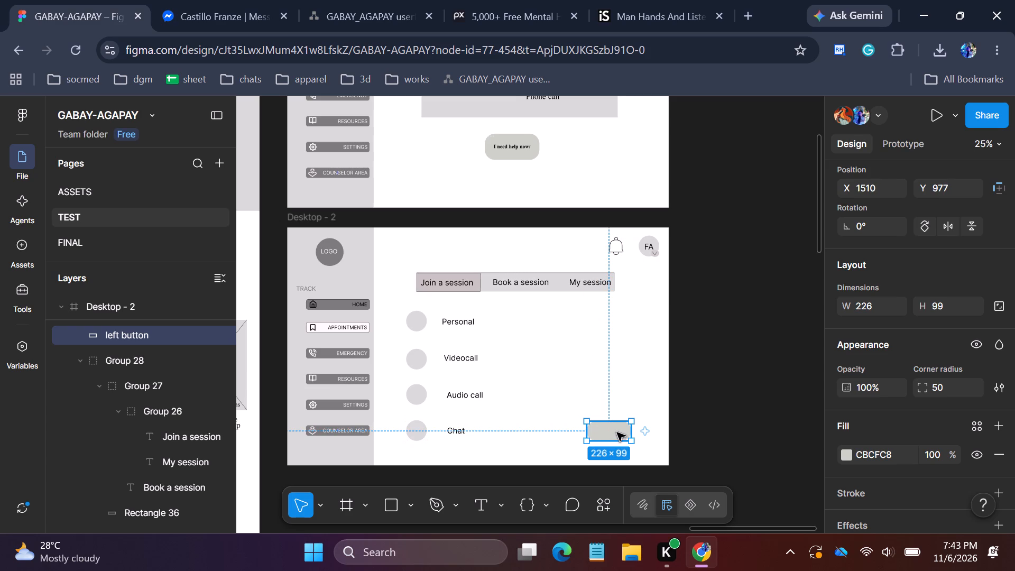
pyautogui.click(611, 430)
# Add the text "Next" and centre it on the button shape across from Chat.
pyautogui.click(481, 506)
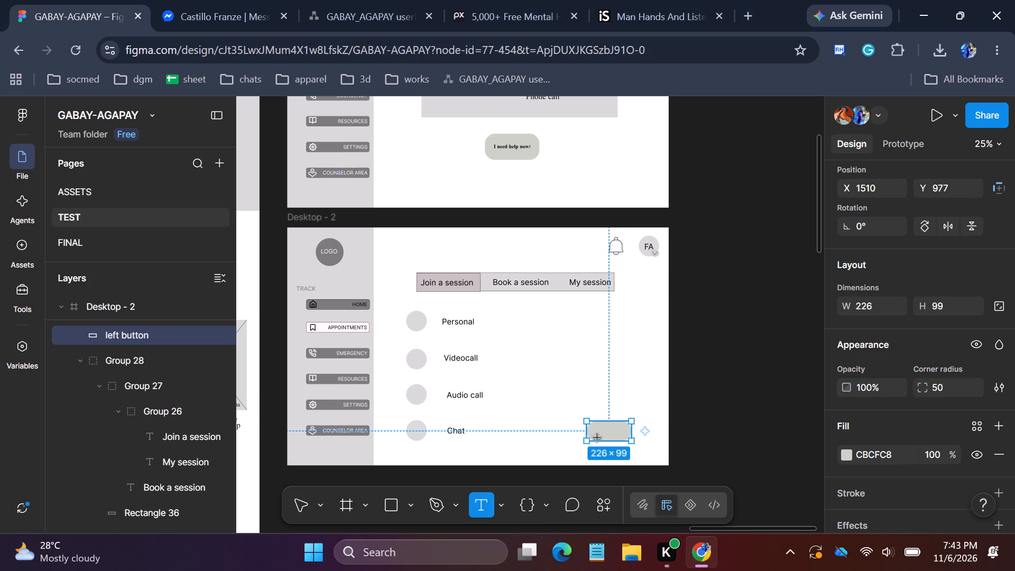
pyautogui.click(599, 428)
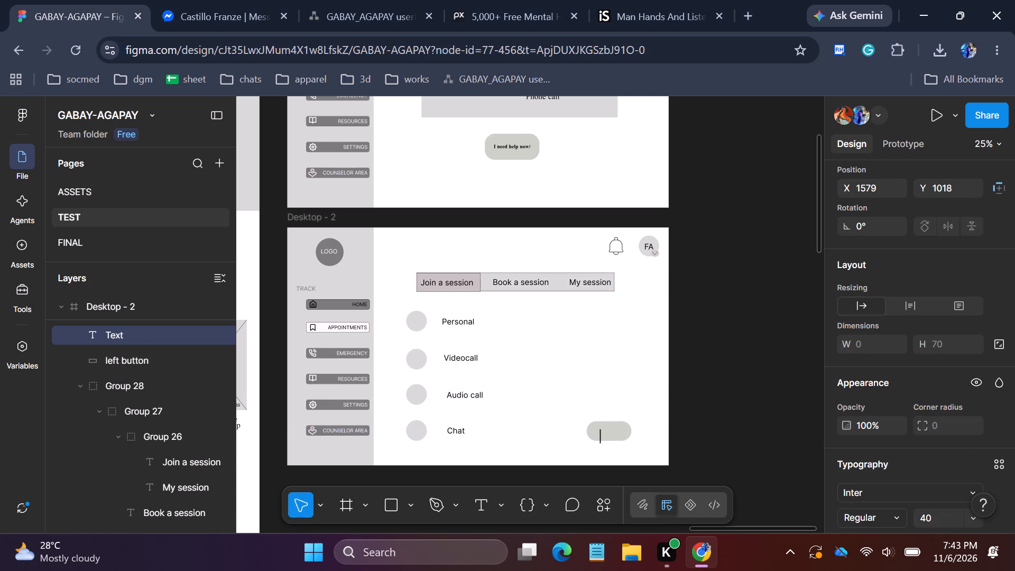
pyautogui.press('n')
pyautogui.press('m')
pyautogui.press('BackSpace')
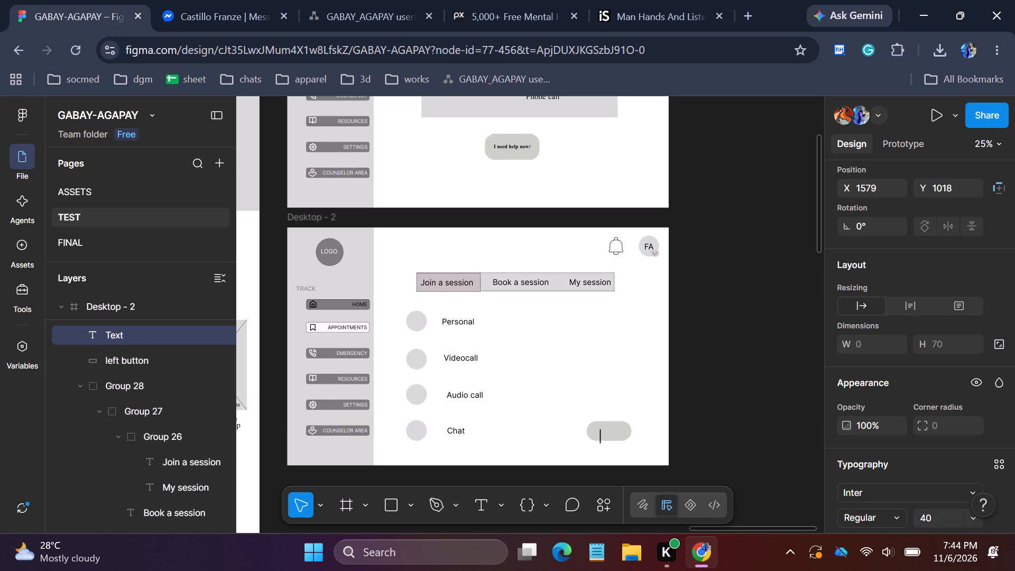
pyautogui.press('n')
pyautogui.write('ext')
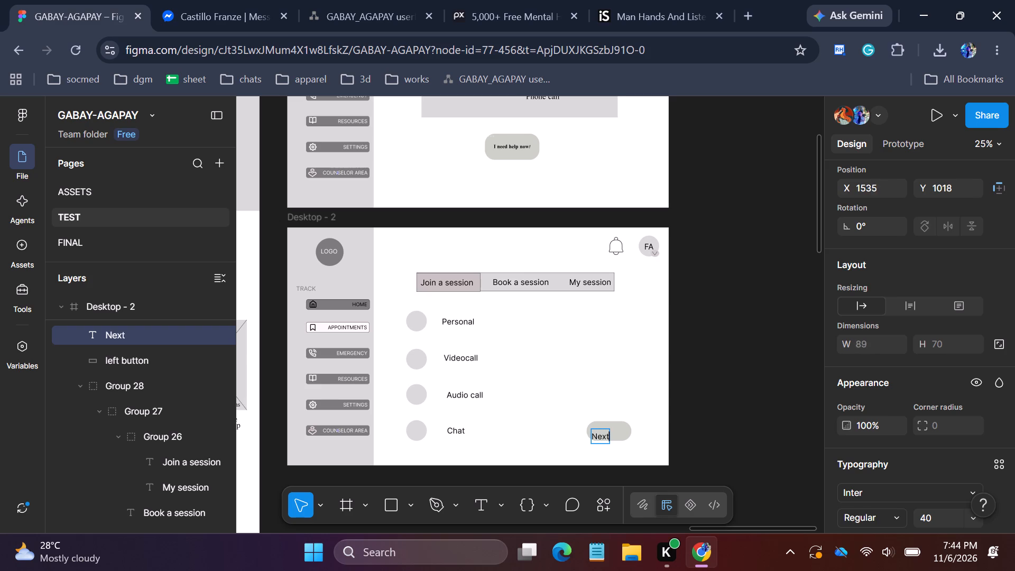
pyautogui.click(629, 429)
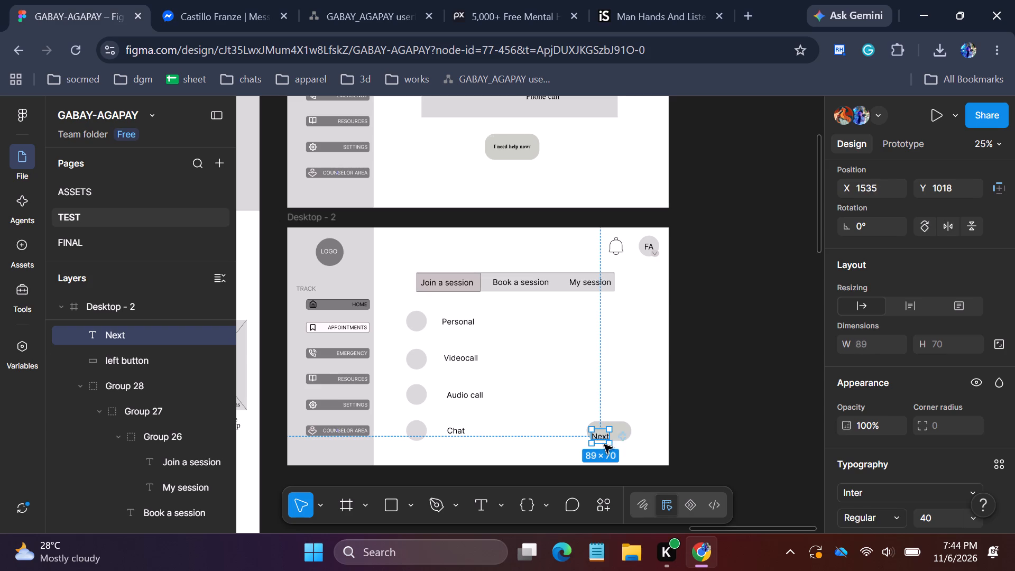
pyautogui.moveTo(605, 434); pyautogui.dragTo(615, 429)
pyautogui.click(656, 420)
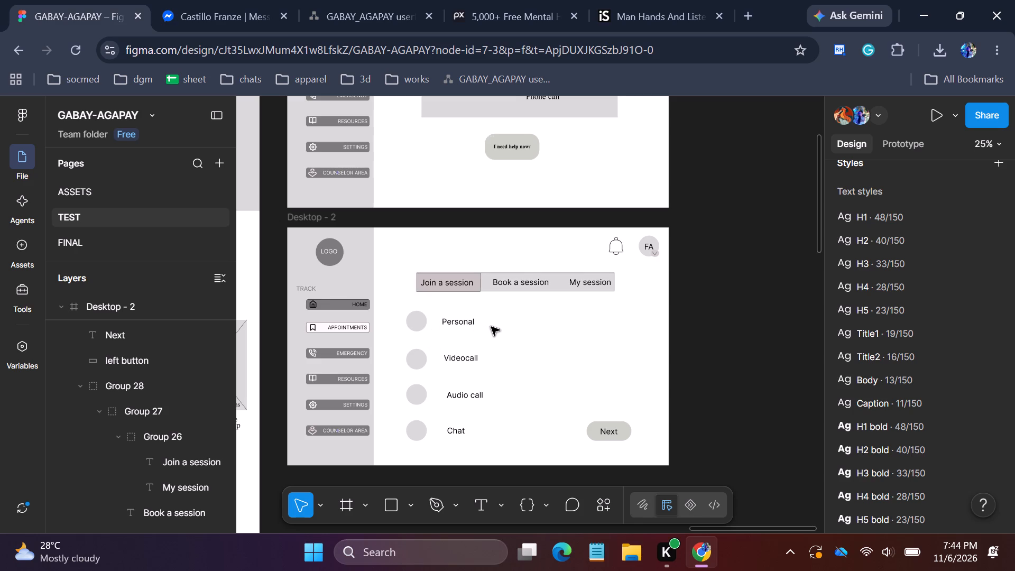
# Move Chat, Audio call and Videocall into one row level with the third circle, Videocall nearest the circle and Chat above Next.
pyautogui.click(470, 321)
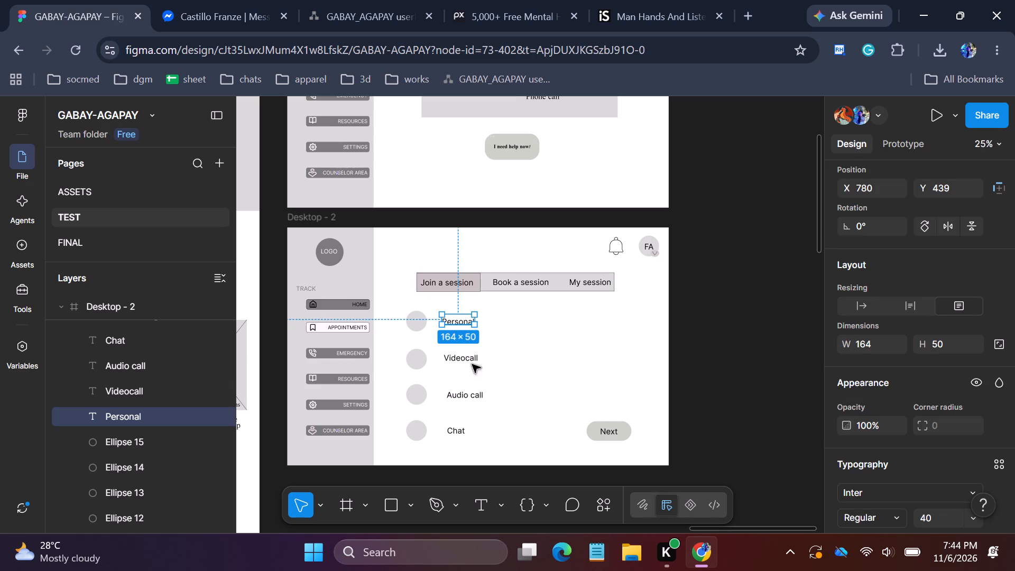
pyautogui.click(457, 434)
pyautogui.moveTo(457, 434); pyautogui.dragTo(615, 408)
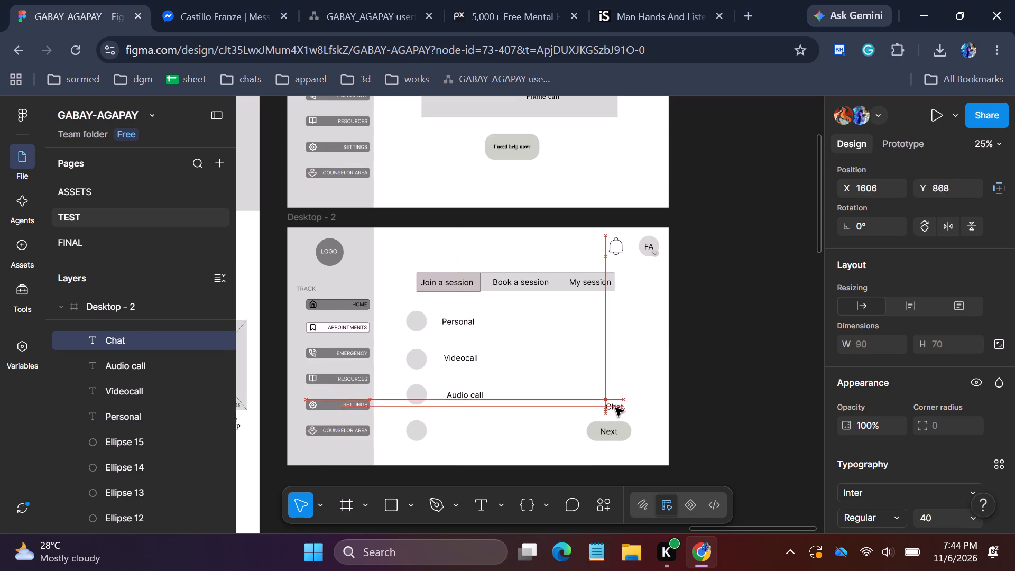
pyautogui.moveTo(615, 408); pyautogui.dragTo(611, 399)
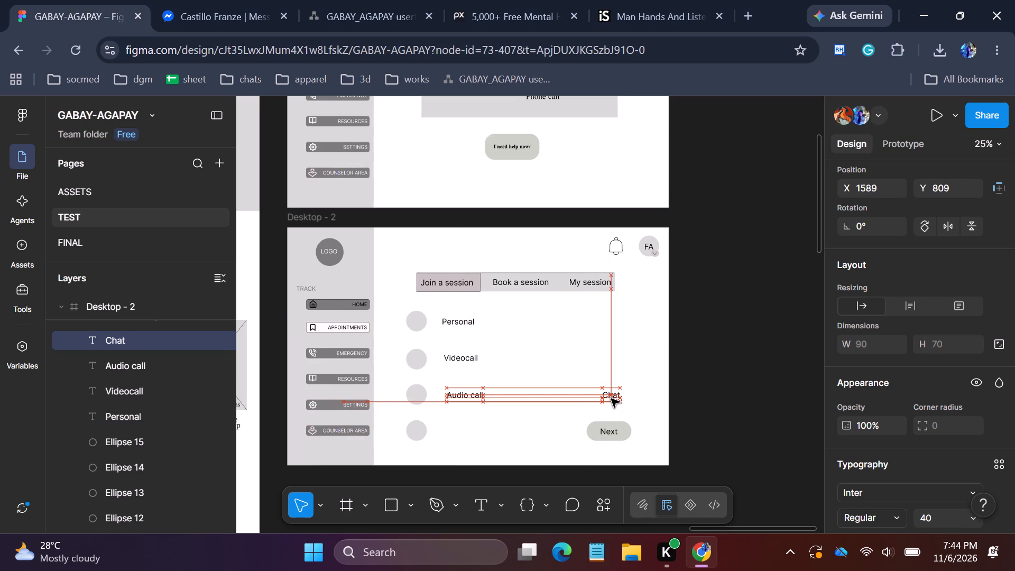
pyautogui.moveTo(611, 399); pyautogui.dragTo(610, 399)
pyautogui.click(465, 398)
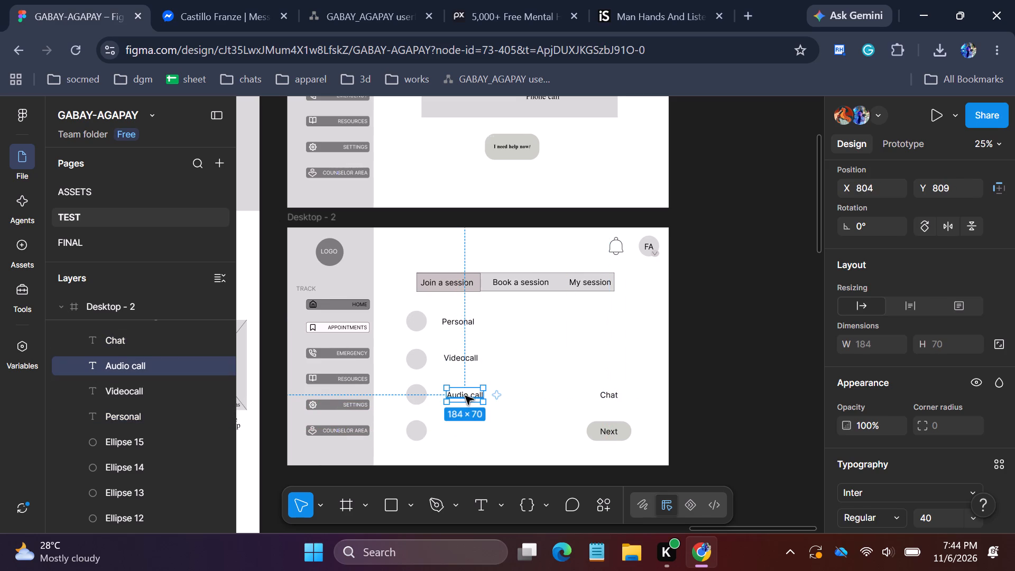
pyautogui.moveTo(465, 396); pyautogui.dragTo(537, 394)
pyautogui.click(469, 359)
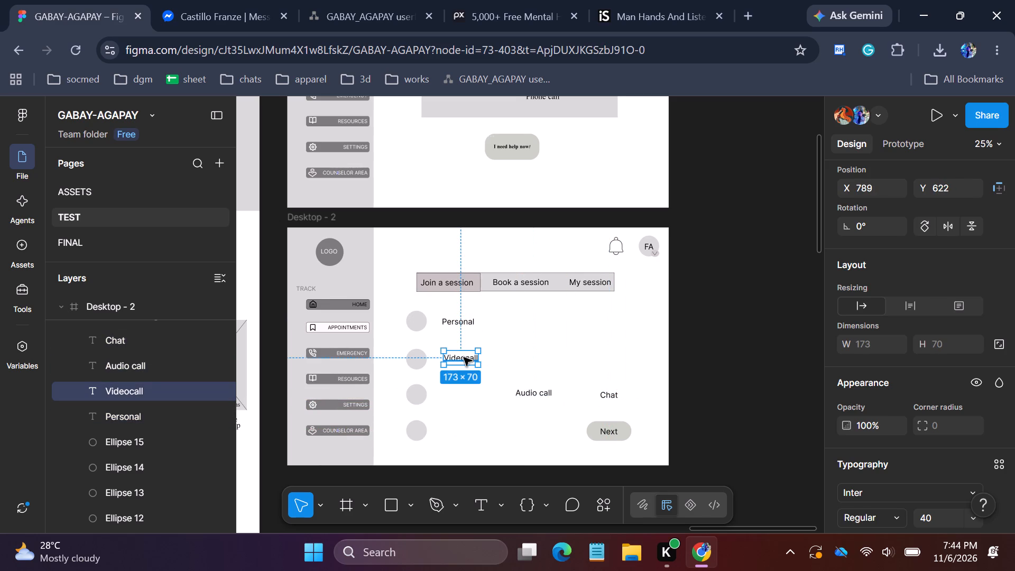
pyautogui.moveTo(463, 357); pyautogui.dragTo(475, 393)
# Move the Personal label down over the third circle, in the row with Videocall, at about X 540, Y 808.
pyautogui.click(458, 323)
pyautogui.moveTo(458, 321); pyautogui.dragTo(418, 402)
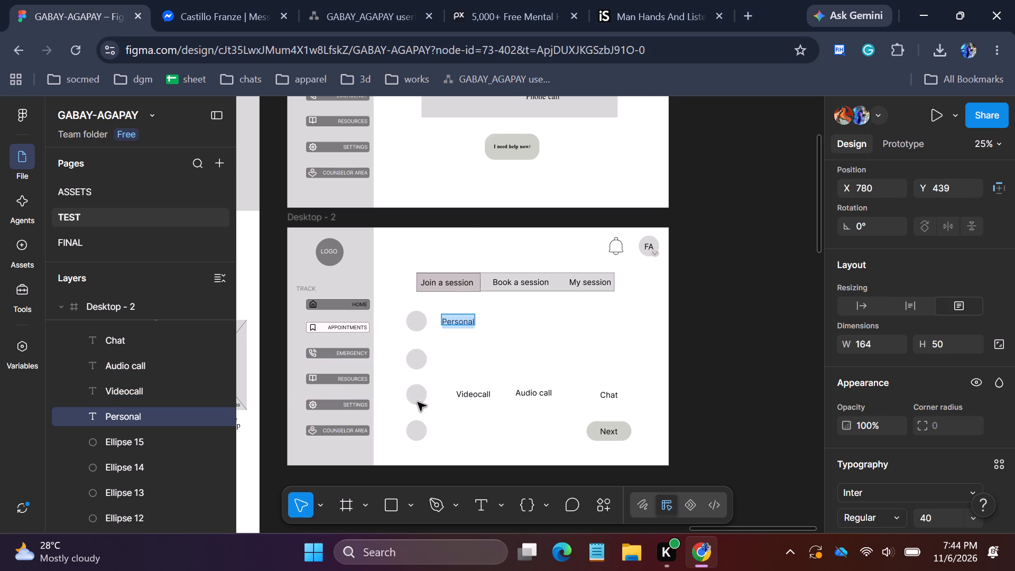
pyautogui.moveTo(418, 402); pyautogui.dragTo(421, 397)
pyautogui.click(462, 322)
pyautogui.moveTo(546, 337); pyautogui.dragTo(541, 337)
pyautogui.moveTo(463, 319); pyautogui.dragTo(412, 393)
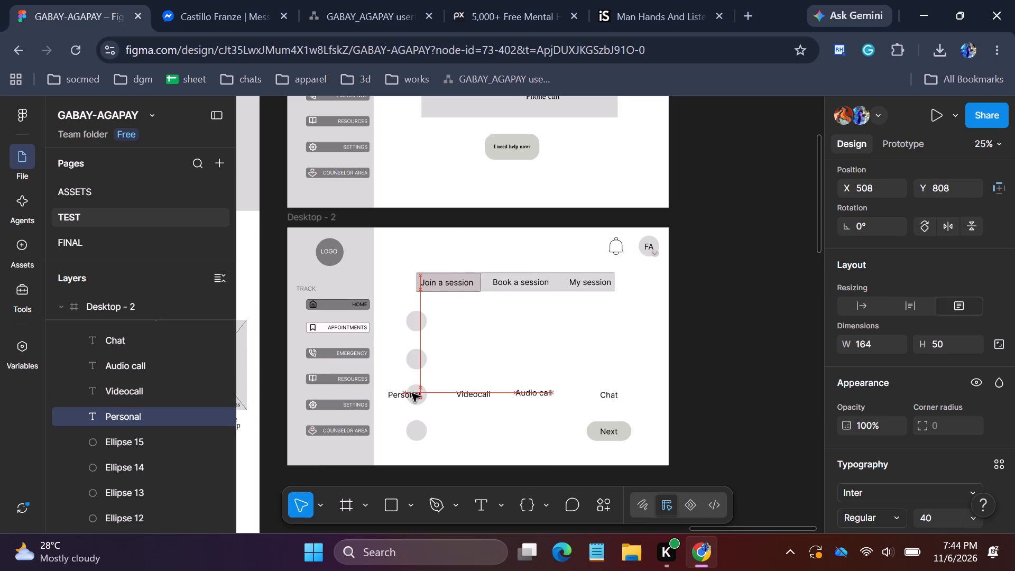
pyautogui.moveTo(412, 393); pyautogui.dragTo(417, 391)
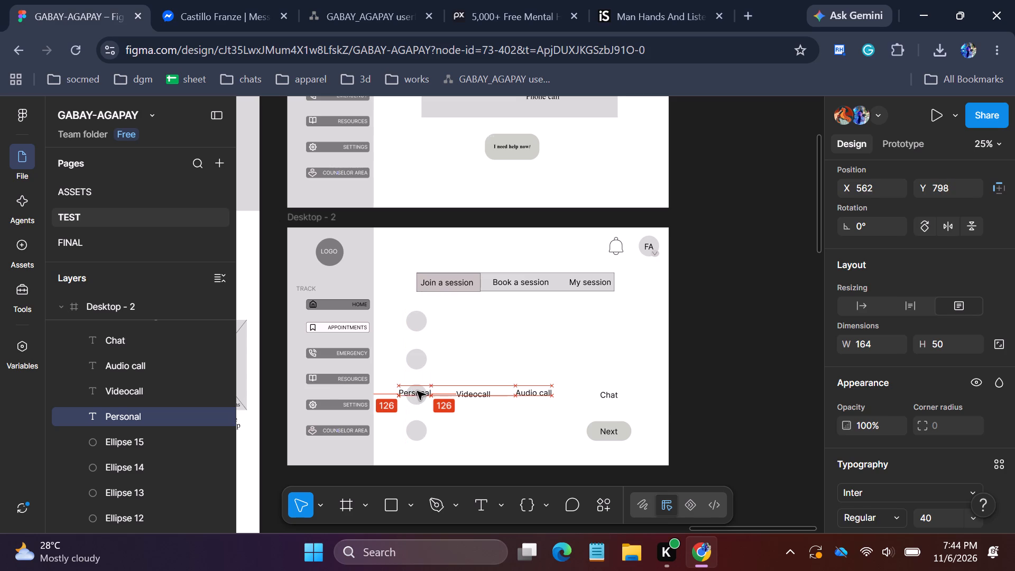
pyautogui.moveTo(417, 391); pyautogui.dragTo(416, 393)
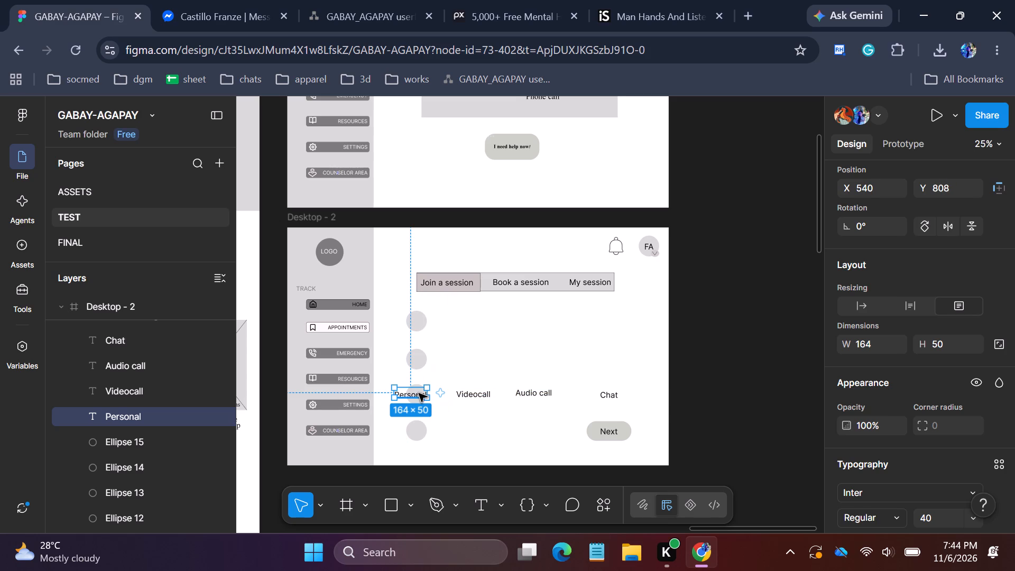
# Move the Personal label back up beside the first circle, at about X 798, Y 439.
pyautogui.moveTo(404, 393); pyautogui.dragTo(456, 333)
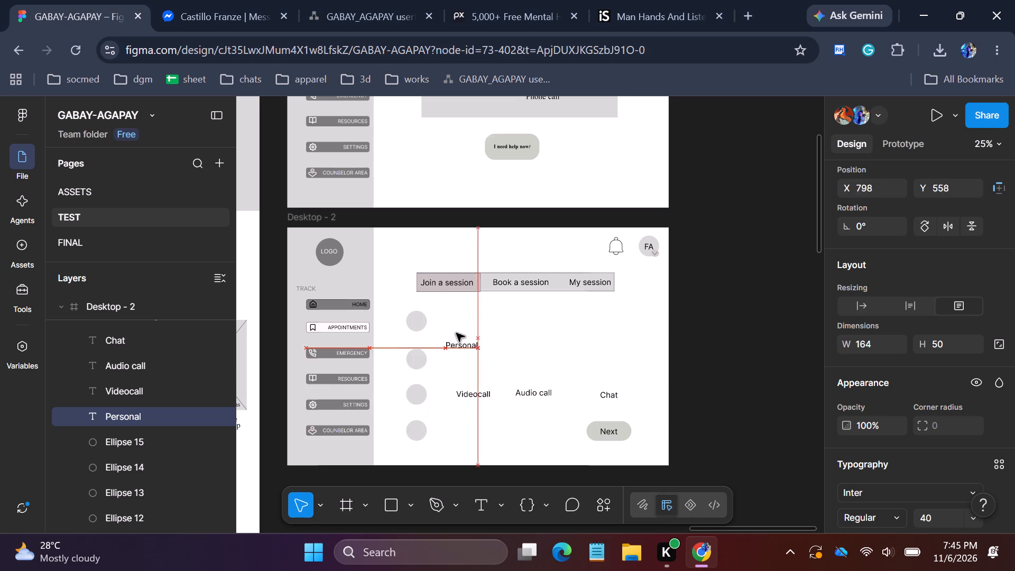
pyautogui.moveTo(456, 333); pyautogui.dragTo(455, 319)
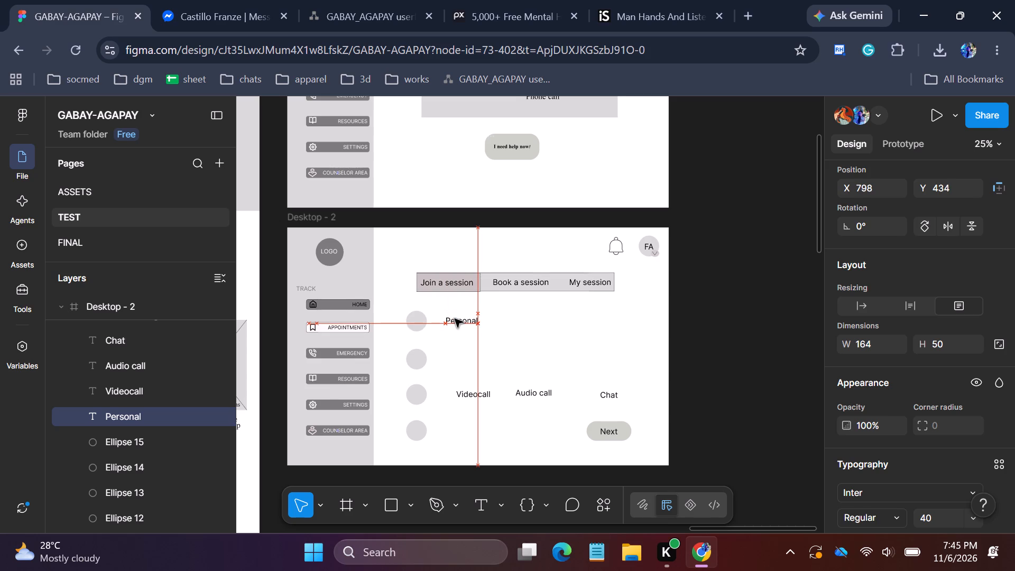
pyautogui.moveTo(455, 319); pyautogui.dragTo(482, 321)
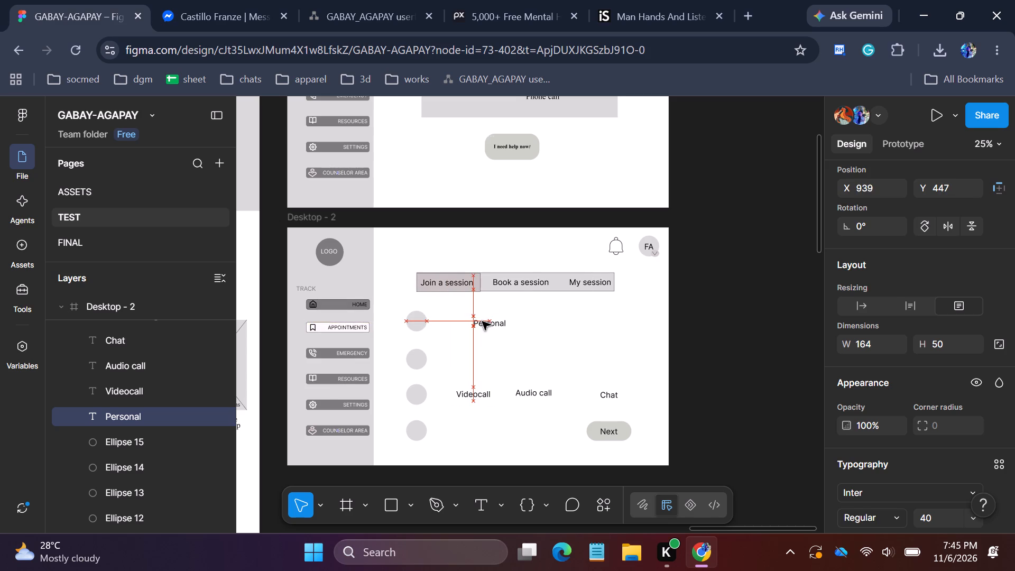
pyautogui.moveTo(482, 321); pyautogui.dragTo(455, 320)
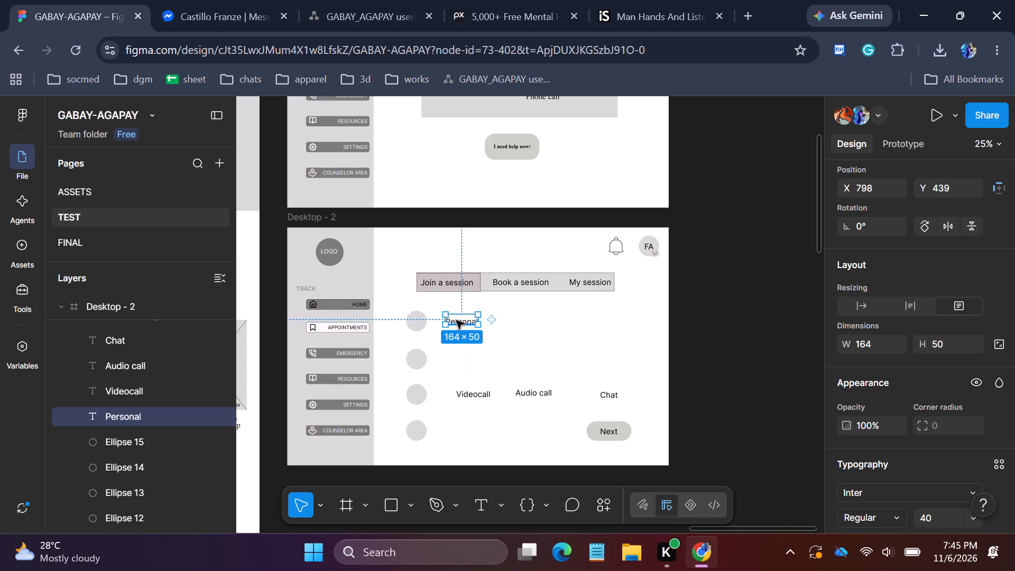
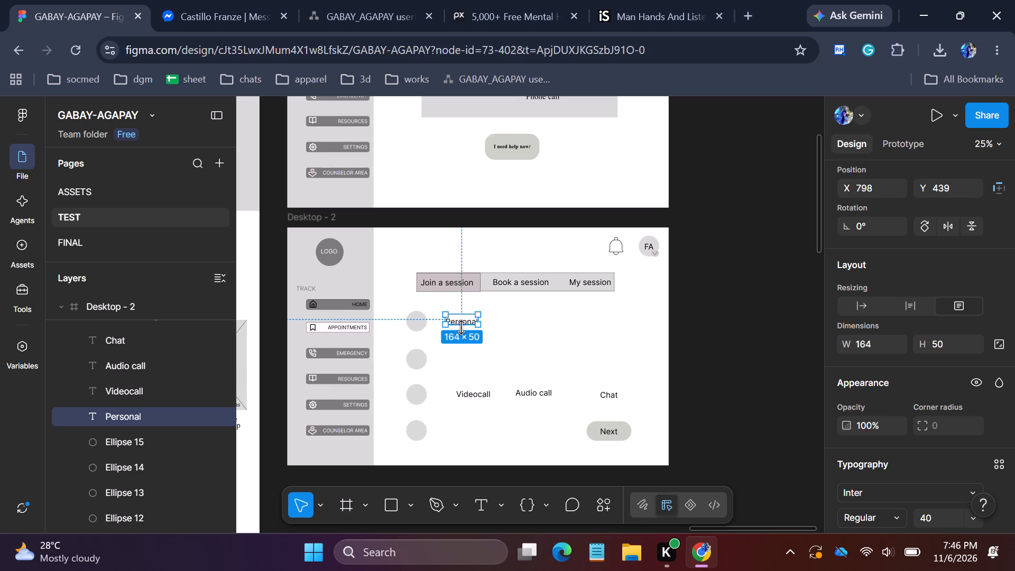
# Move the first circle below the Join a session tab, about X 870, Y 451, and the Personal label beside it, about X 1151, Y 463.
pyautogui.moveTo(460, 322); pyautogui.dragTo(533, 321)
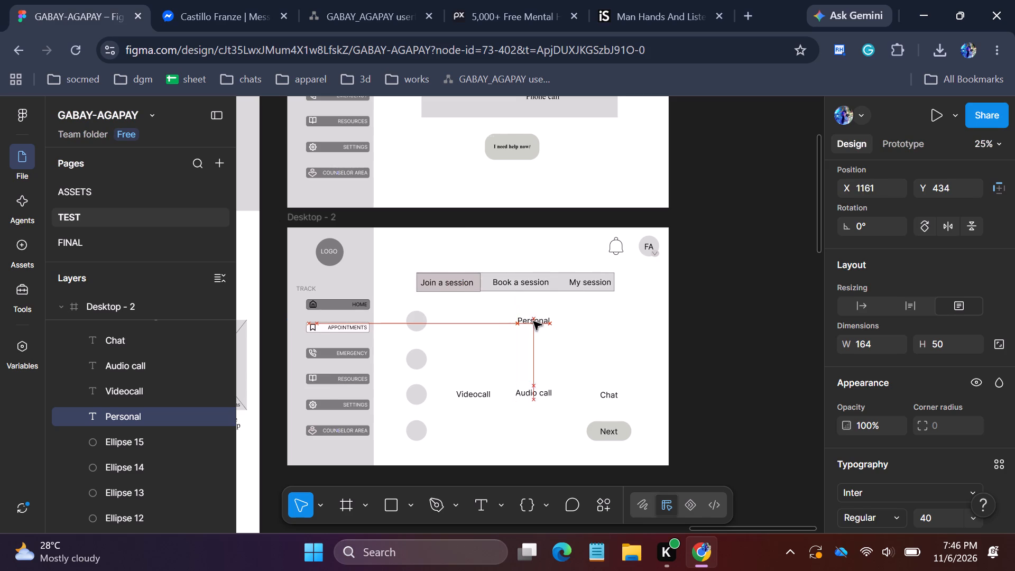
pyautogui.moveTo(533, 321); pyautogui.dragTo(538, 325)
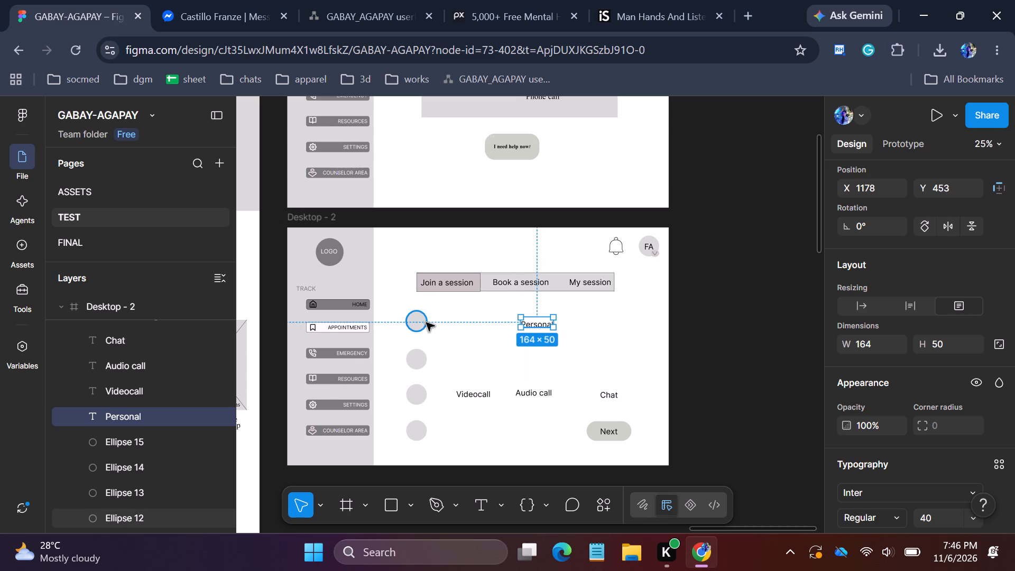
pyautogui.click(422, 322)
pyautogui.moveTo(413, 320); pyautogui.dragTo(472, 329)
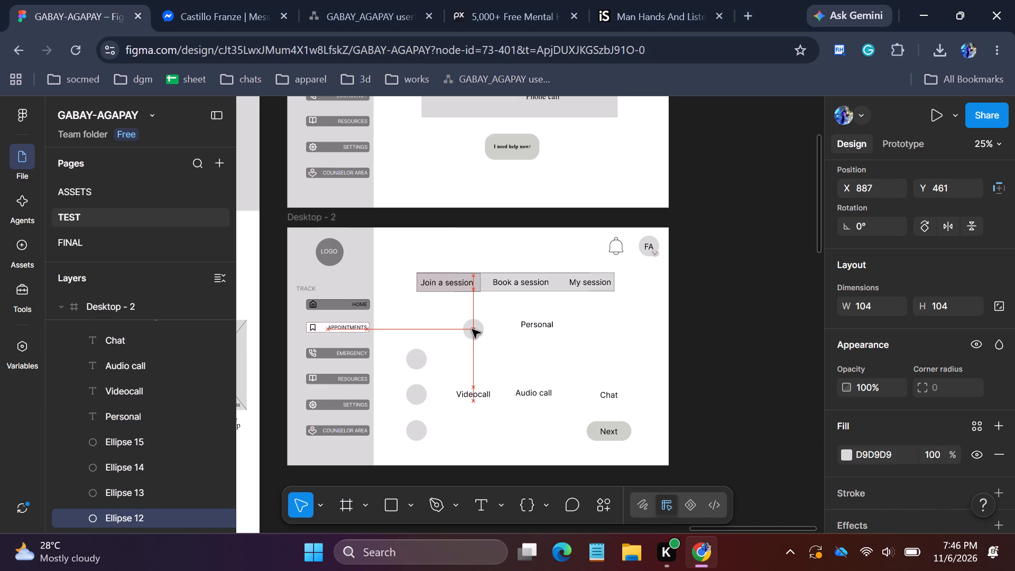
pyautogui.moveTo(472, 329); pyautogui.dragTo(467, 326)
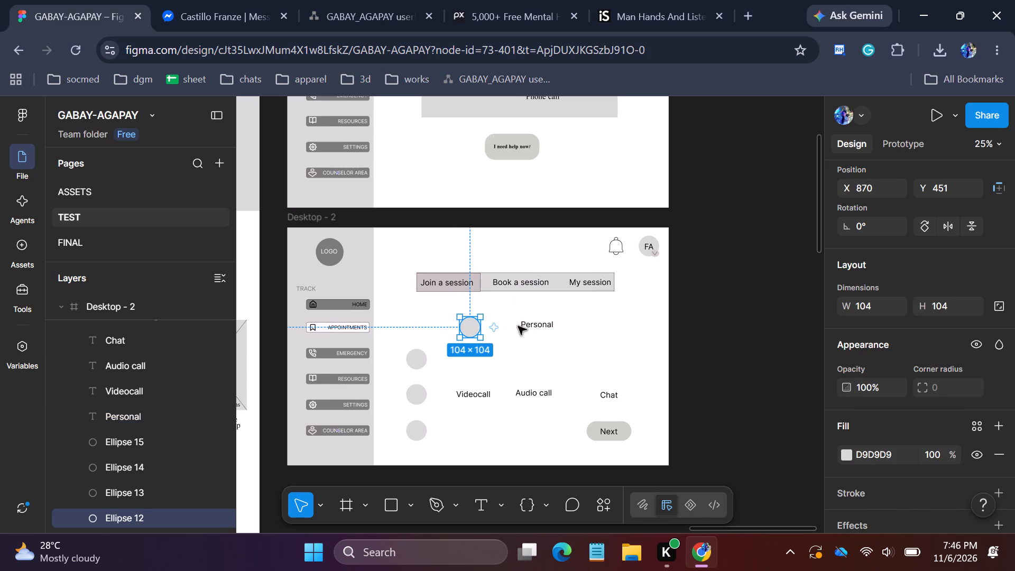
pyautogui.click(541, 325)
pyautogui.moveTo(541, 325); pyautogui.dragTo(532, 327)
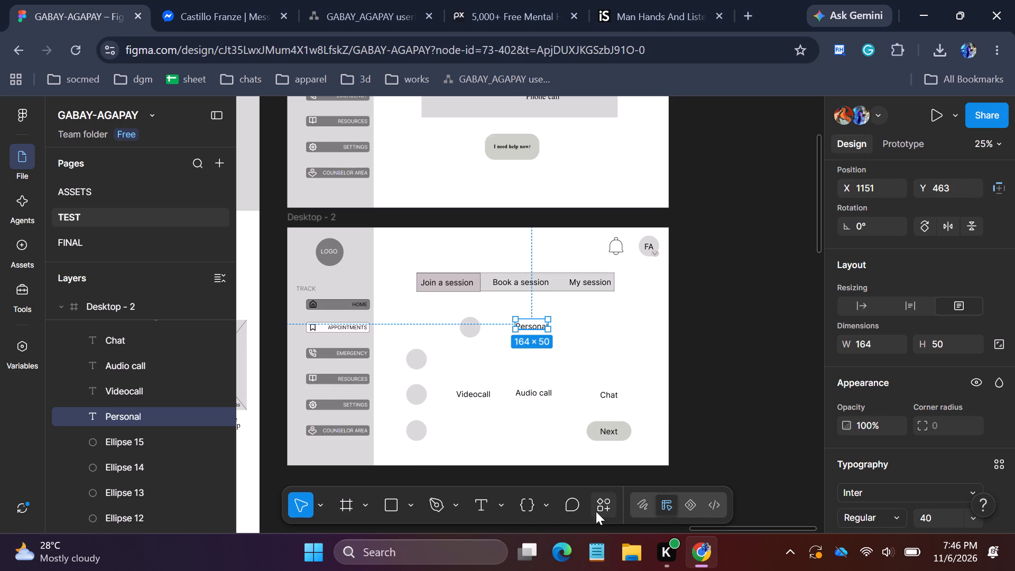
# Search the Iconify plugin for "personal" and look through the icons for one that suits the Personal session type.
pyautogui.click(603, 507)
pyautogui.click(384, 288)
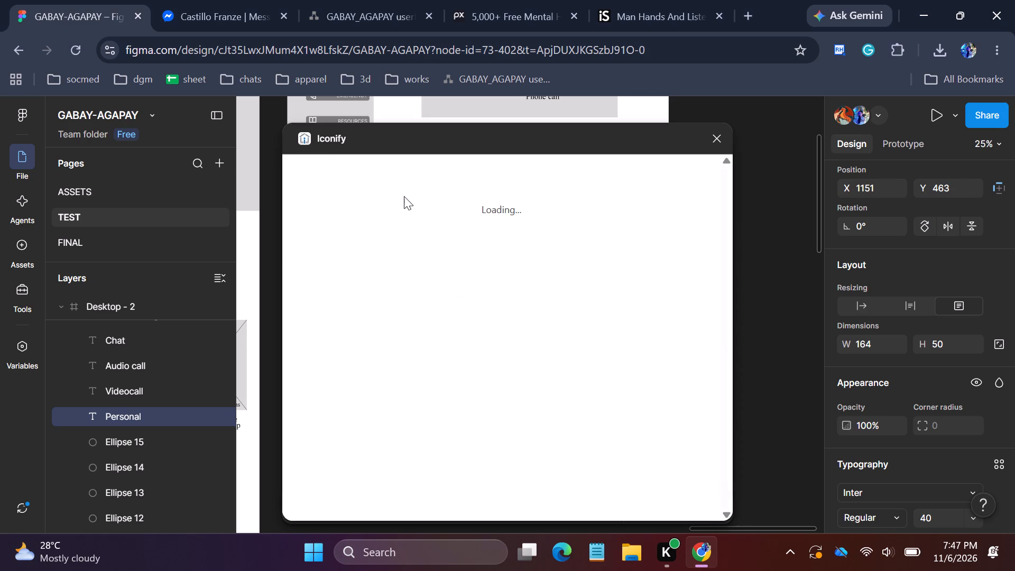
pyautogui.click(379, 196)
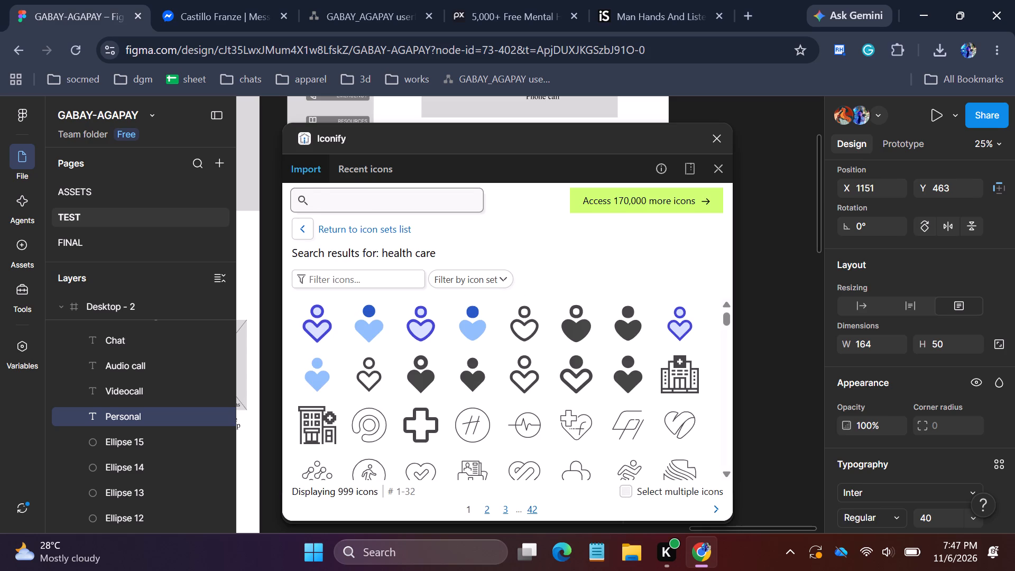
pyautogui.write('personal')
pyautogui.press('Return')
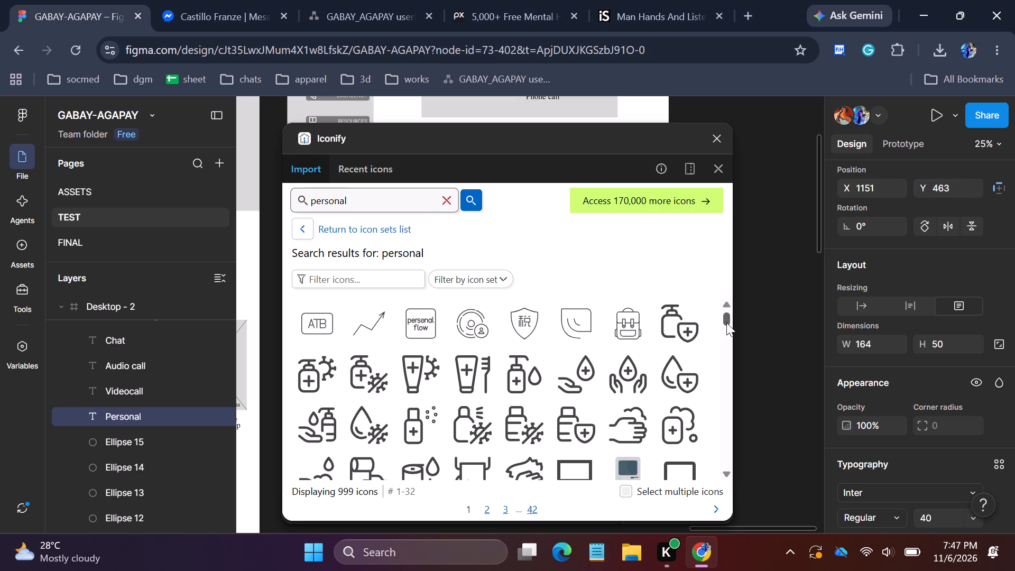
pyautogui.moveTo(726, 318); pyautogui.dragTo(726, 325)
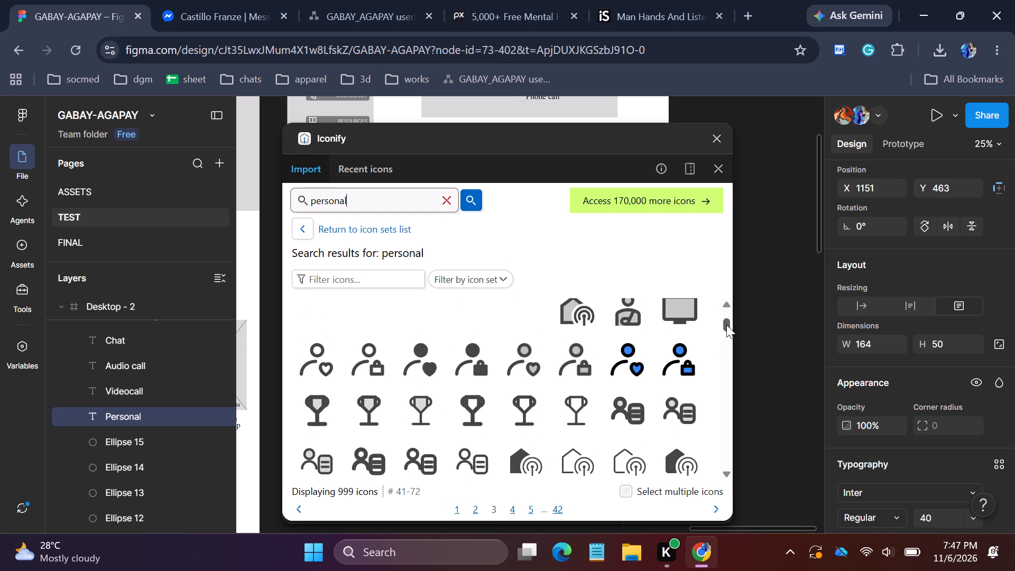
pyautogui.moveTo(726, 325); pyautogui.dragTo(727, 324)
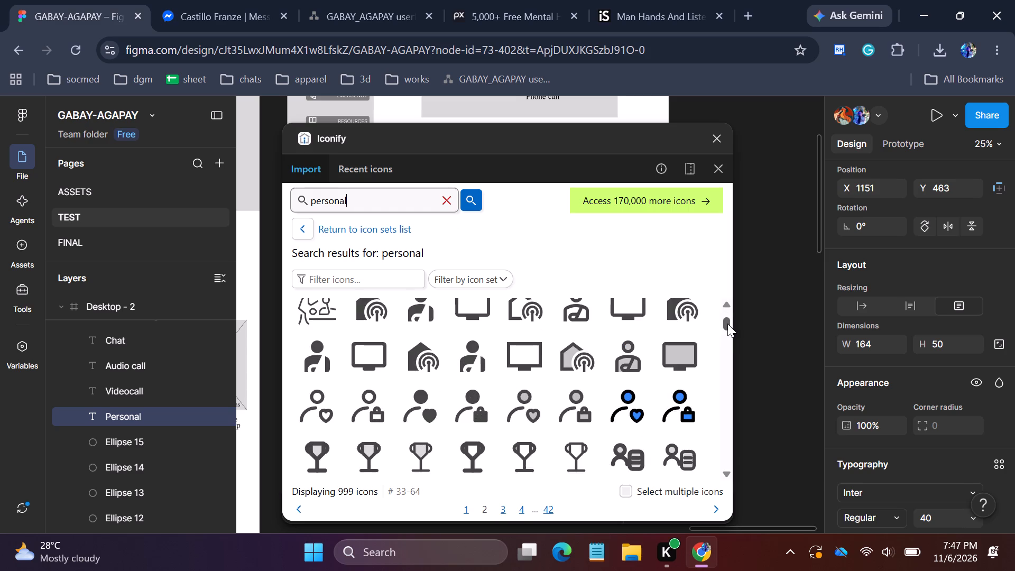
pyautogui.moveTo(727, 324); pyautogui.dragTo(727, 320)
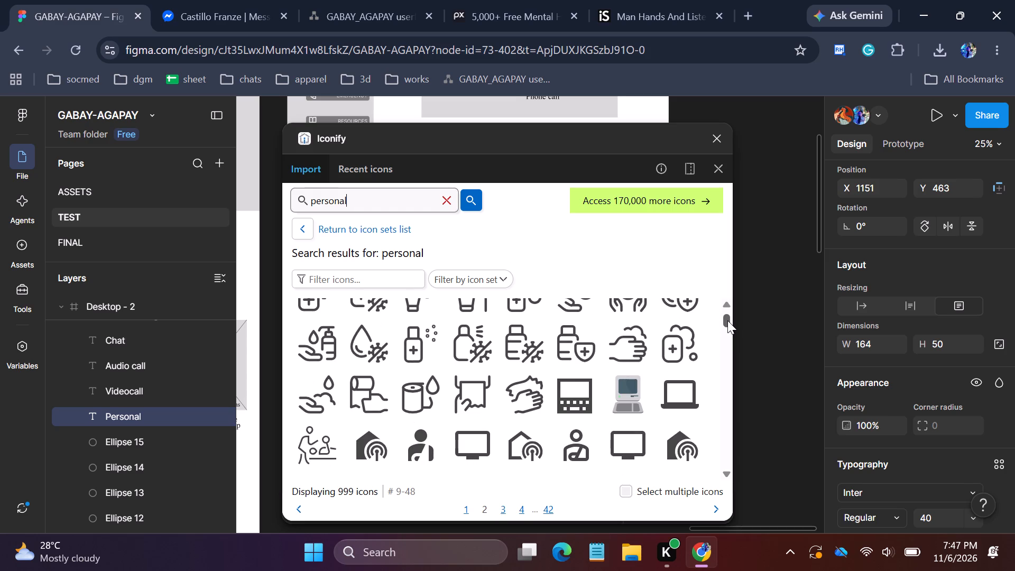
pyautogui.moveTo(727, 320); pyautogui.dragTo(726, 313)
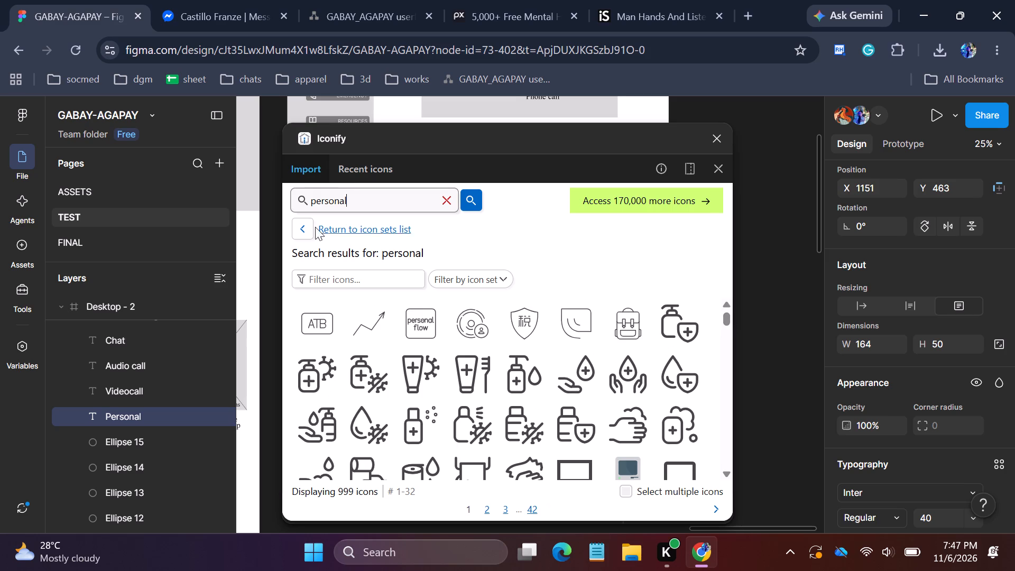
# Search Iconify for "call" and import the plain outlined phone handset icon as a frame into Desktop - 2.
pyautogui.click(449, 202)
pyautogui.click(372, 194)
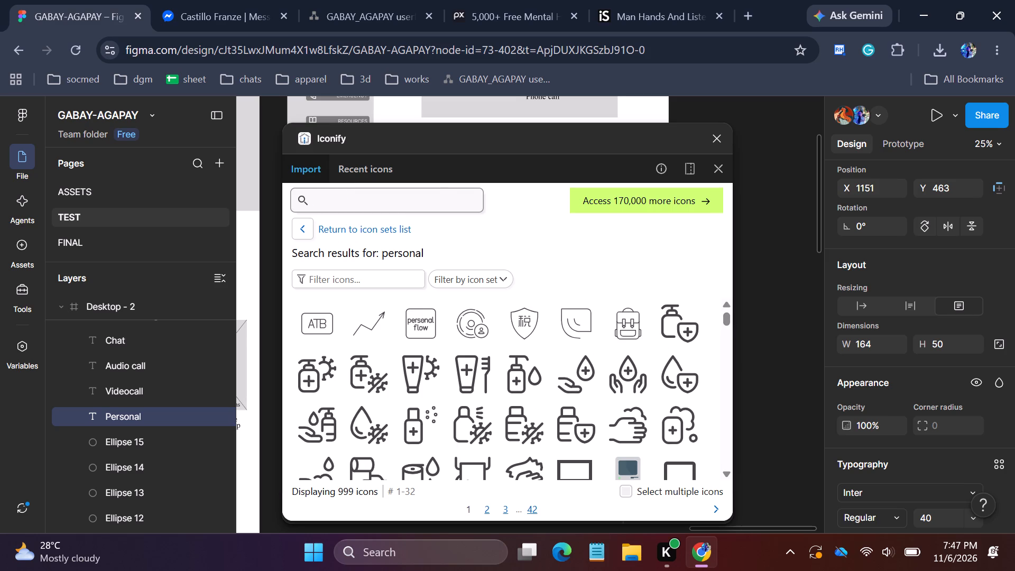
pyautogui.write('call')
pyautogui.press('Return')
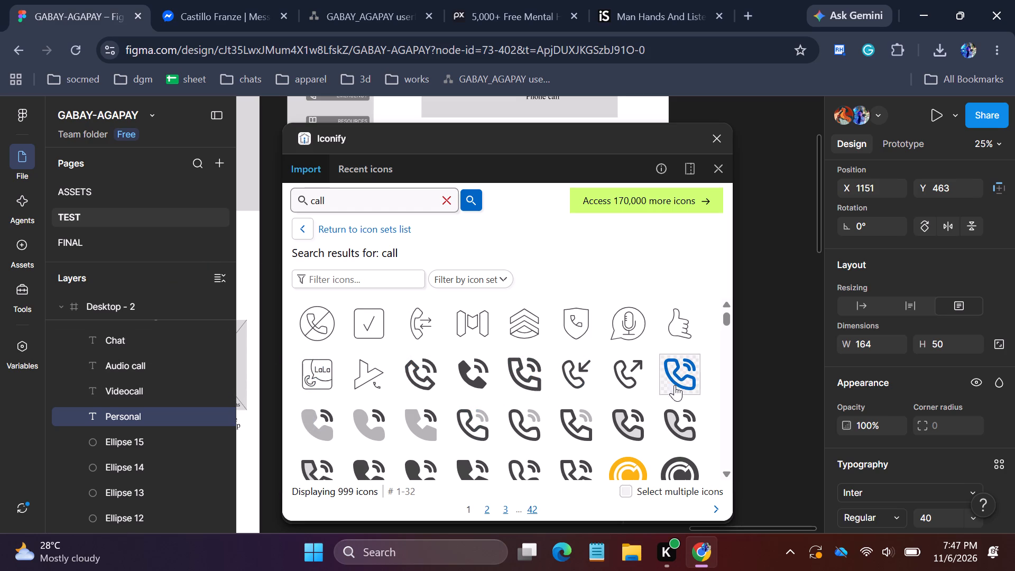
pyautogui.click(729, 314)
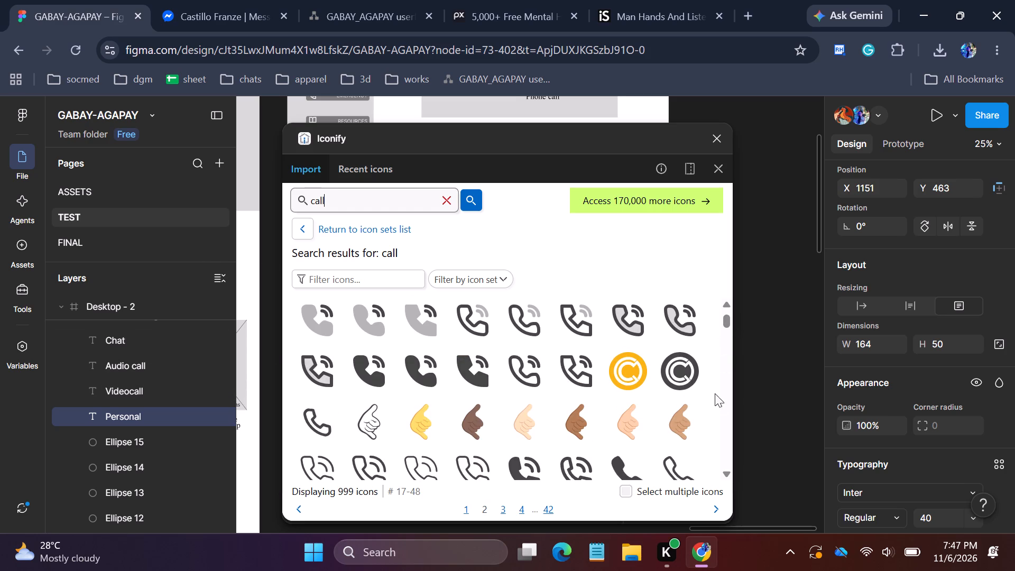
pyautogui.click(675, 467)
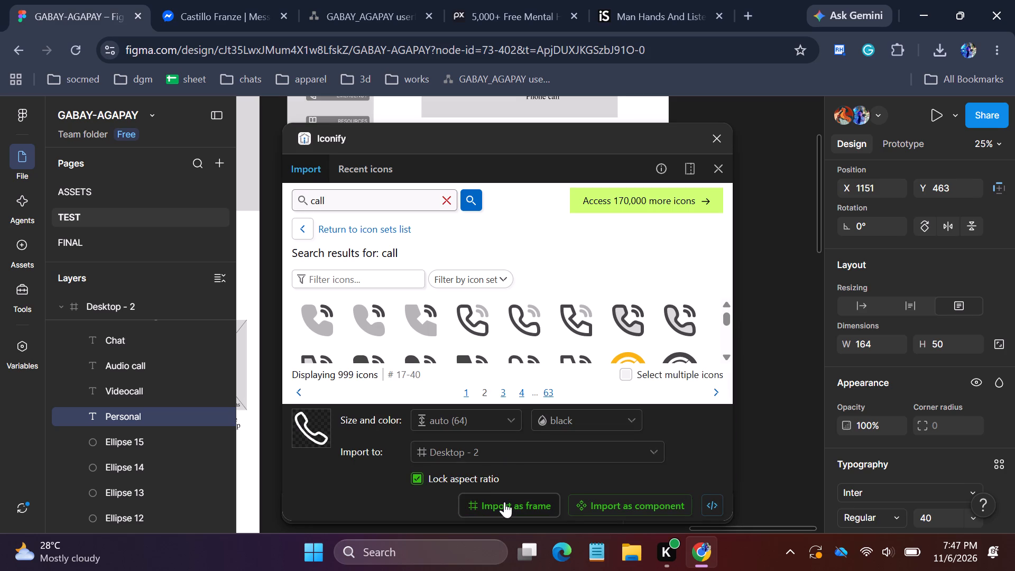
pyautogui.click(504, 502)
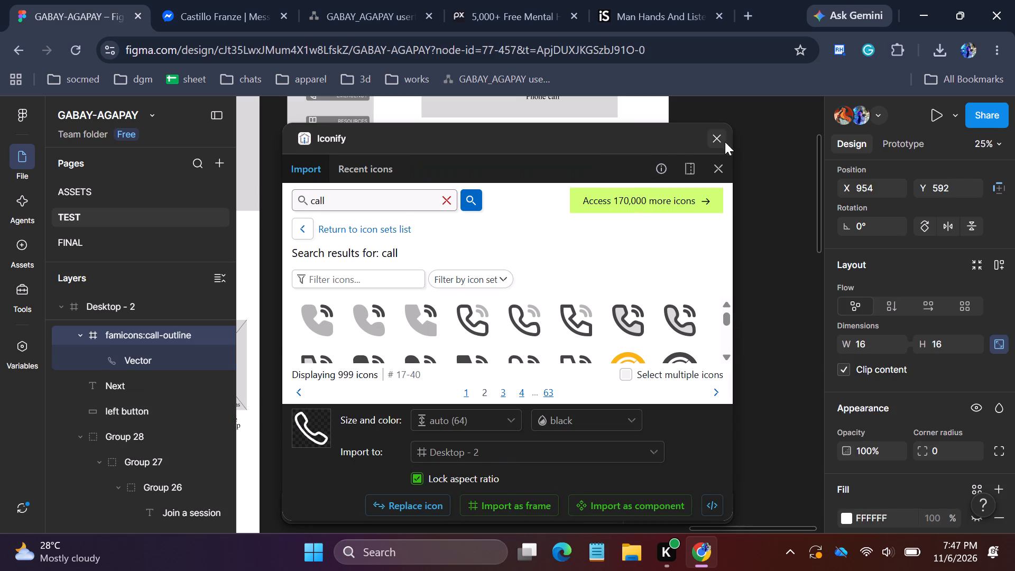
pyautogui.click(725, 142)
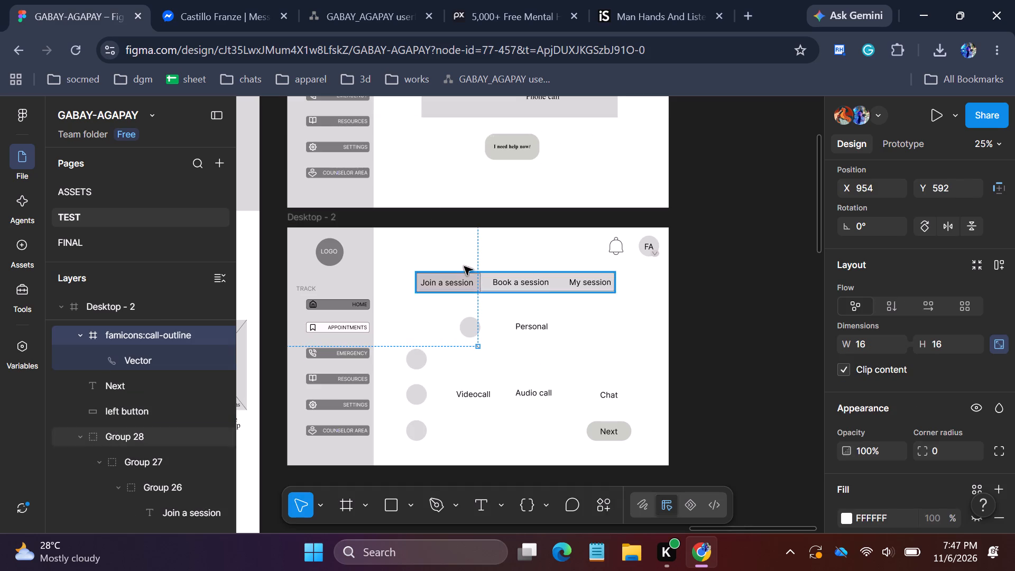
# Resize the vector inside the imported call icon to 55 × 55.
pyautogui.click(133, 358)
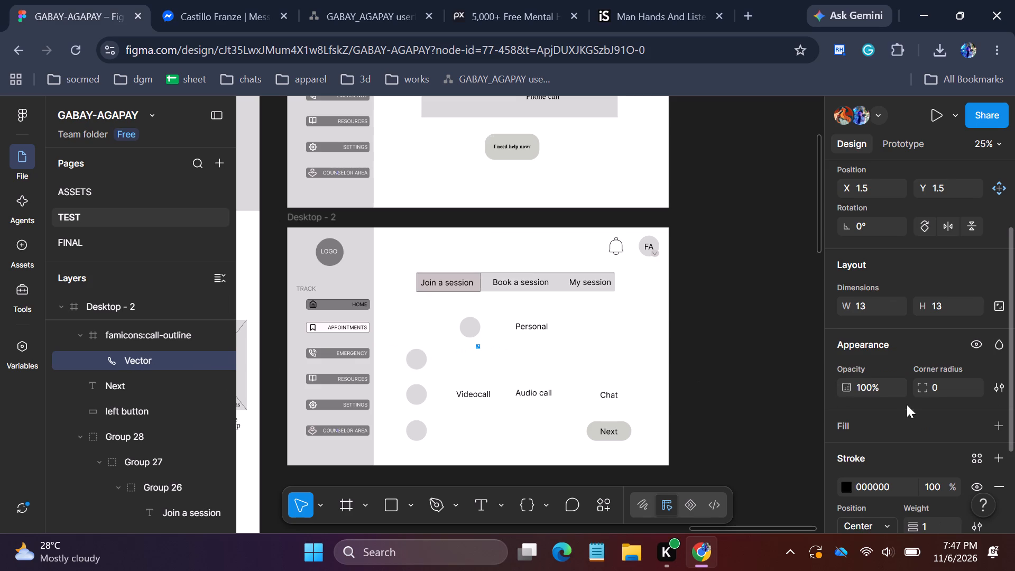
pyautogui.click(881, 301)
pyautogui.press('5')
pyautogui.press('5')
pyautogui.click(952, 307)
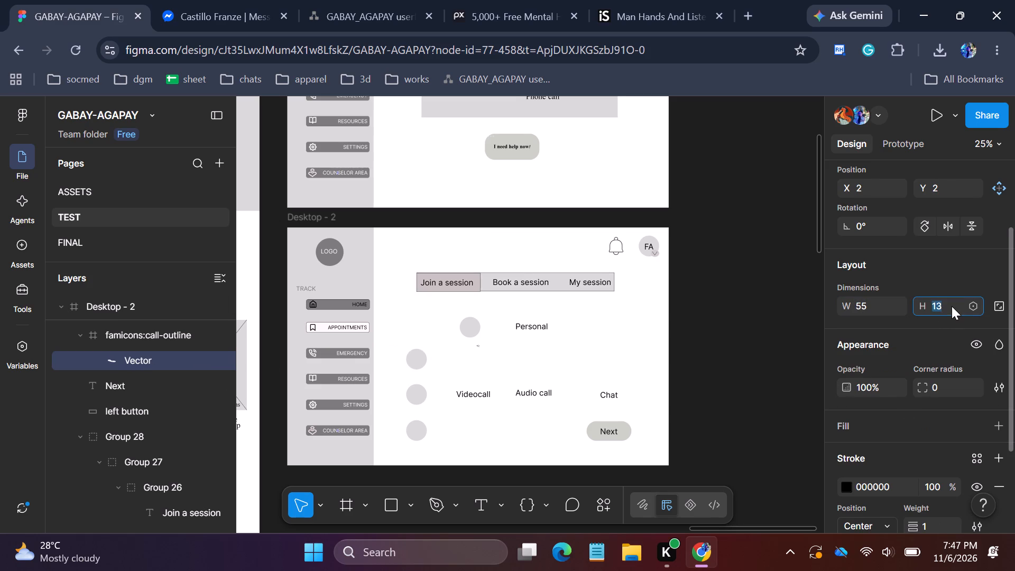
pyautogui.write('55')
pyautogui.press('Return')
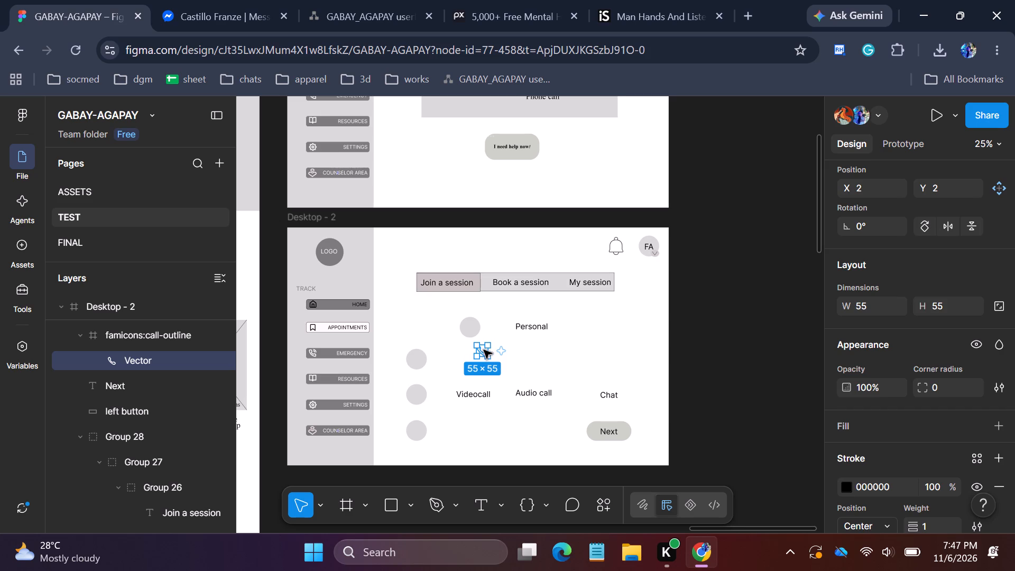
# Set the call icon vector's width and height to 75 × 75.
pyautogui.click(878, 305)
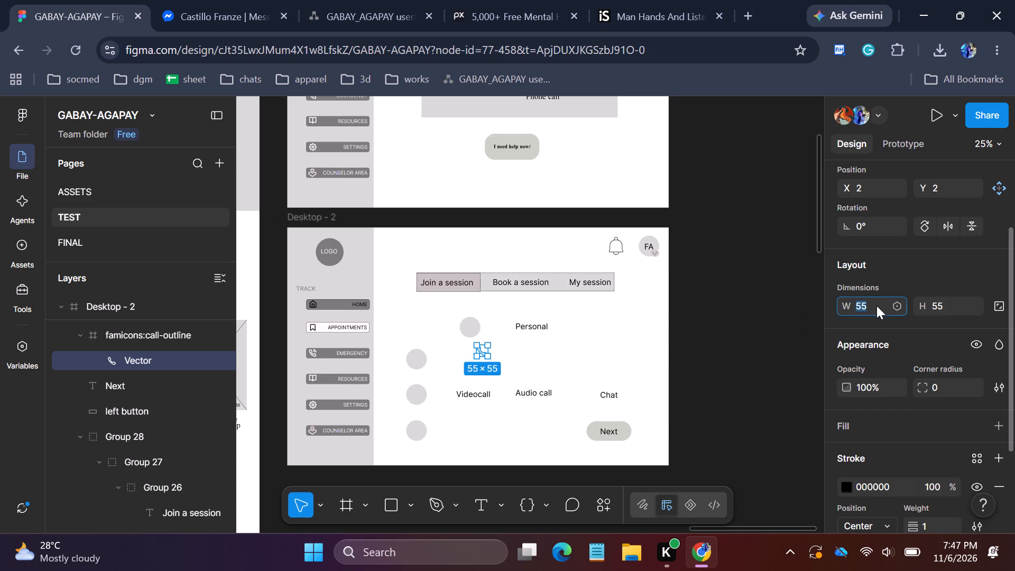
pyautogui.press('7')
pyautogui.press('5')
pyautogui.press('Return')
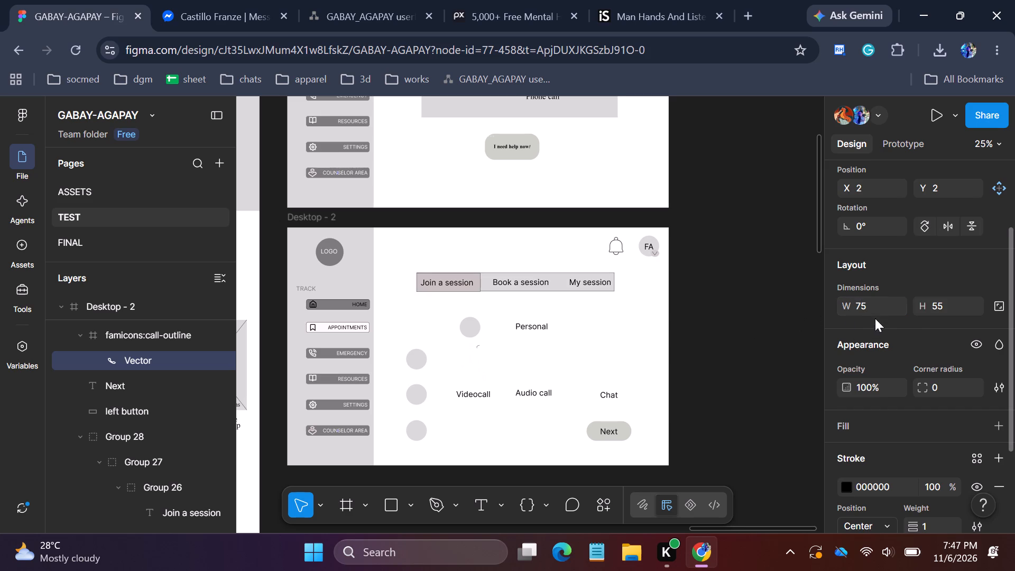
pyautogui.click(946, 303)
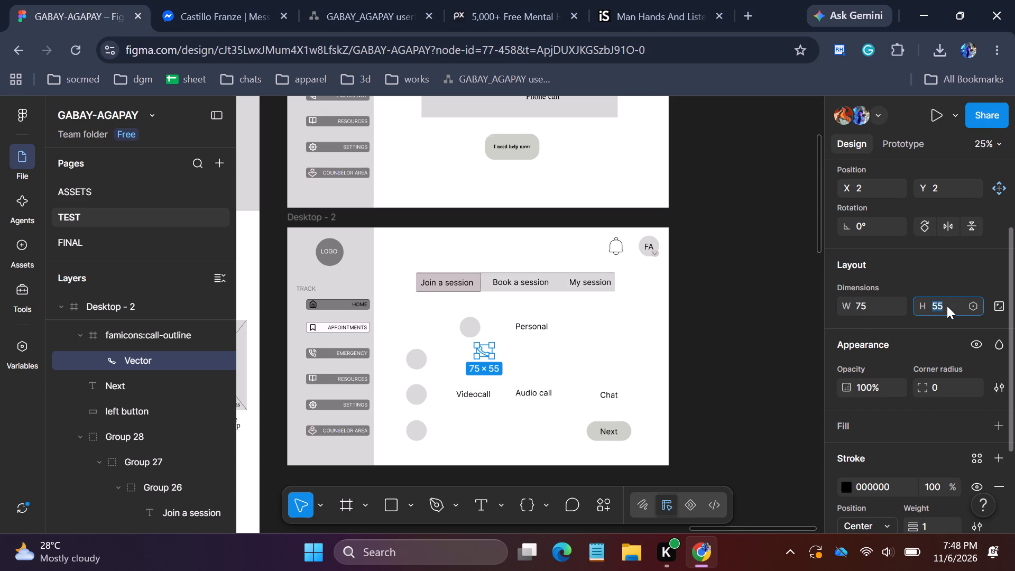
pyautogui.press('7')
pyautogui.press('7')
pyautogui.press('7')
pyautogui.press('7')
pyautogui.press('7')
pyautogui.press('7')
pyautogui.press('7')
pyautogui.press('7')
pyautogui.press('7')
pyautogui.press('7')
pyautogui.press('7')
pyautogui.press('7')
pyautogui.press('7')
pyautogui.press('7')
pyautogui.press('7')
pyautogui.press('BackSpace')
pyautogui.press('BackSpace')
pyautogui.press('BackSpace')
pyautogui.press('BackSpace')
pyautogui.press('BackSpace')
pyautogui.press('BackSpace')
pyautogui.press('BackSpace')
pyautogui.press('BackSpace')
pyautogui.press('BackSpace')
pyautogui.press('BackSpace')
pyautogui.press('BackSpace')
pyautogui.press('BackSpace')
pyautogui.press('BackSpace')
pyautogui.press('BackSpace')
pyautogui.press('BackSpace')
pyautogui.press('BackSpace')
pyautogui.press('BackSpace')
pyautogui.press('BackSpace')
pyautogui.press('BackSpace')
pyautogui.press('BackSpace')
pyautogui.press('BackSpace')
pyautogui.write('75')
pyautogui.press('Return')
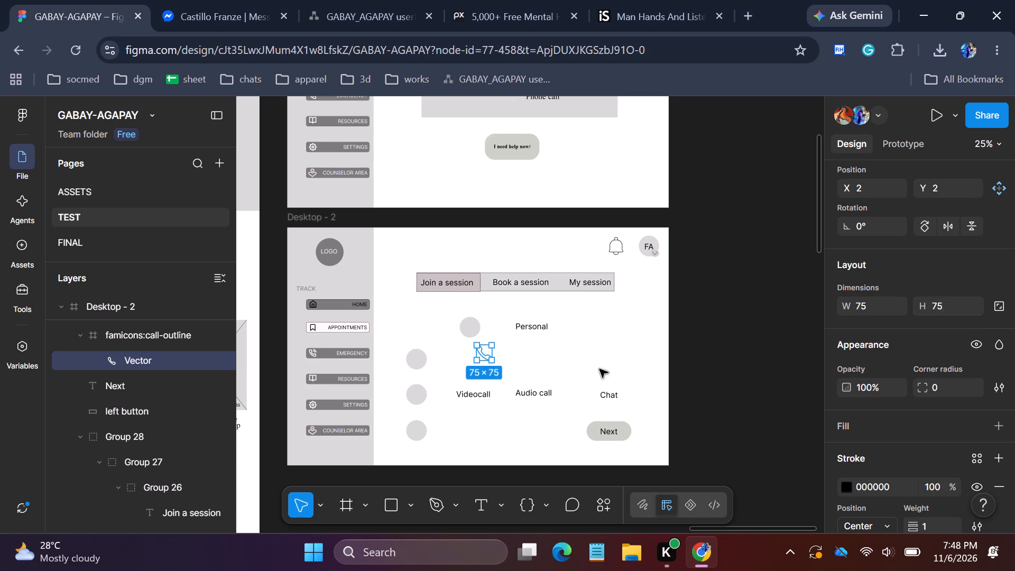
# Move the call icon vector between the first circle and the Personal label, slightly below them, at about X 82, Y -59.
pyautogui.click(508, 355)
pyautogui.click(486, 354)
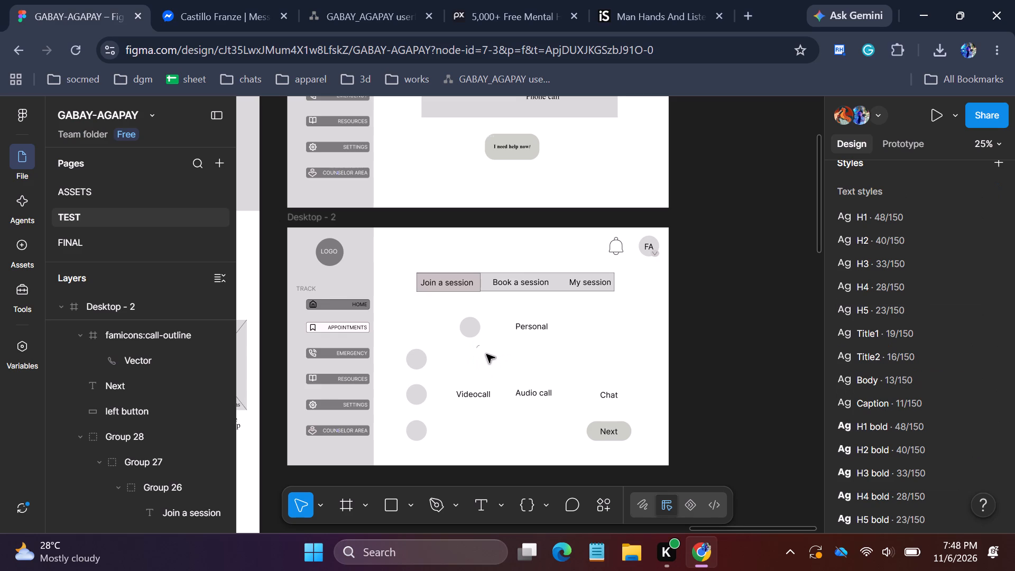
pyautogui.click(157, 358)
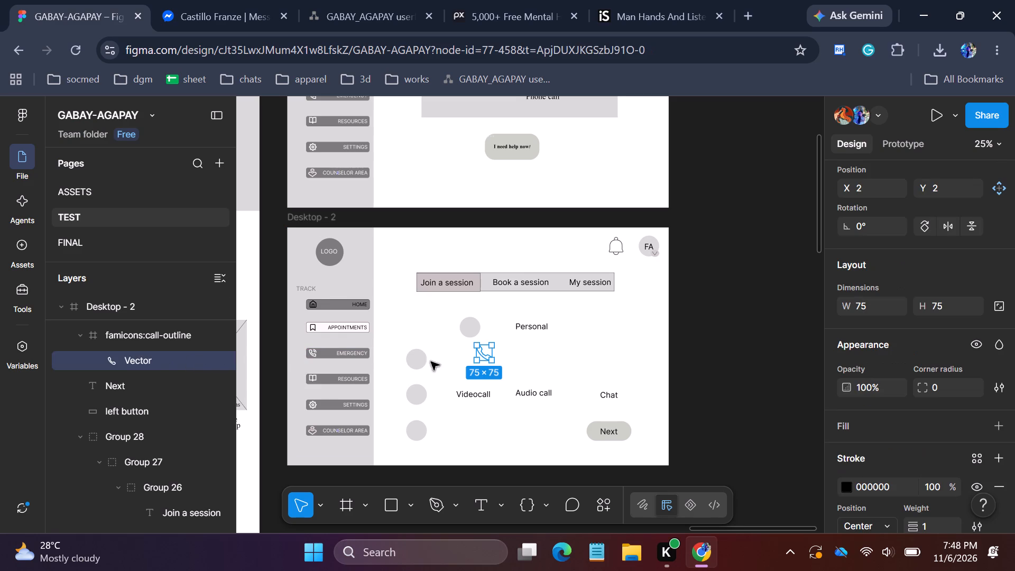
pyautogui.moveTo(482, 353); pyautogui.dragTo(501, 324)
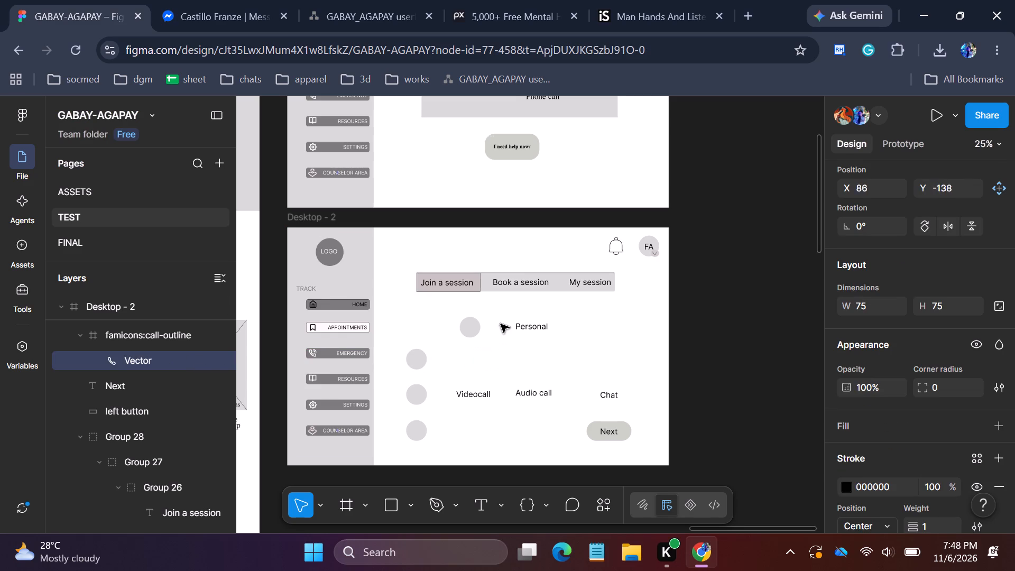
pyautogui.moveTo(501, 324); pyautogui.dragTo(498, 342)
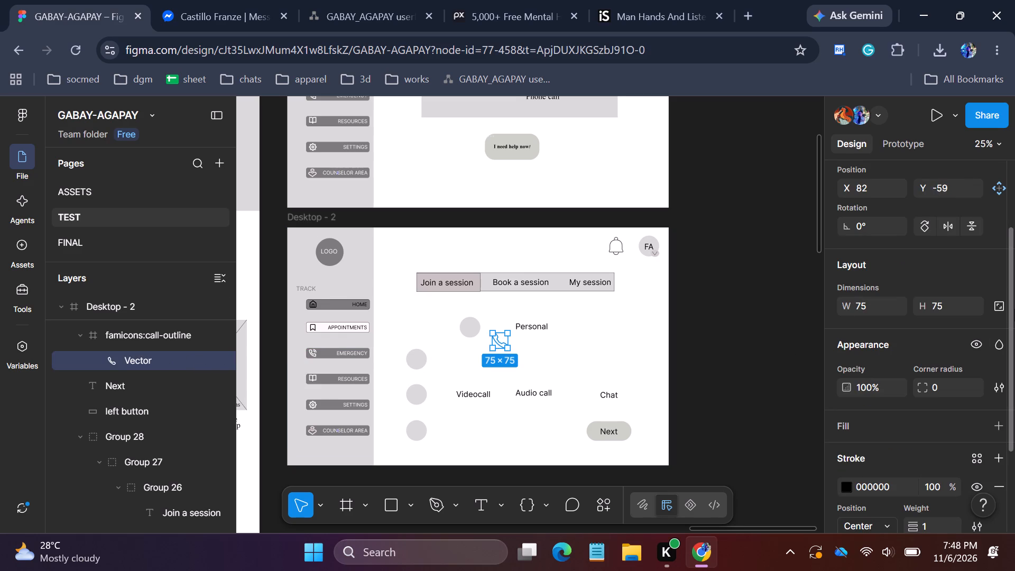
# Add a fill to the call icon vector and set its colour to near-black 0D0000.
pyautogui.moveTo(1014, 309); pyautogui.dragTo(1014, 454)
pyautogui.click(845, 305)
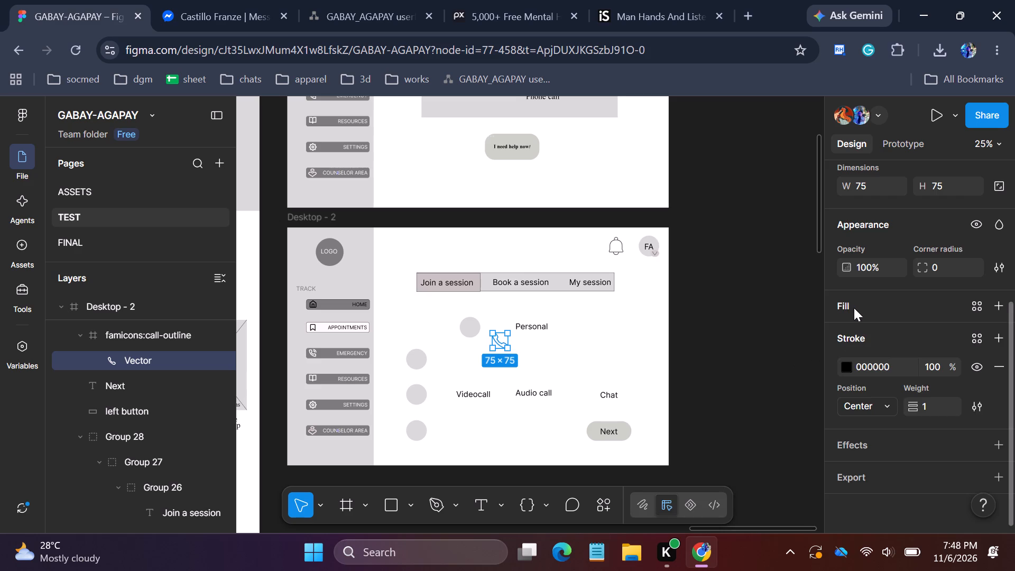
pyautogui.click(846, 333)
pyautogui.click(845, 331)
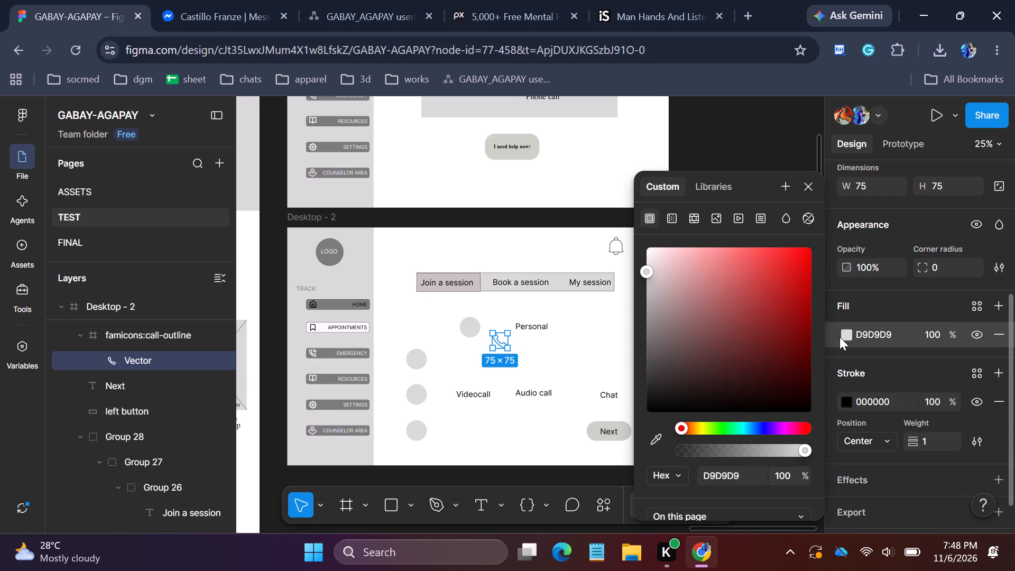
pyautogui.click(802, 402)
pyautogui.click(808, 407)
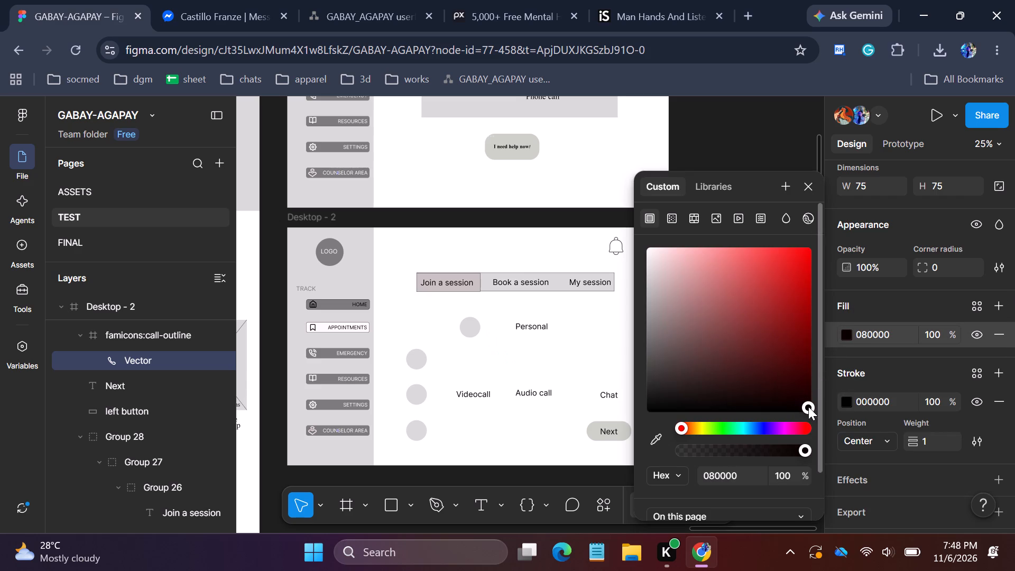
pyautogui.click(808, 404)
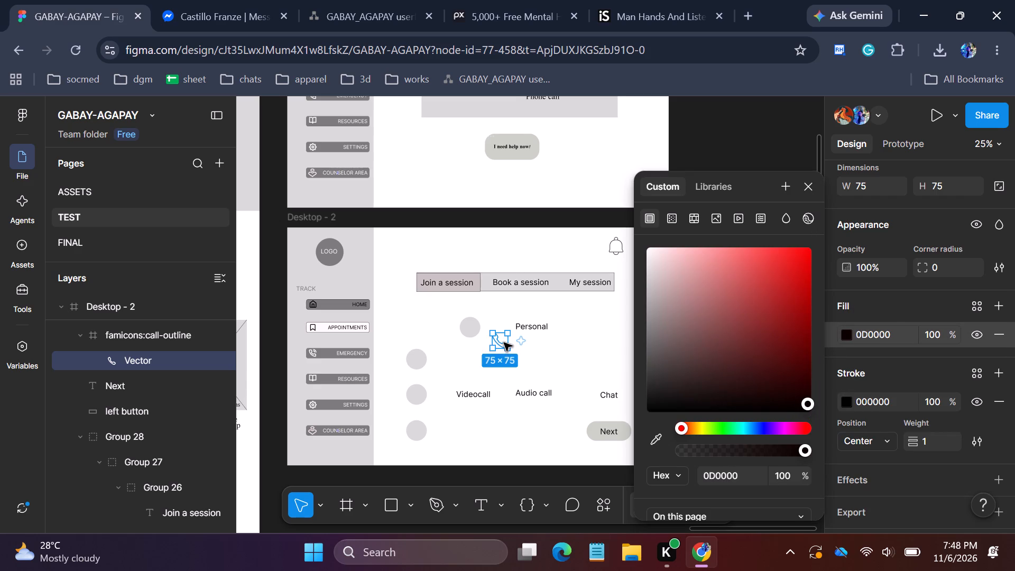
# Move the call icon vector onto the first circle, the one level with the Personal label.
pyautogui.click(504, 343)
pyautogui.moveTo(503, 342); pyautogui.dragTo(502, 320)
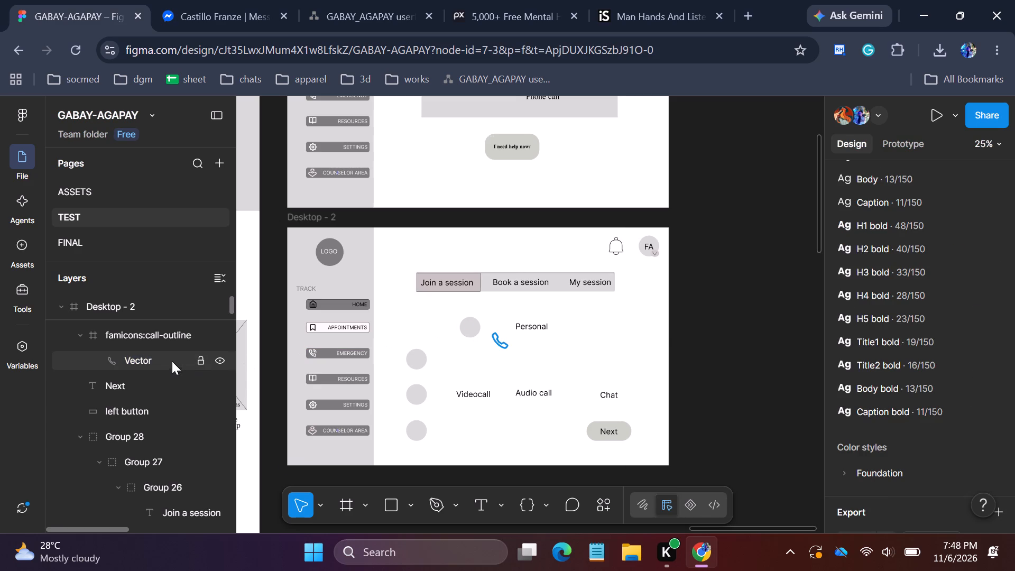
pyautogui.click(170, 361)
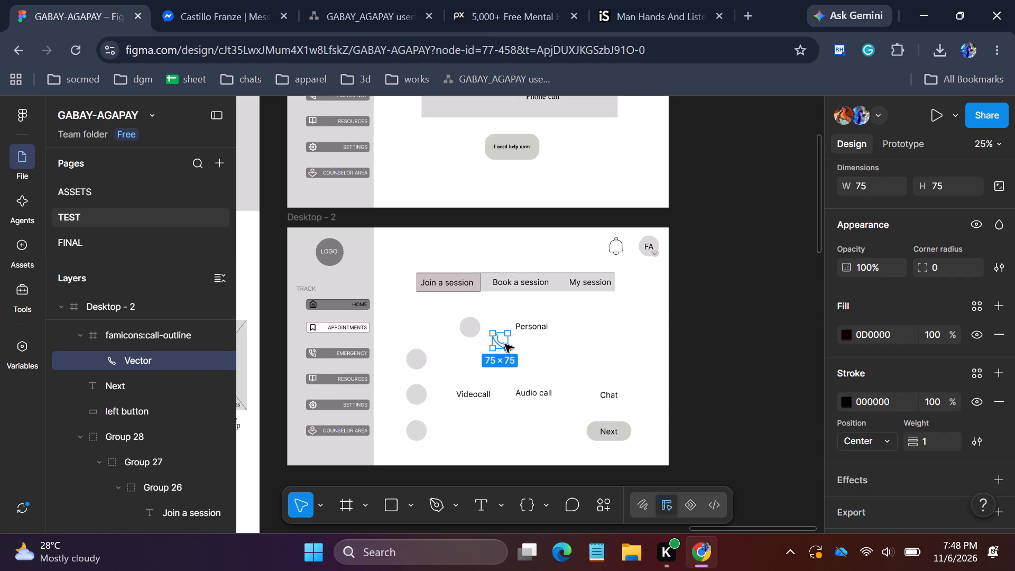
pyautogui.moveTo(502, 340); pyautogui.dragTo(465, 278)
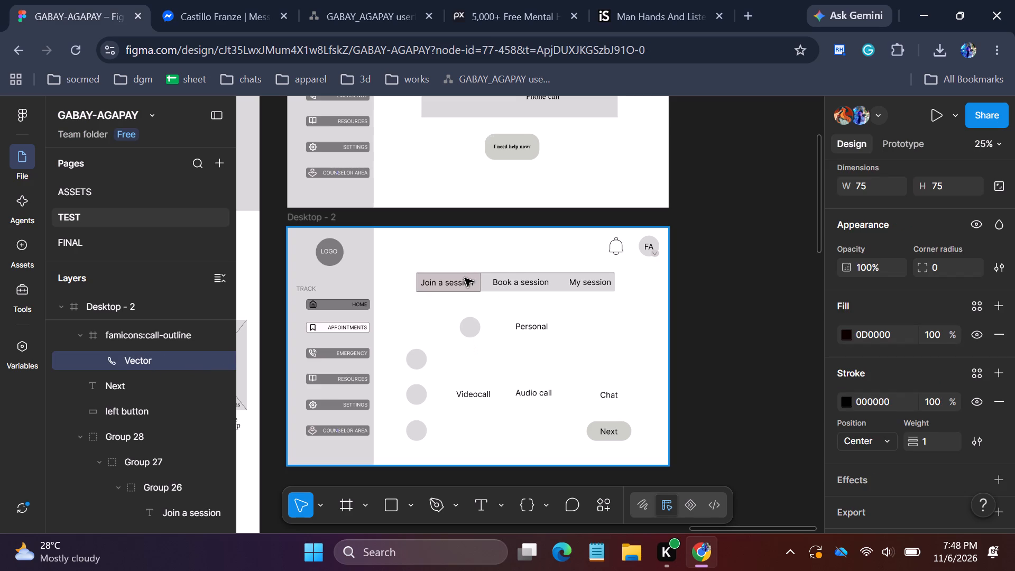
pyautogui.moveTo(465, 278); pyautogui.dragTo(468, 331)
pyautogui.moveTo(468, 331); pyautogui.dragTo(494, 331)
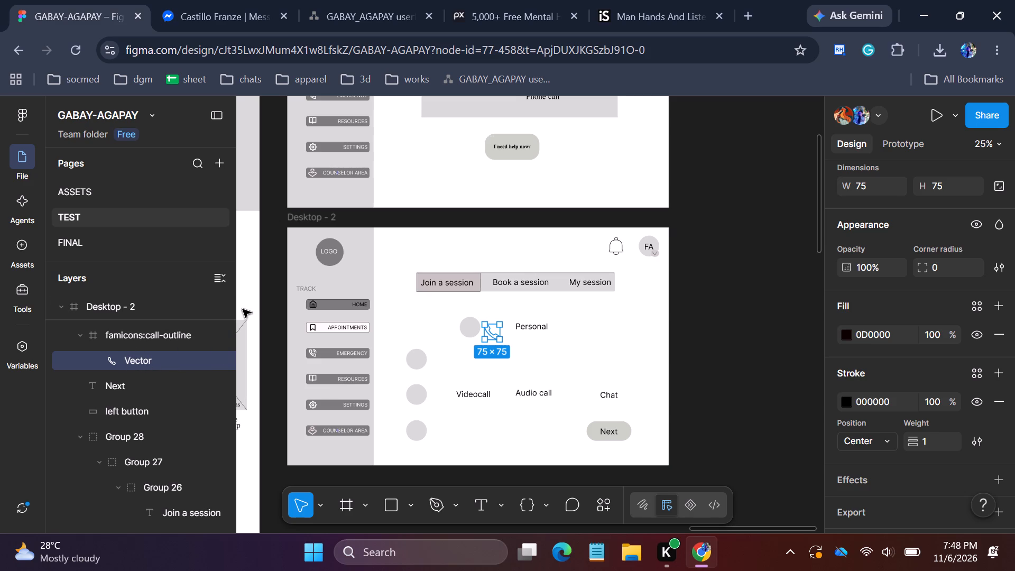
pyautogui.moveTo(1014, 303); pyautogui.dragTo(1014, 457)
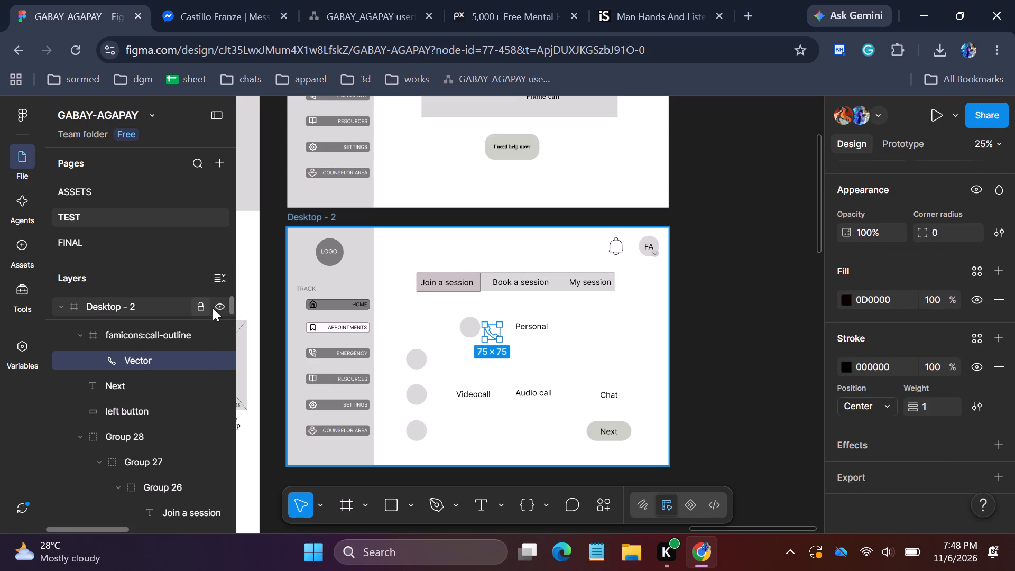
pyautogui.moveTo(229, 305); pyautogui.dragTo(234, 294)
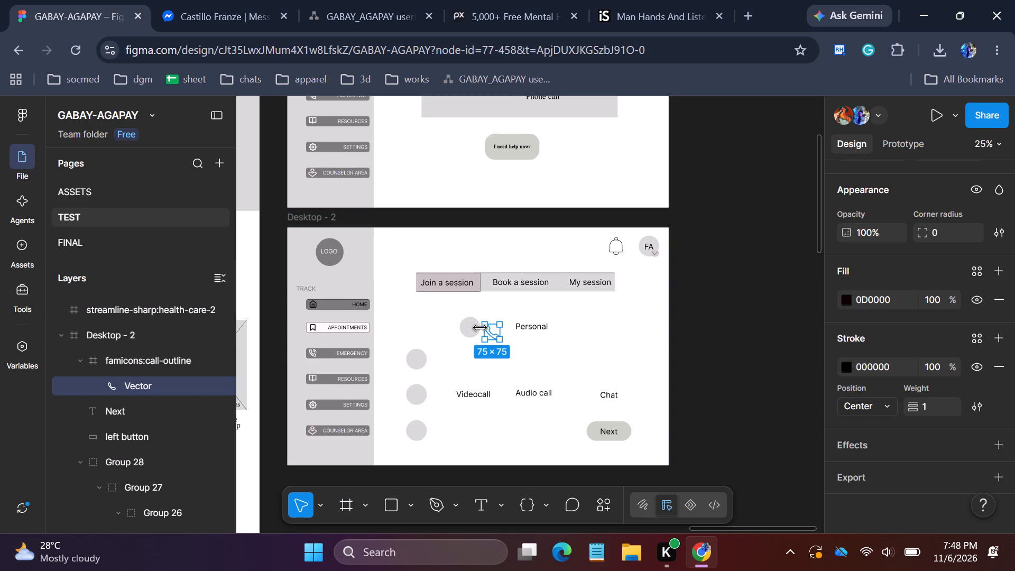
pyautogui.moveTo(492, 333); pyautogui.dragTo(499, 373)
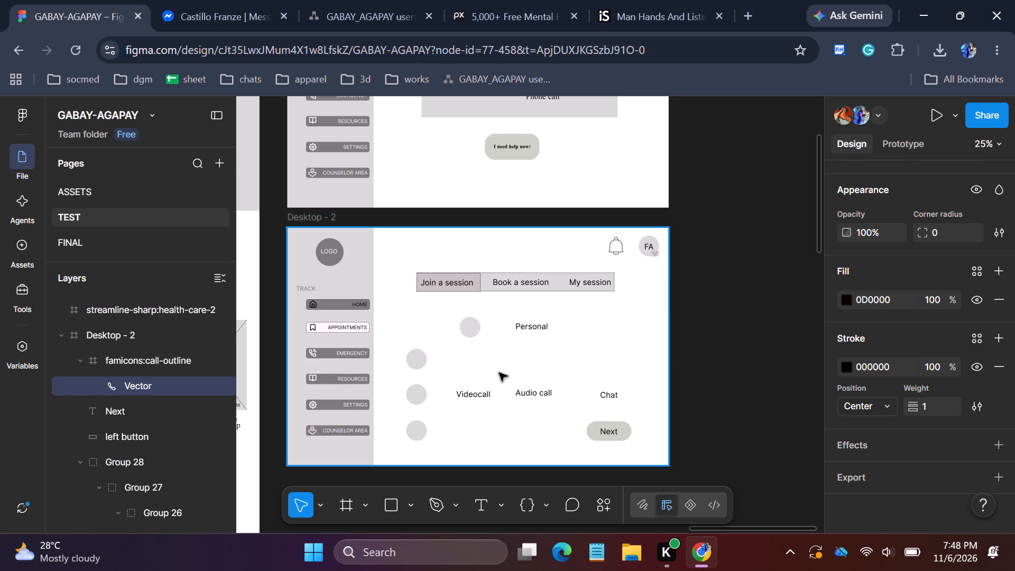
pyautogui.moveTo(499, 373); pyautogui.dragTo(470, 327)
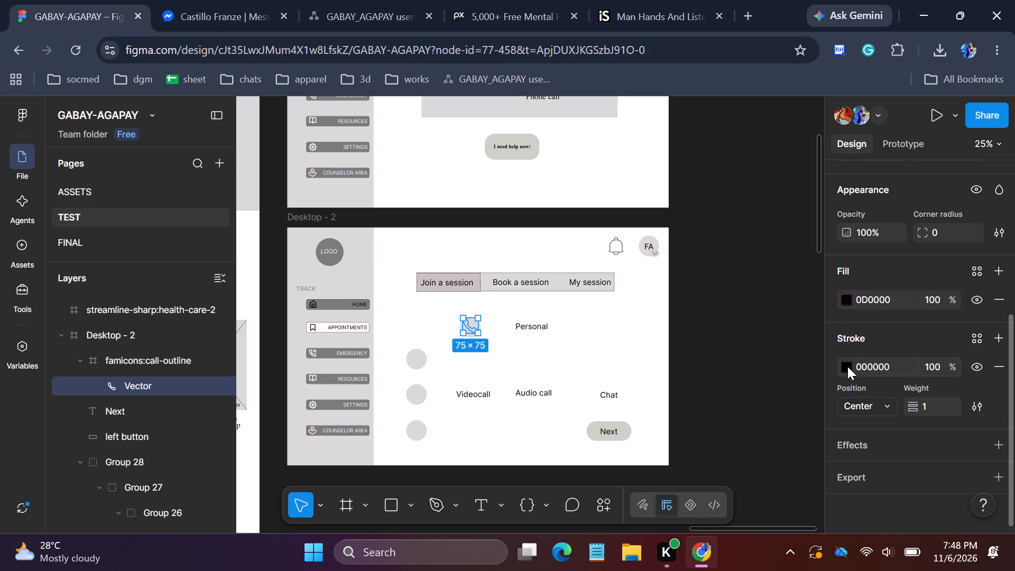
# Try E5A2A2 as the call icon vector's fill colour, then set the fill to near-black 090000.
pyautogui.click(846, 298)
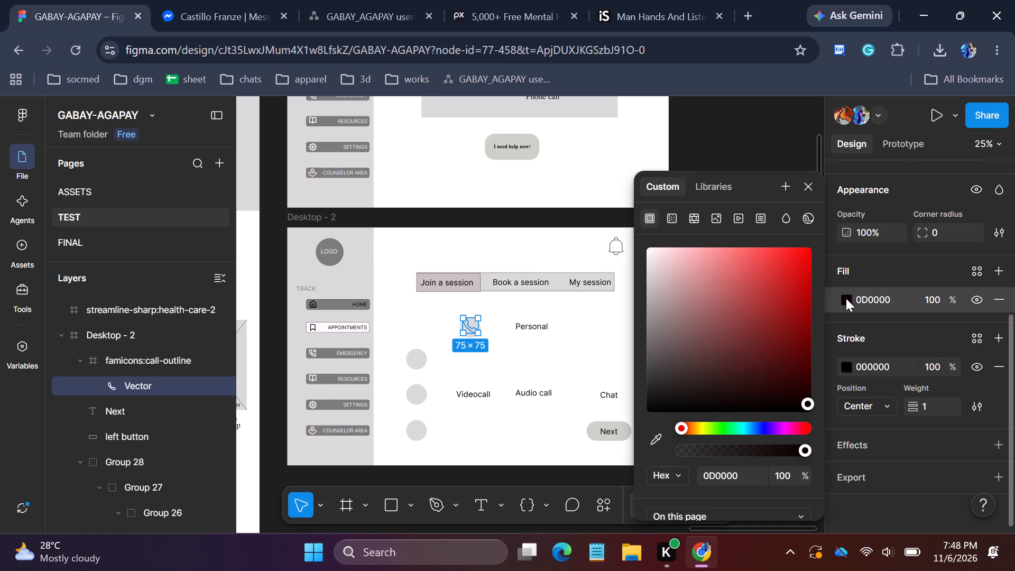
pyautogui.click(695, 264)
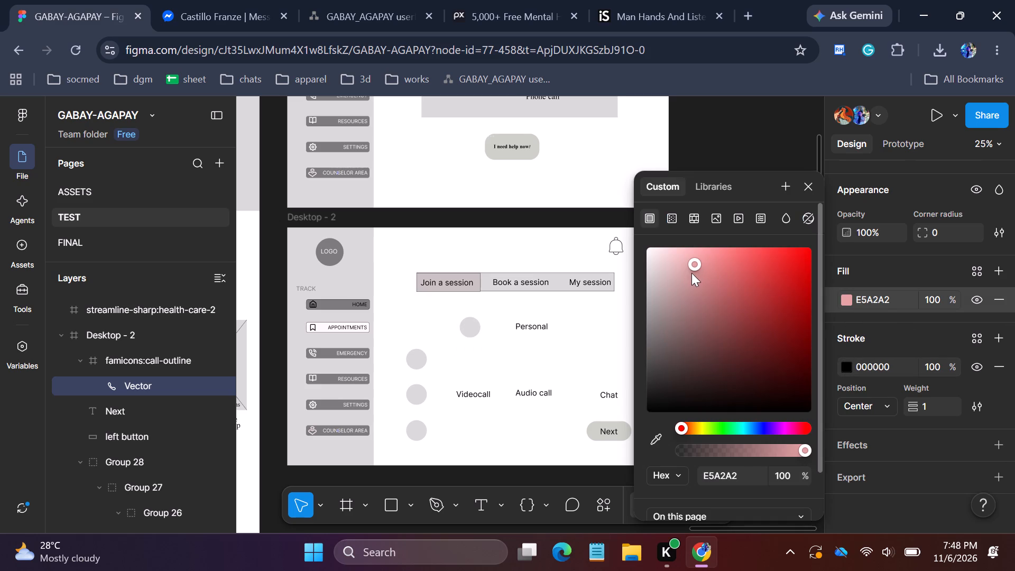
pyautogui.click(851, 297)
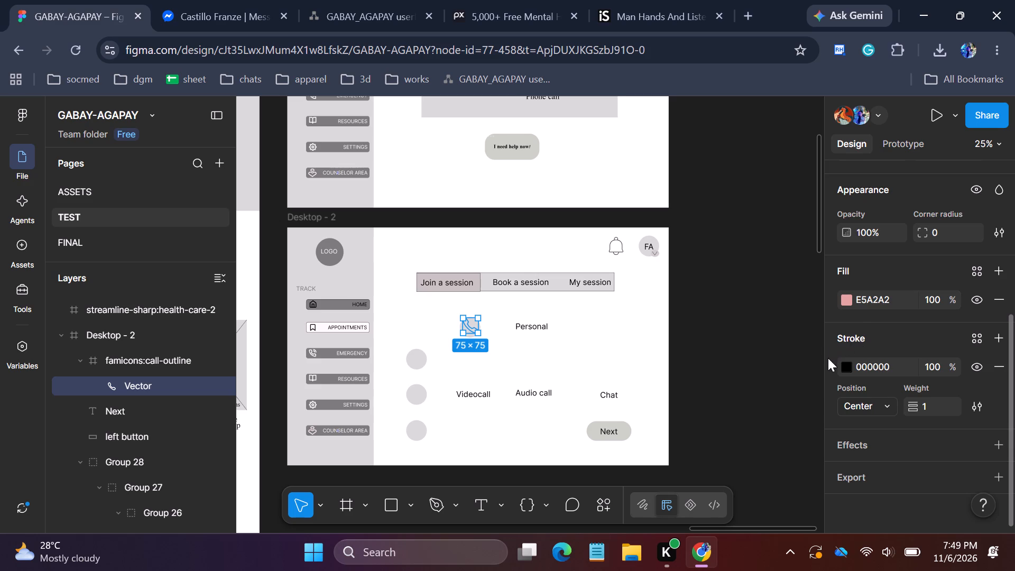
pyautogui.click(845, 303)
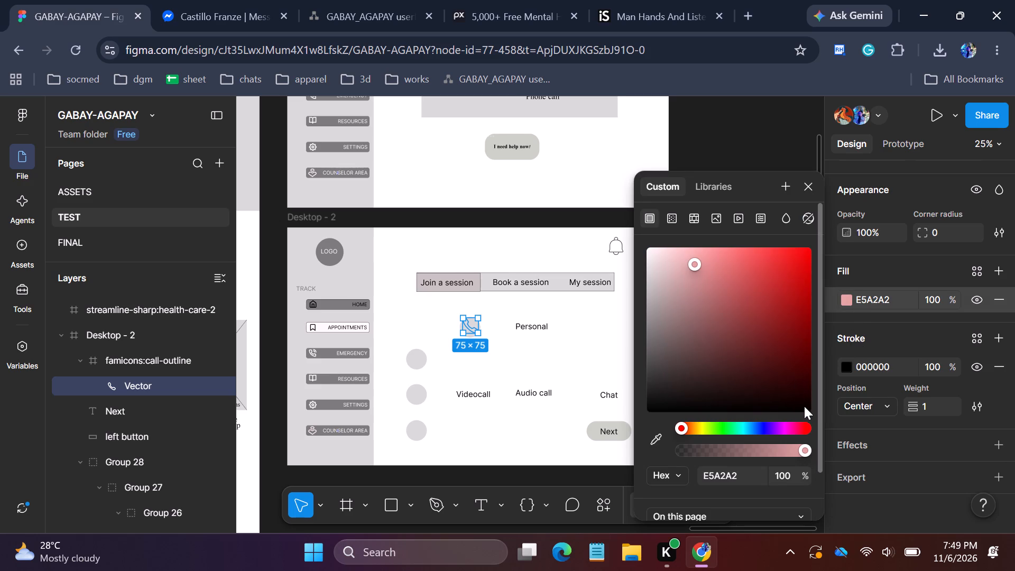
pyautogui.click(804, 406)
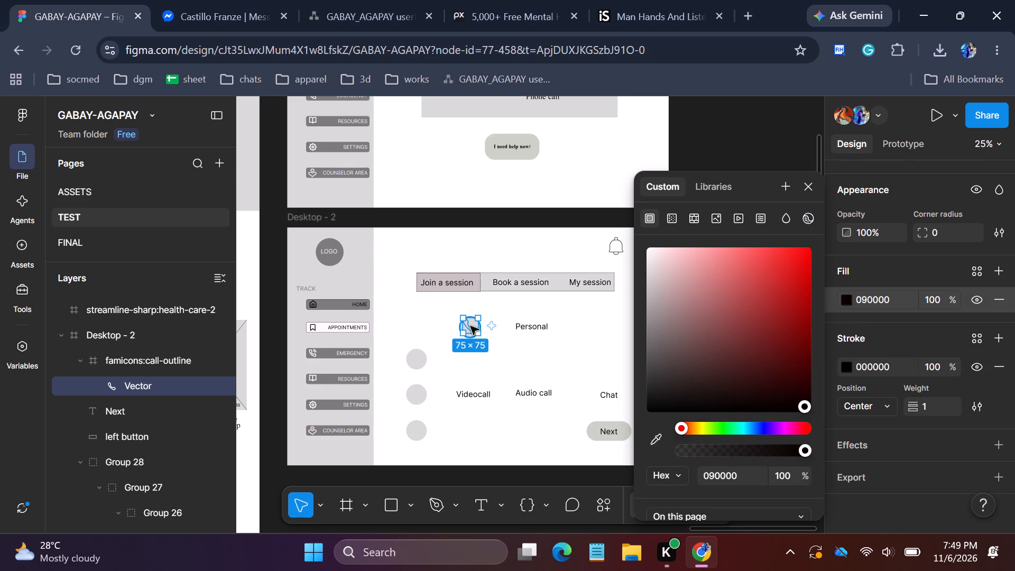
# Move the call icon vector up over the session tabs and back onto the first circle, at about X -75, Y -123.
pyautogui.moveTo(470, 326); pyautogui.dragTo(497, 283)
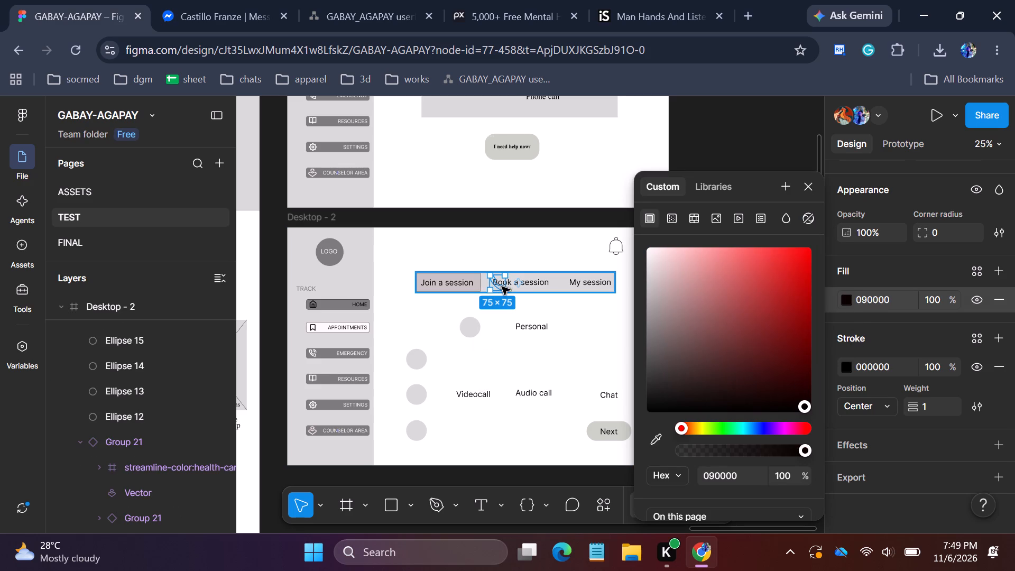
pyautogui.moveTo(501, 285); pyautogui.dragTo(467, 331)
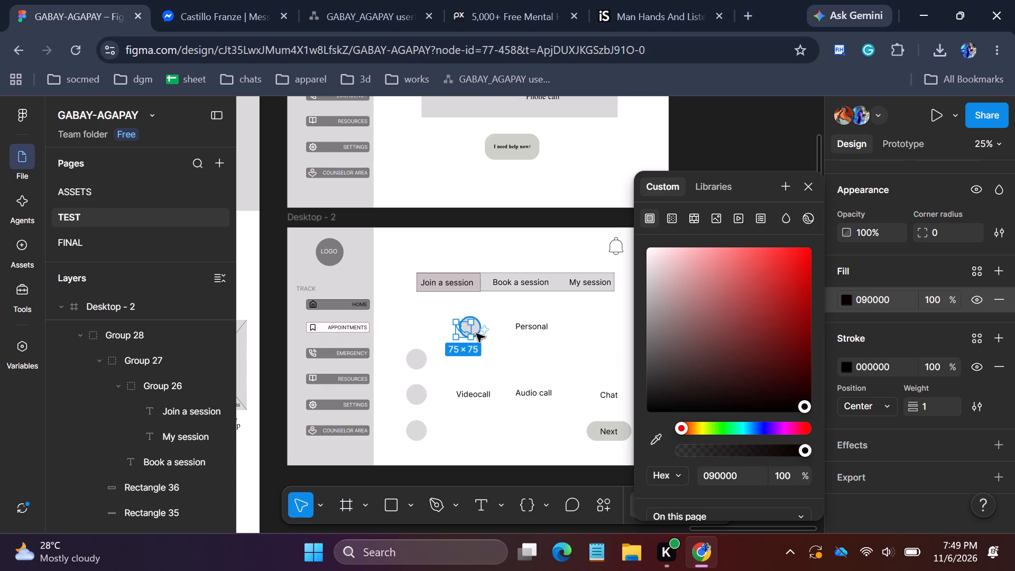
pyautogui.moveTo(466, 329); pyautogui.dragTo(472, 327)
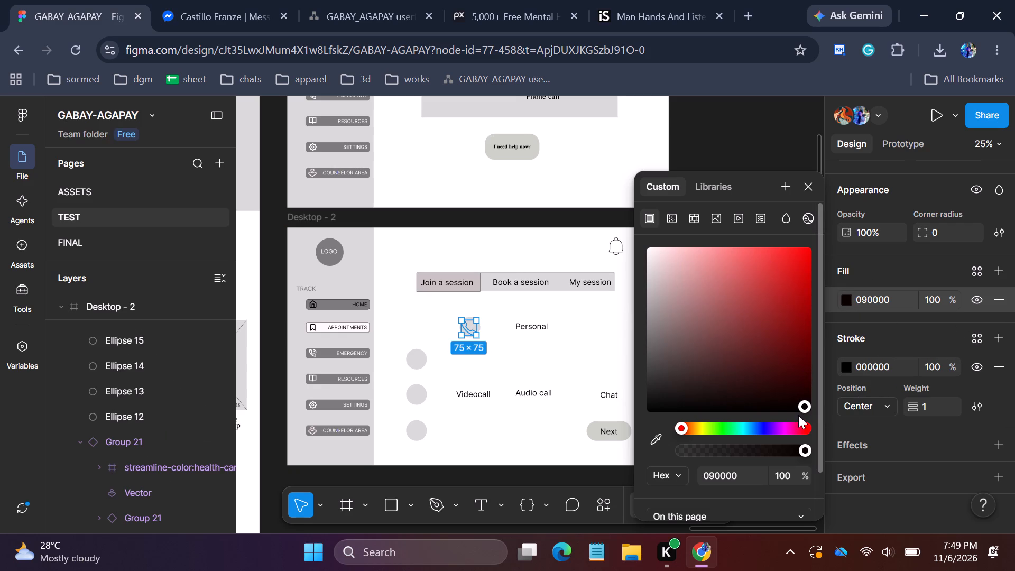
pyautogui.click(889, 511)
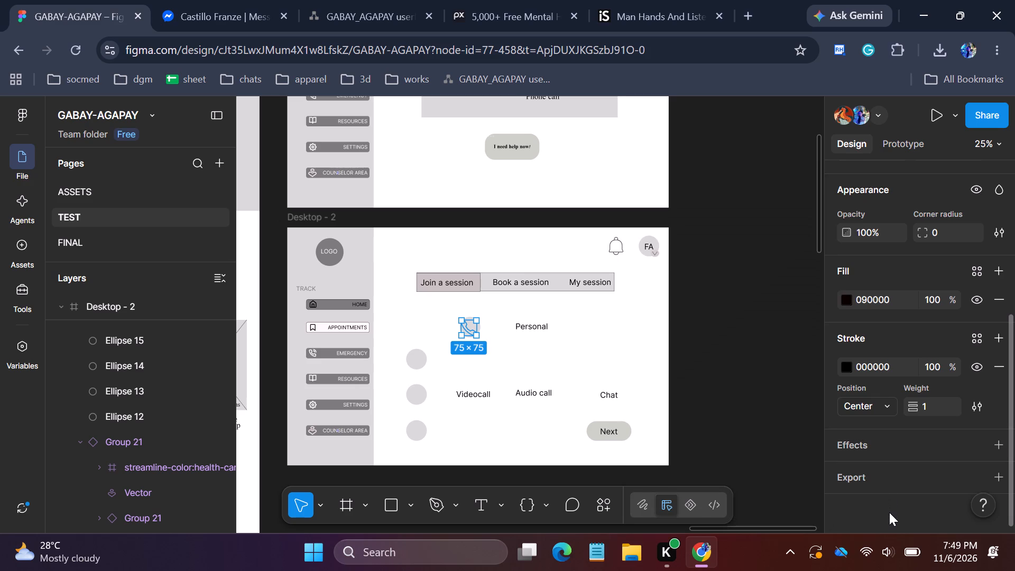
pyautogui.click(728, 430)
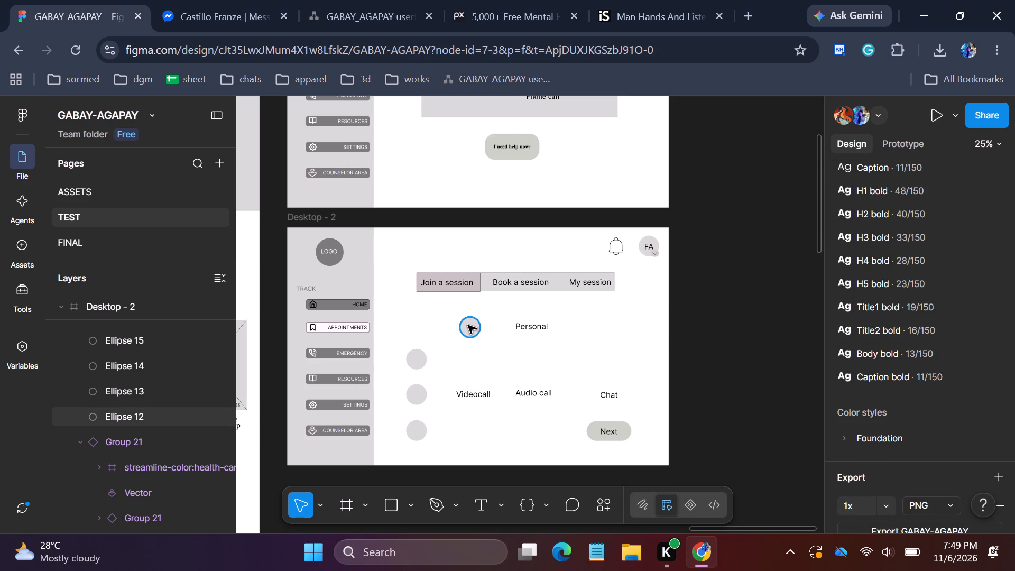
# Move the call icon vector off the first circle to just before the Personal label and delete it.
pyautogui.click(468, 325)
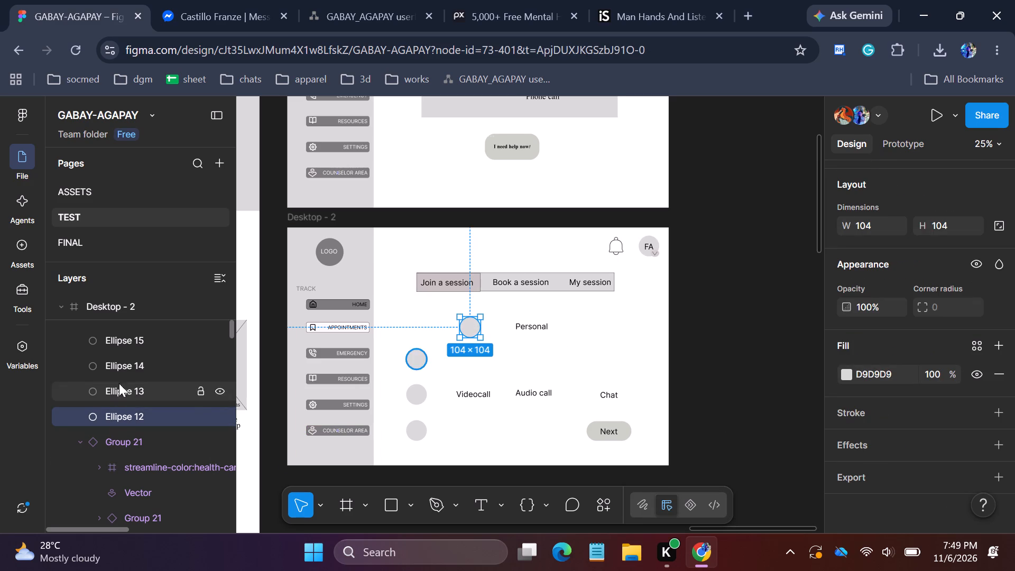
pyautogui.moveTo(232, 328); pyautogui.dragTo(234, 292)
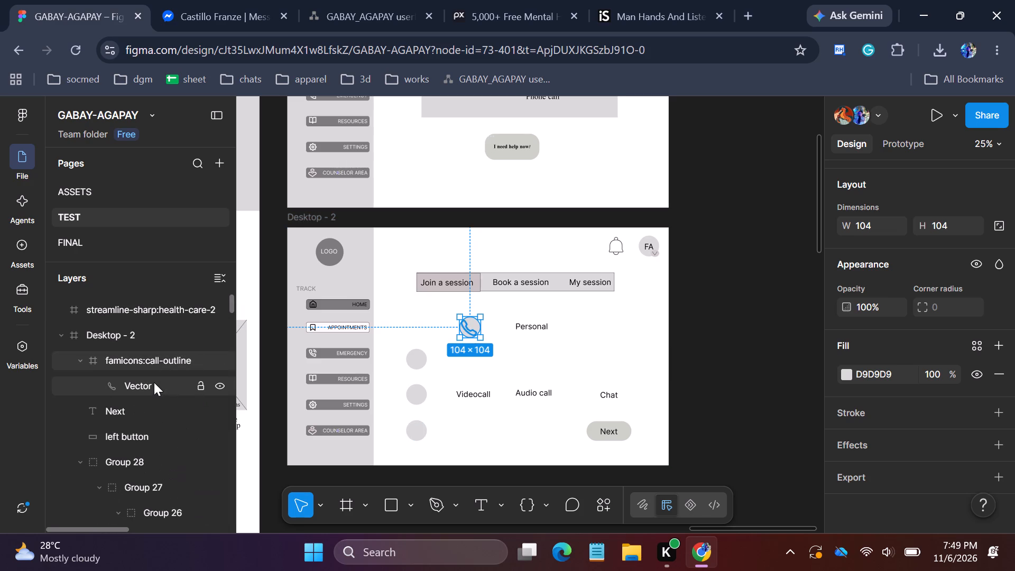
pyautogui.click(154, 383)
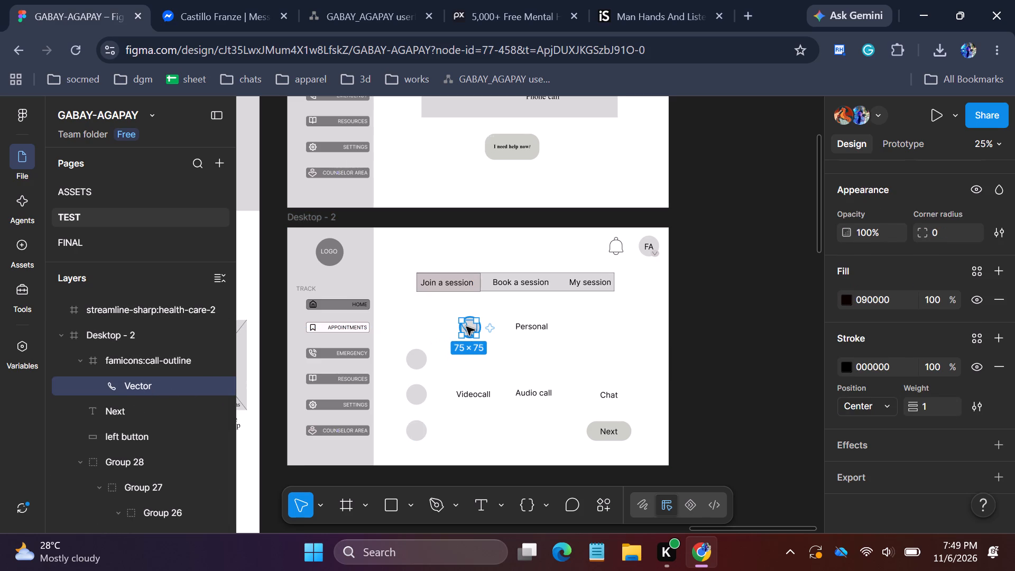
pyautogui.moveTo(1014, 347); pyautogui.dragTo(1014, 296)
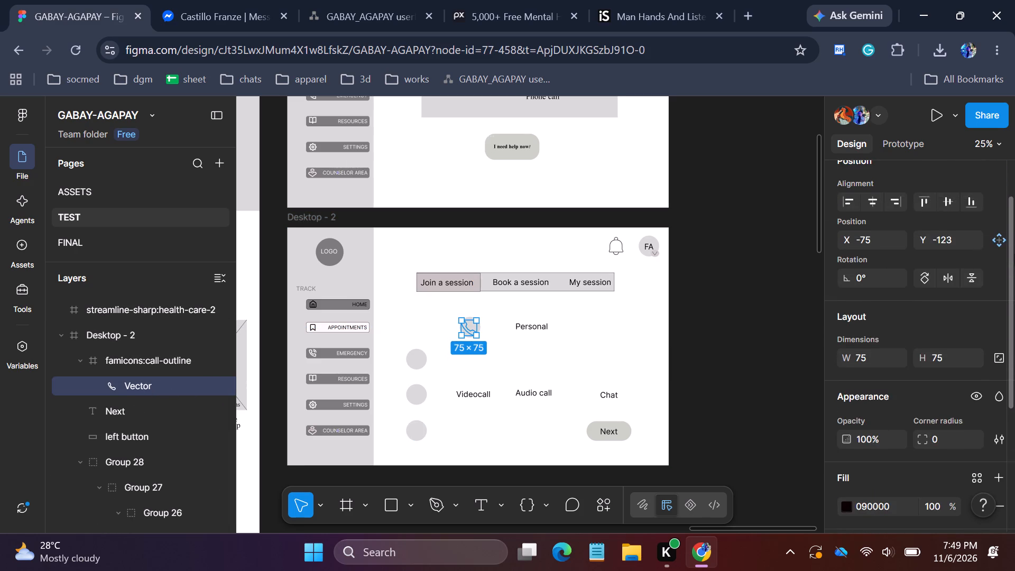
pyautogui.click(1014, 238)
pyautogui.moveTo(1014, 279); pyautogui.dragTo(1014, 465)
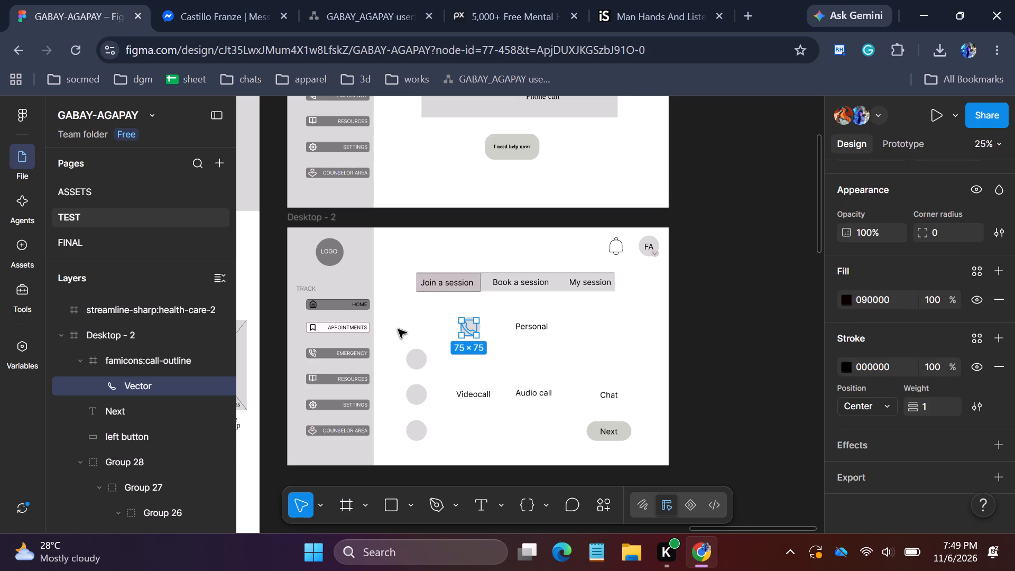
pyautogui.click(161, 373)
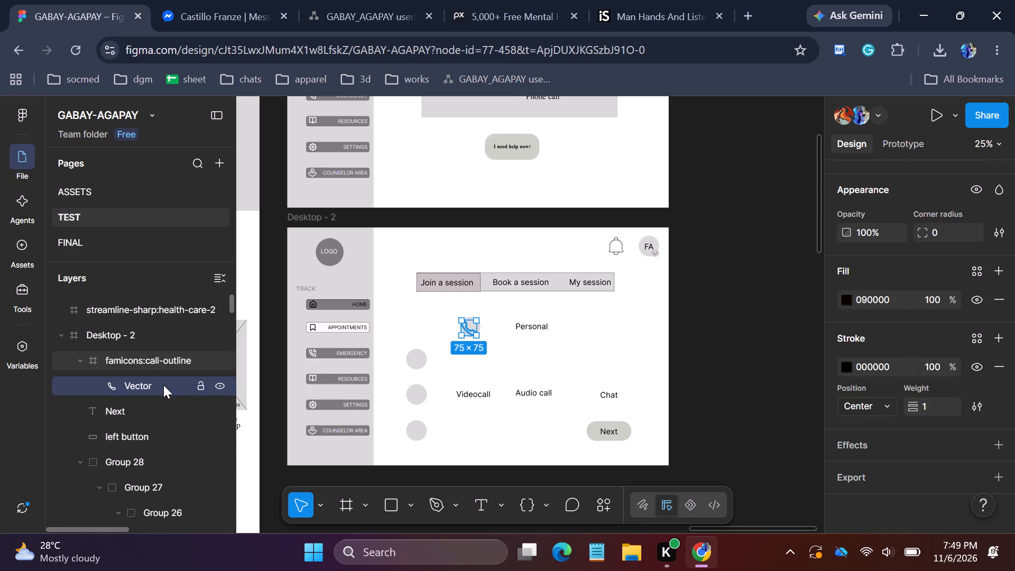
pyautogui.moveTo(470, 330); pyautogui.dragTo(496, 328)
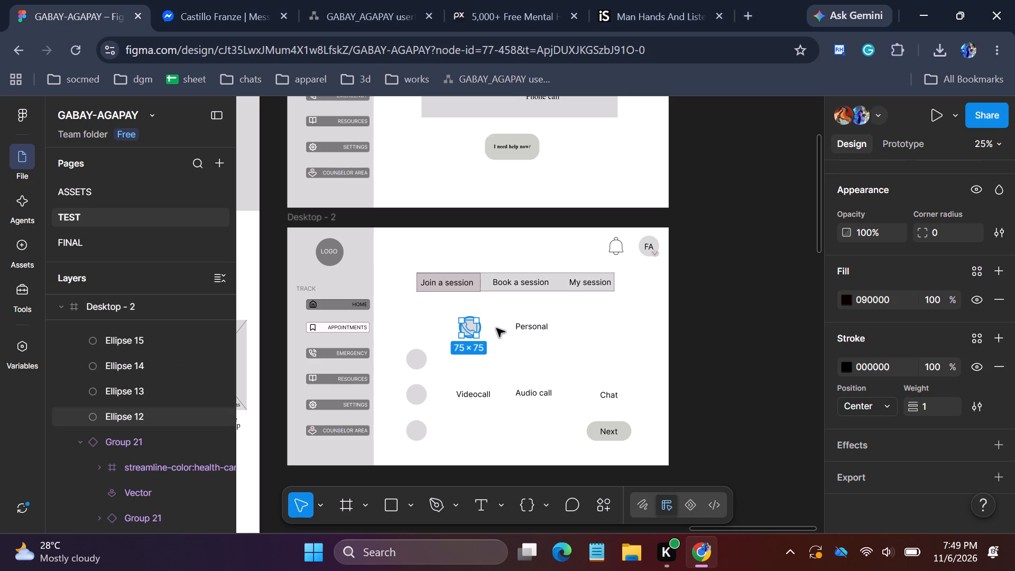
pyautogui.moveTo(496, 328); pyautogui.dragTo(501, 328)
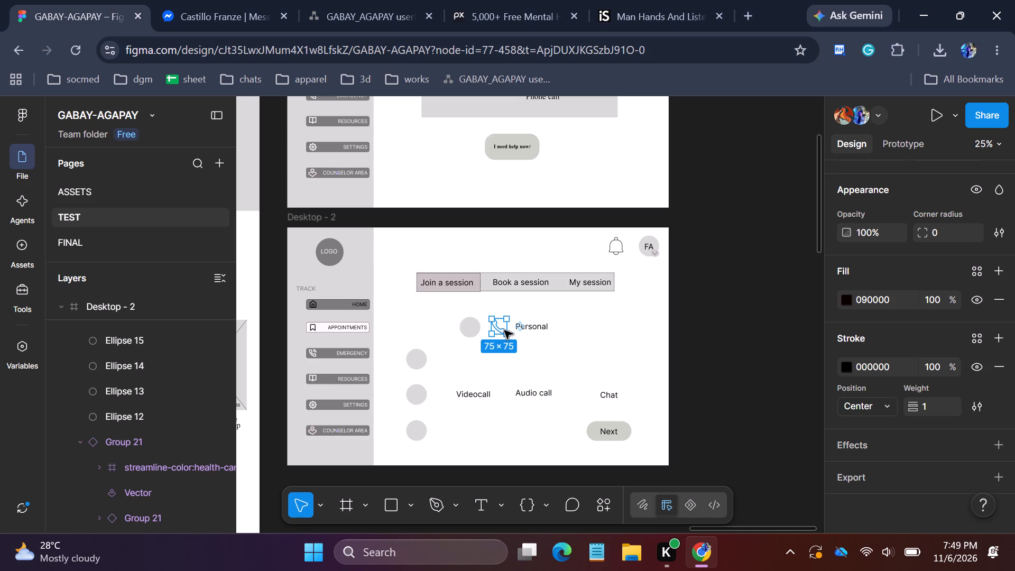
pyautogui.press('Delete')
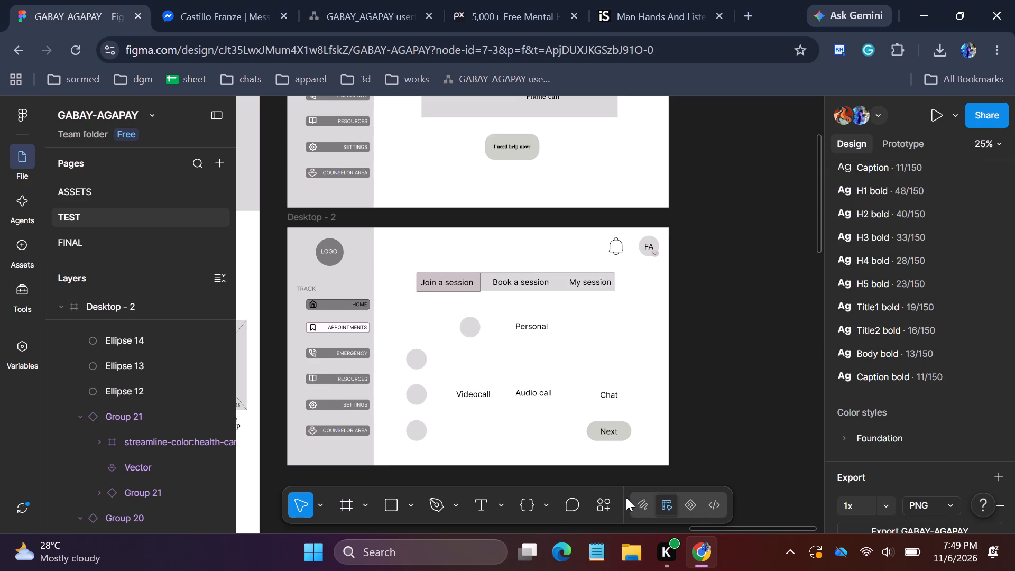
# Search Iconify for talking and look through the results for an icon suited to the Personal session type.
pyautogui.click(607, 503)
pyautogui.click(358, 297)
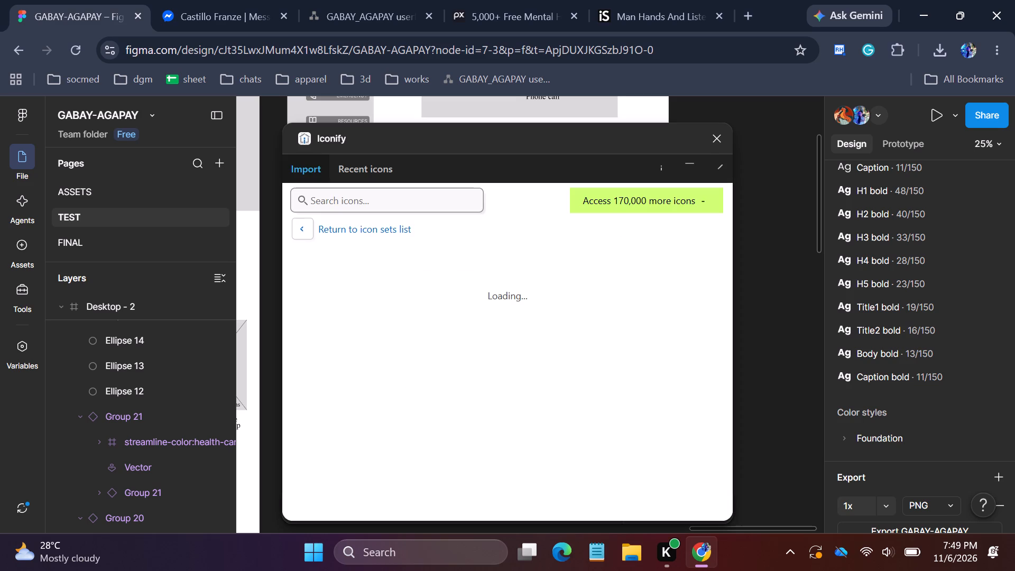
pyautogui.click(391, 198)
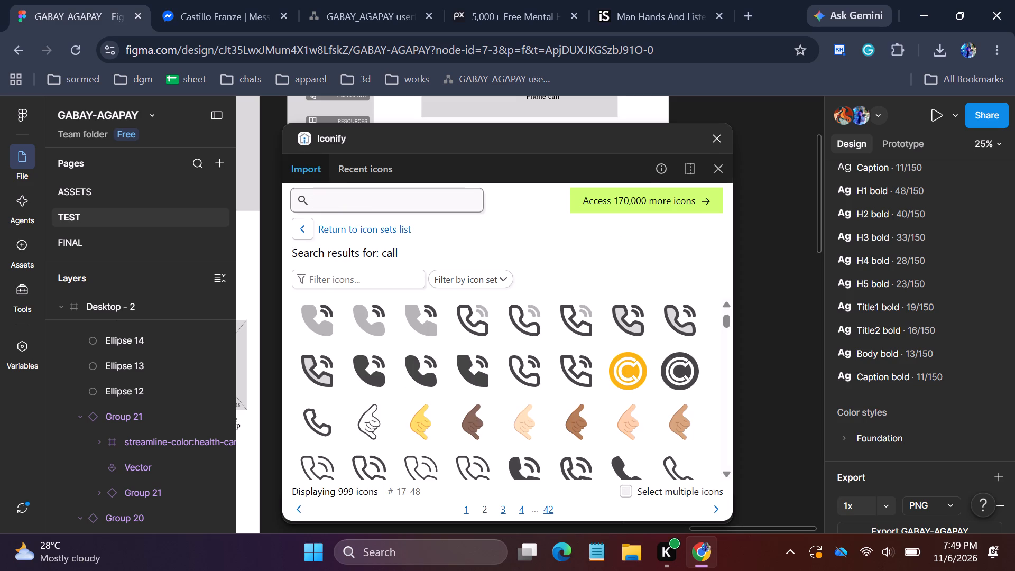
pyautogui.write('talking')
pyautogui.press('Return')
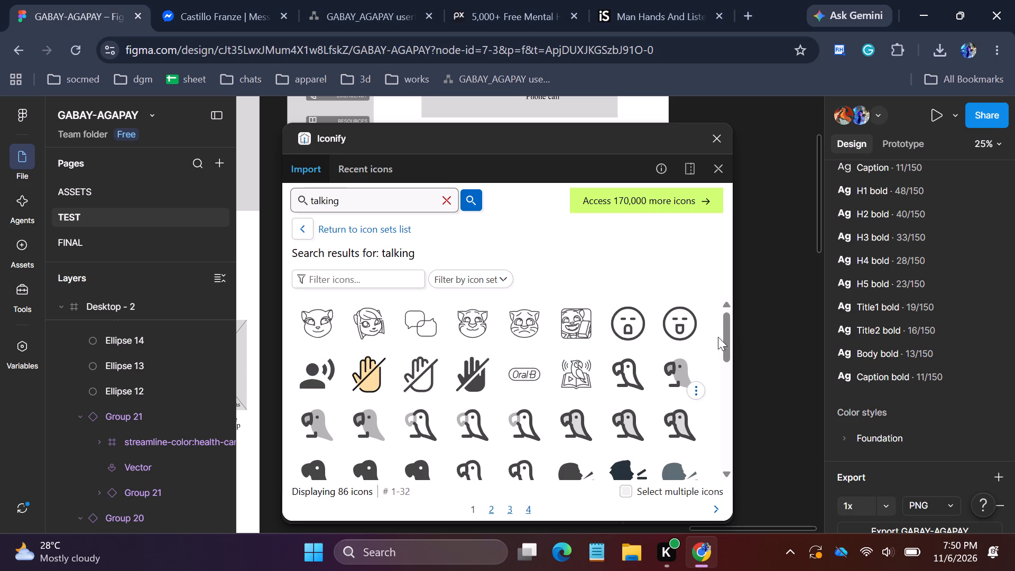
pyautogui.moveTo(728, 332); pyautogui.dragTo(728, 392)
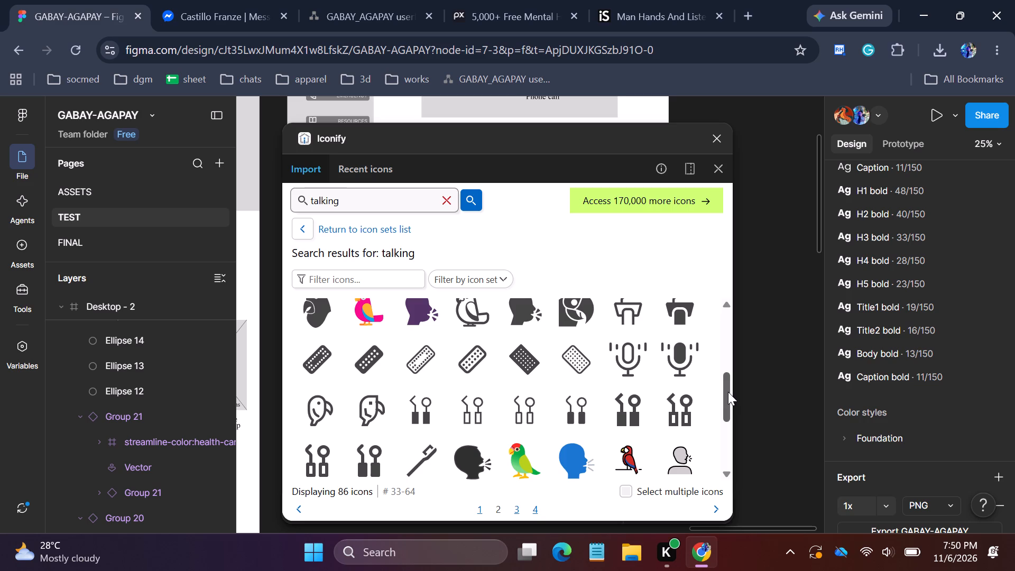
pyautogui.moveTo(728, 392); pyautogui.dragTo(729, 441)
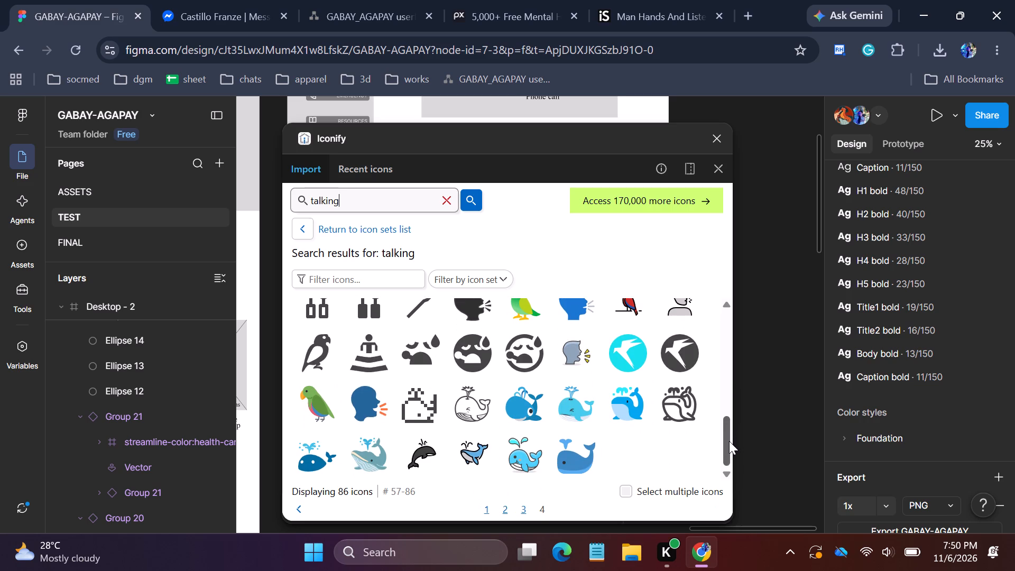
pyautogui.moveTo(729, 441); pyautogui.dragTo(730, 459)
pyautogui.moveTo(730, 459); pyautogui.dragTo(718, 409)
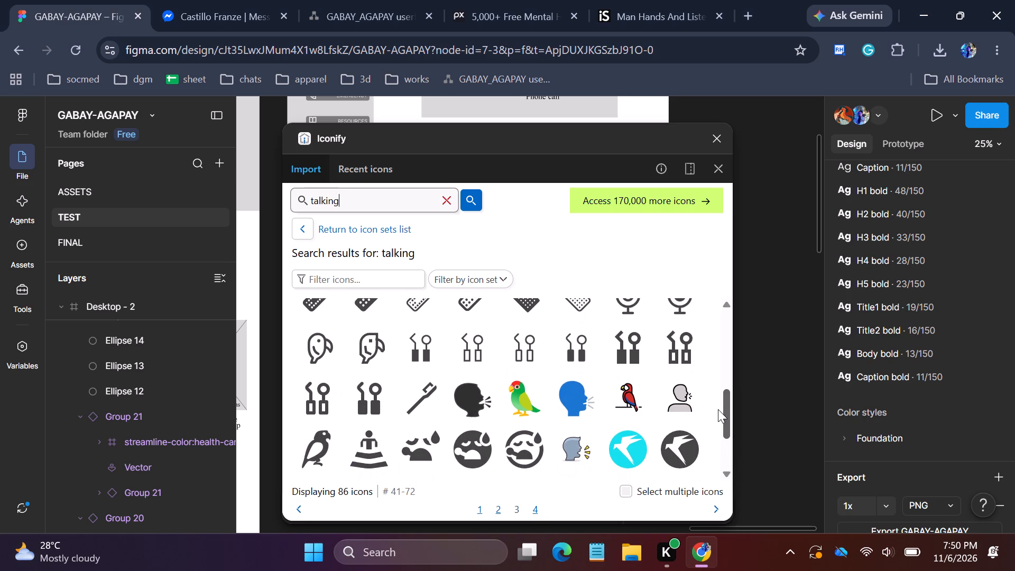
pyautogui.moveTo(718, 409); pyautogui.dragTo(713, 350)
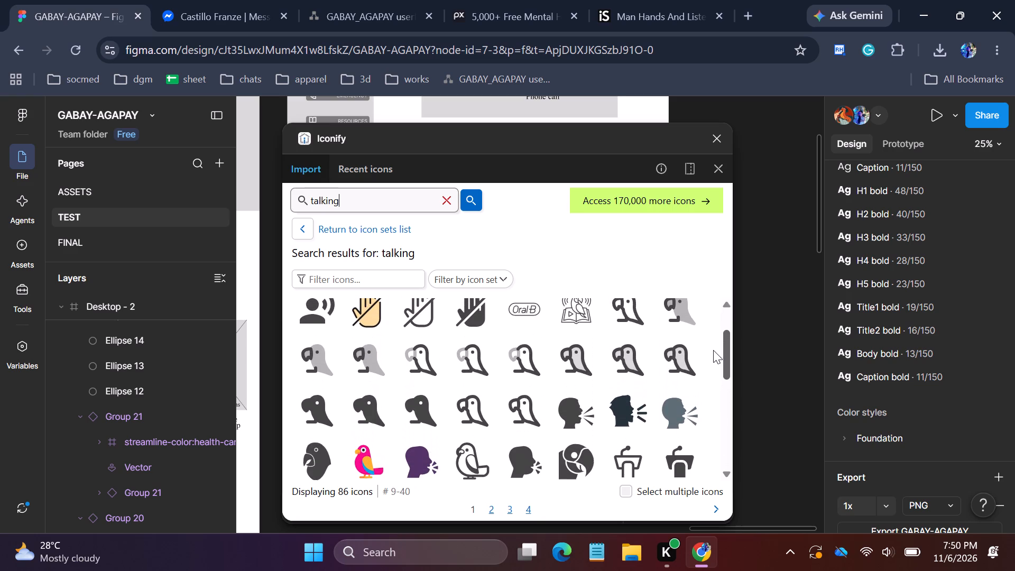
pyautogui.moveTo(713, 350); pyautogui.dragTo(700, 302)
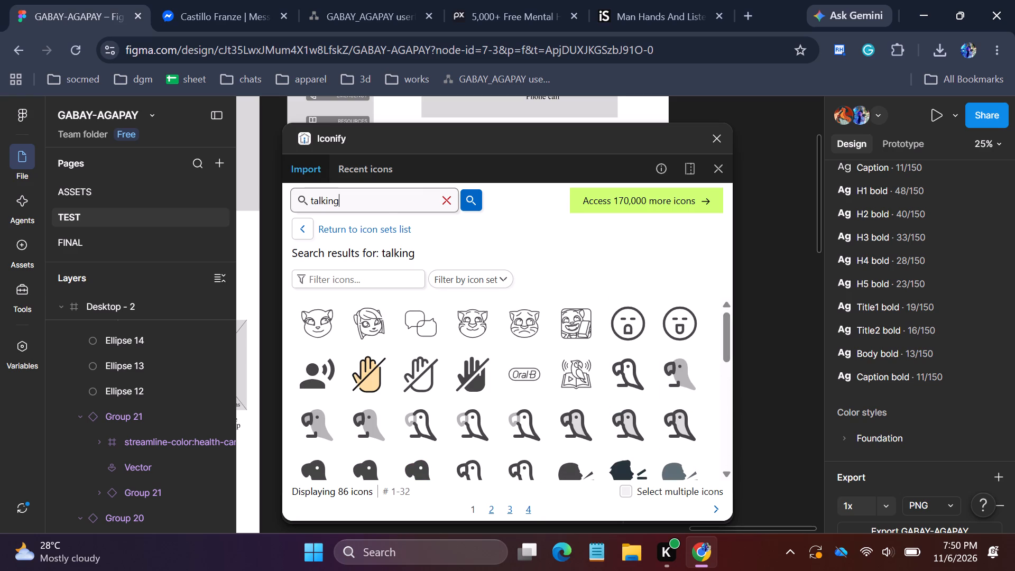
# Search Iconify for telephone, import the outlined bi:telephone icon as a frame, and close the plugin.
pyautogui.click(445, 201)
pyautogui.click(385, 199)
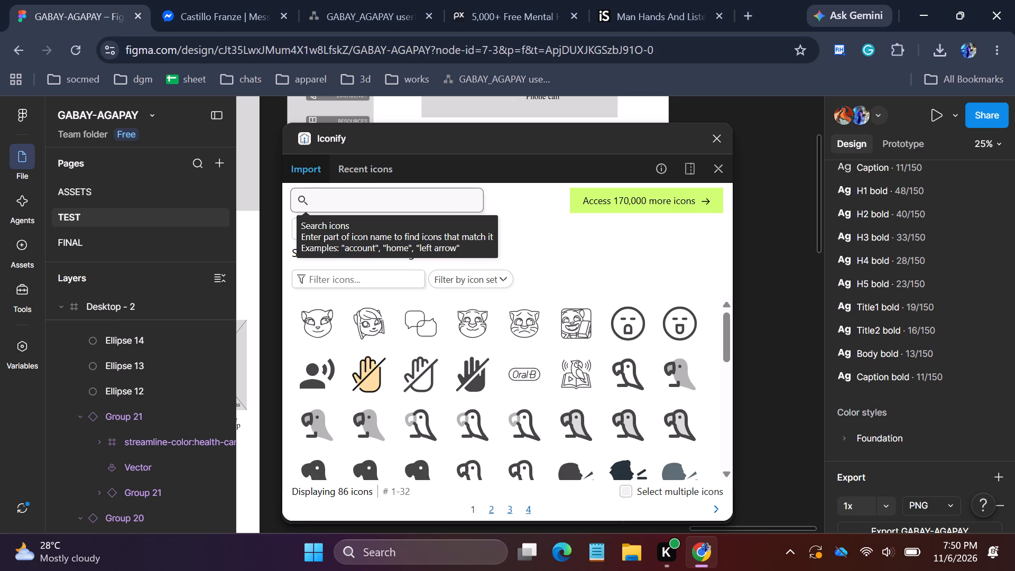
pyautogui.write('tele')
pyautogui.write('phone')
pyautogui.press('Return')
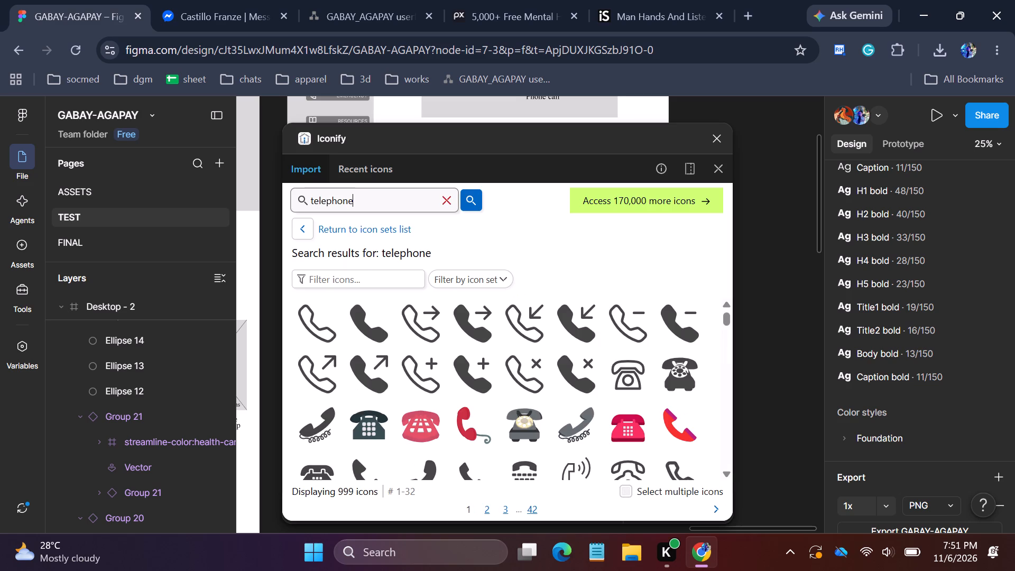
pyautogui.click(326, 331)
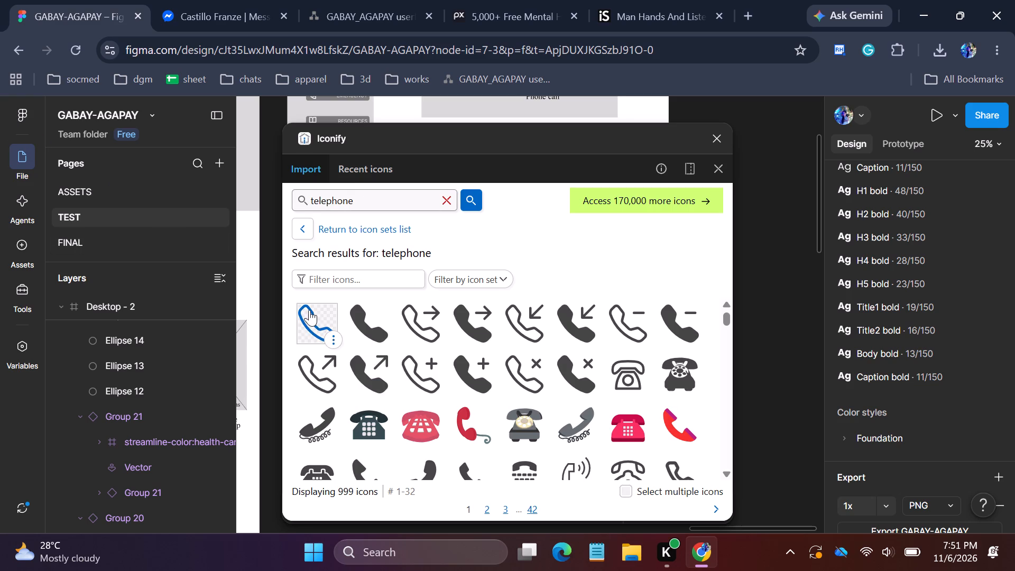
pyautogui.click(331, 335)
pyautogui.click(343, 365)
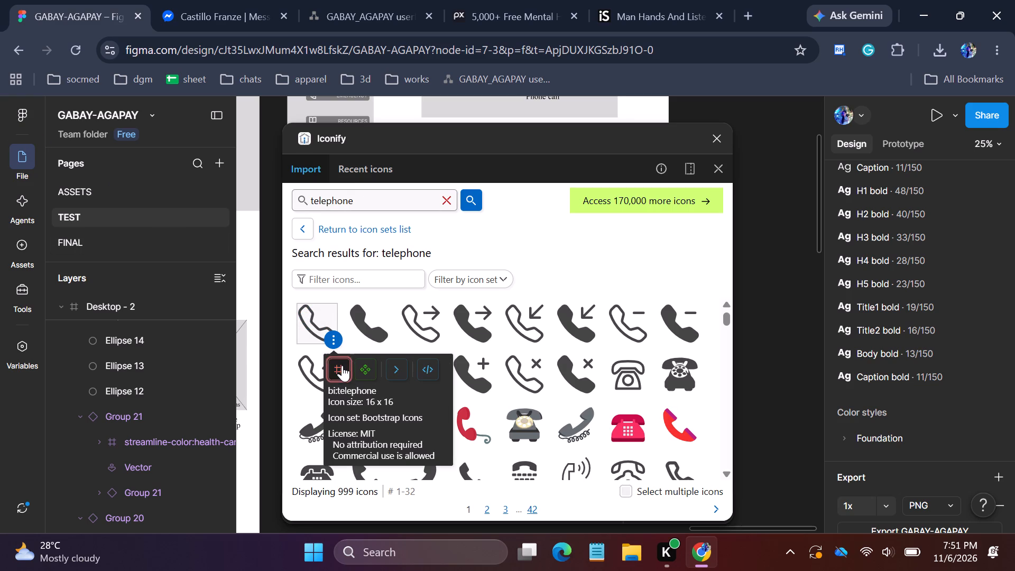
pyautogui.click(715, 137)
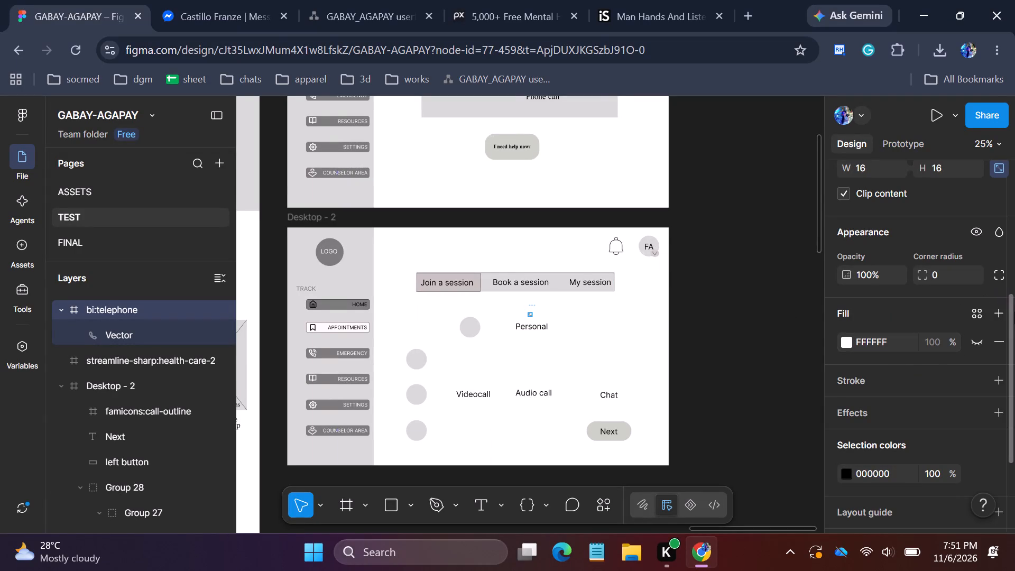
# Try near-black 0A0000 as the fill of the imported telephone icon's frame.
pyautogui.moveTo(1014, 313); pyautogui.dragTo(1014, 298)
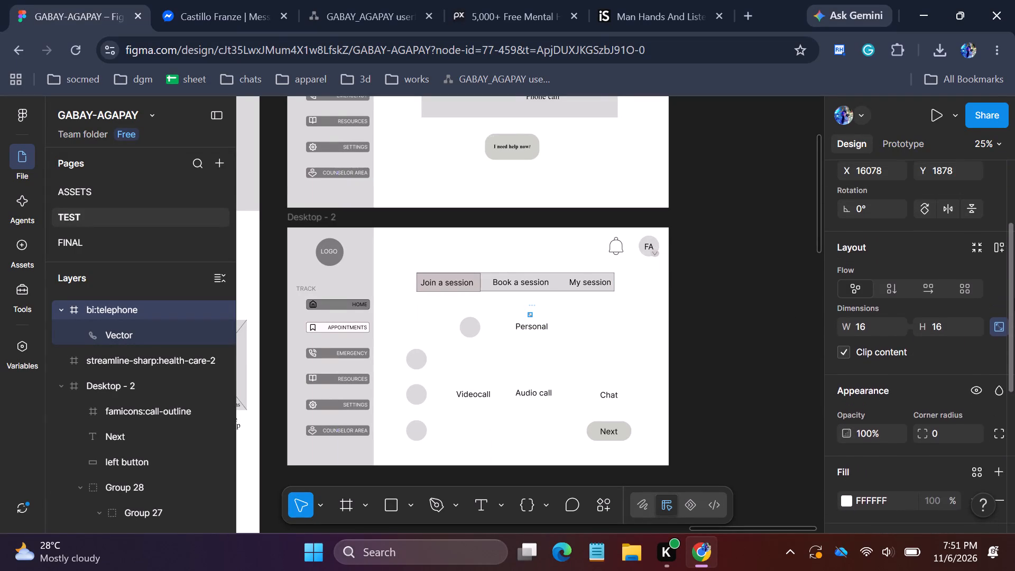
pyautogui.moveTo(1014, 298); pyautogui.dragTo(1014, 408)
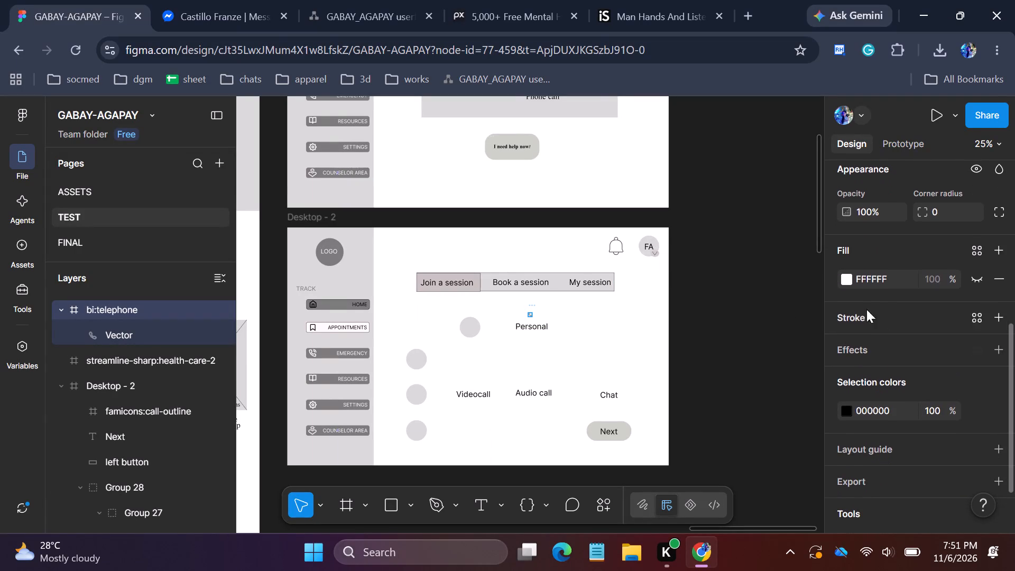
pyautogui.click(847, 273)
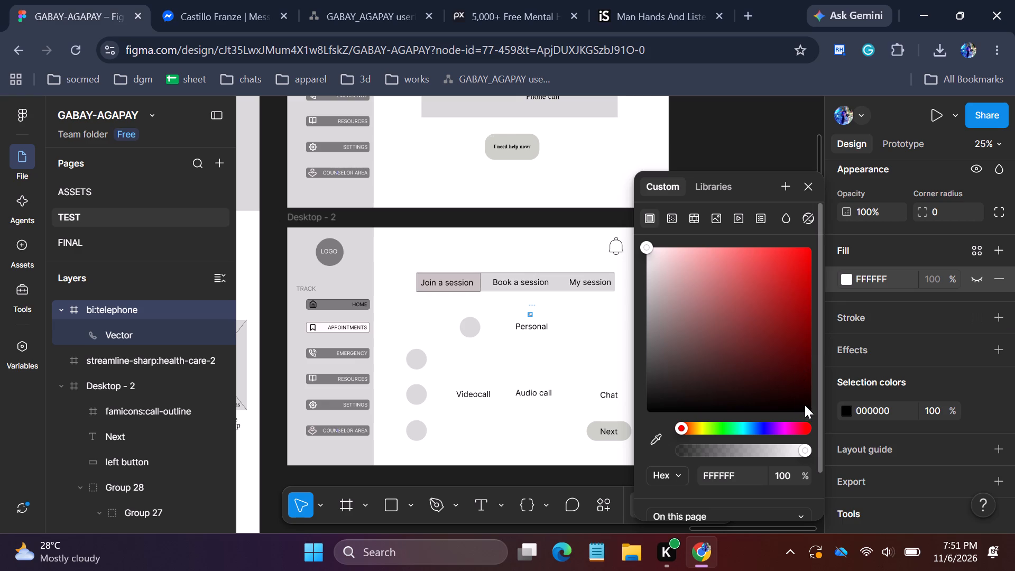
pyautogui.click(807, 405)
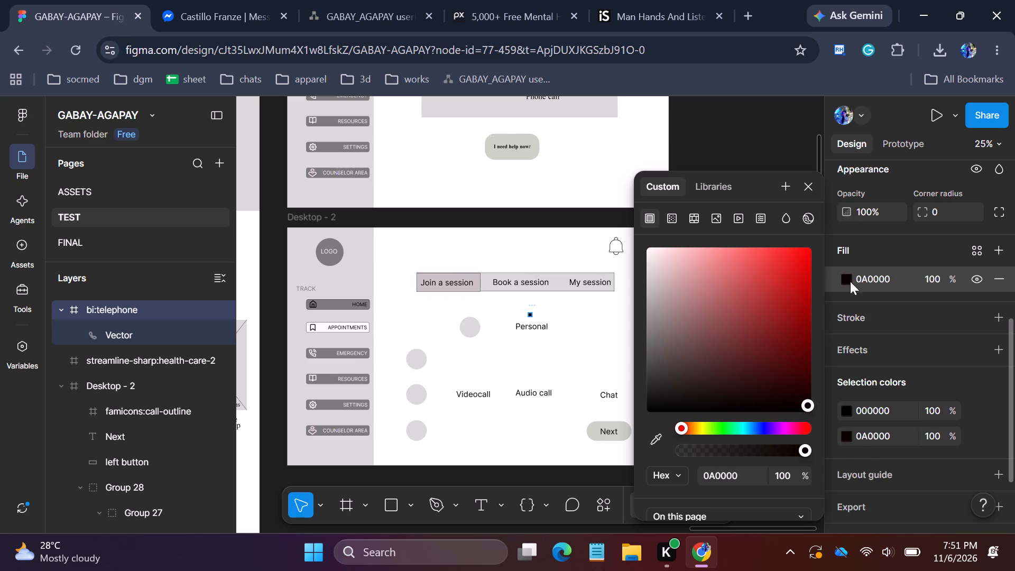
# Set the telephone icon frame's width and height to 75.
pyautogui.moveTo(1014, 371); pyautogui.dragTo(1014, 363)
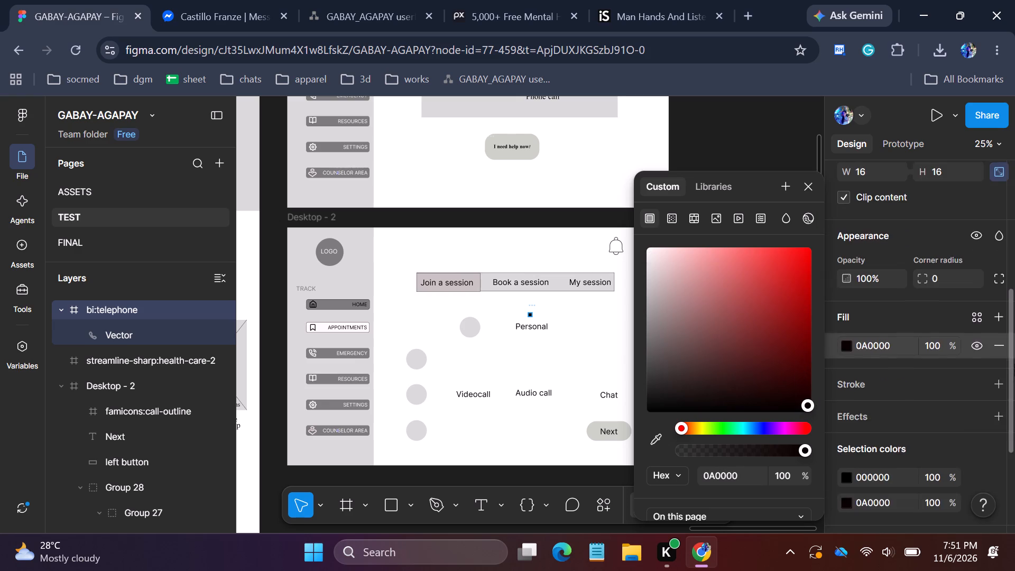
pyautogui.moveTo(1014, 363); pyautogui.dragTo(1014, 316)
pyautogui.click(1014, 316)
pyautogui.doubleClick(885, 283)
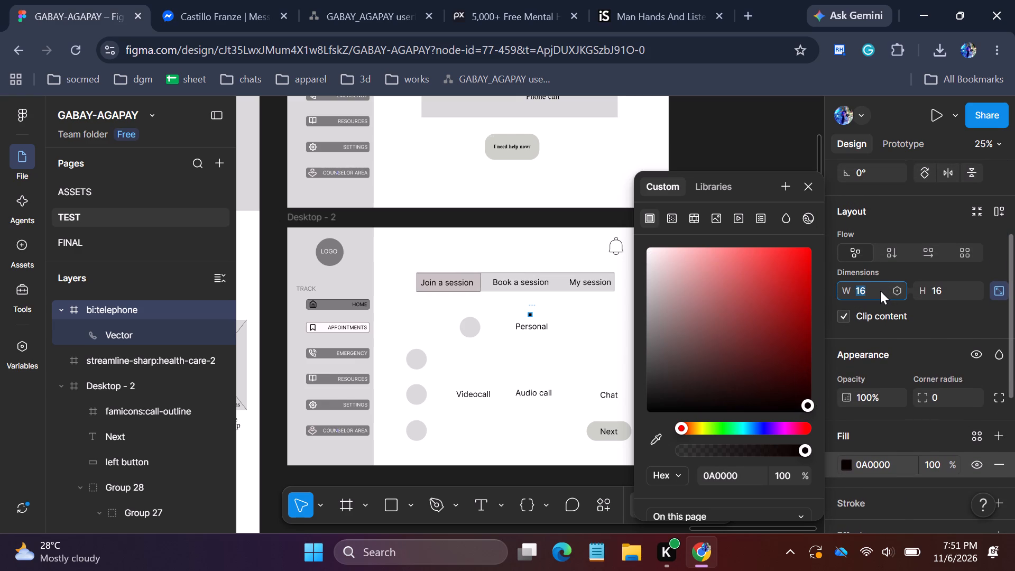
pyautogui.write('75')
pyautogui.click(937, 289)
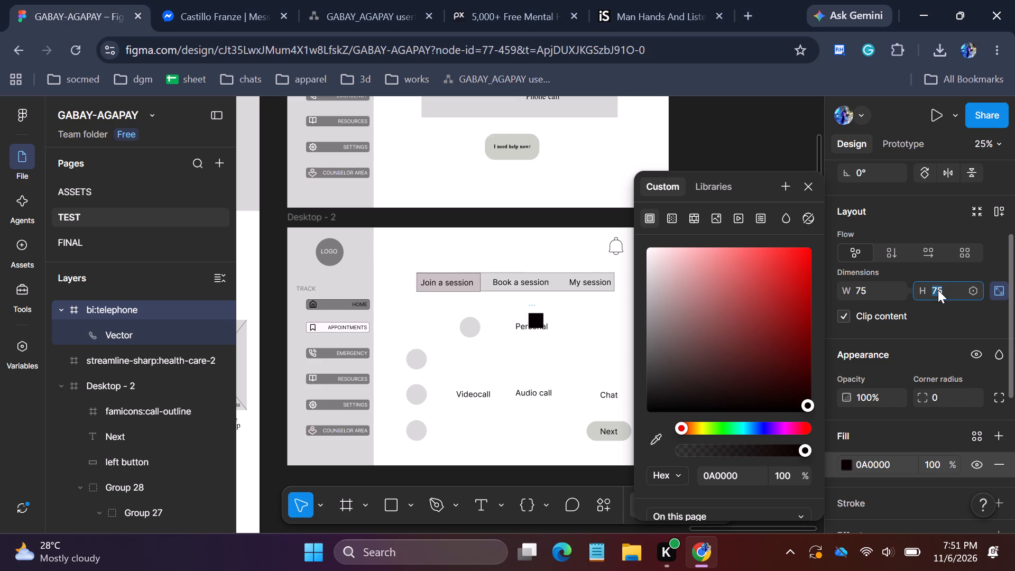
pyautogui.write('75')
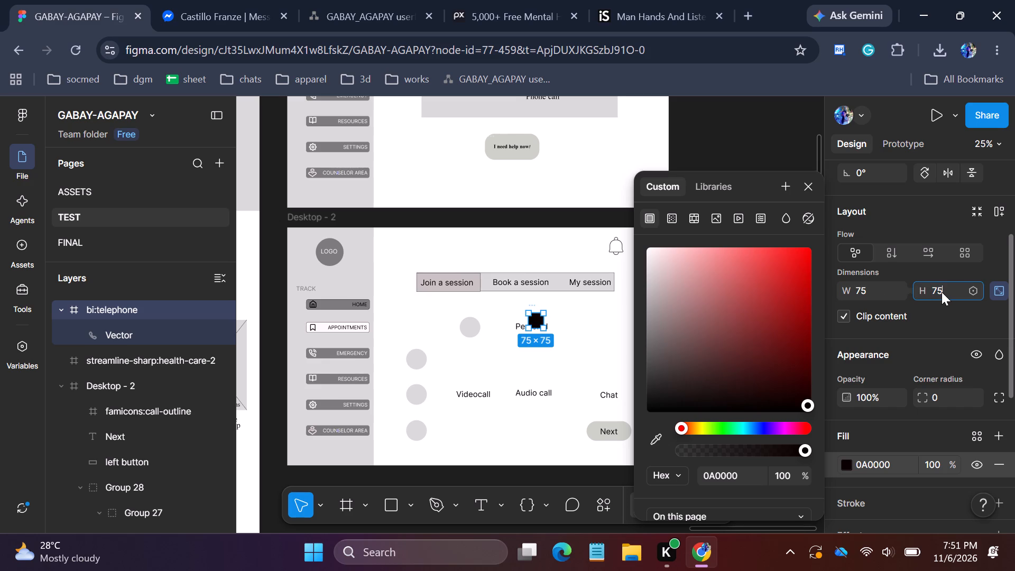
pyautogui.press('Return')
# Set the telephone icon frame's fill to near-white FEF7F7.
pyautogui.moveTo(1014, 294); pyautogui.dragTo(1014, 386)
pyautogui.click(848, 310)
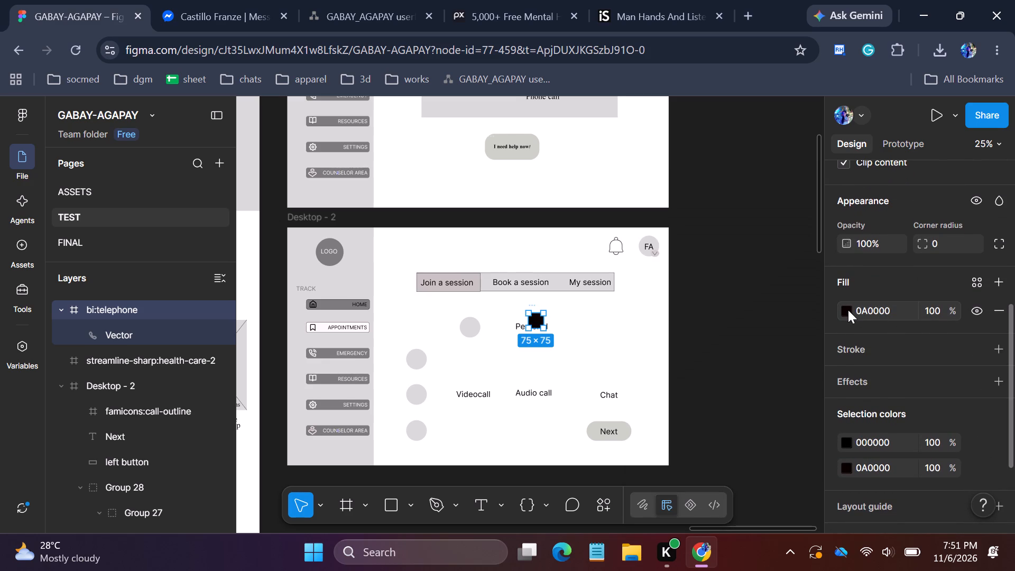
pyautogui.click(848, 310)
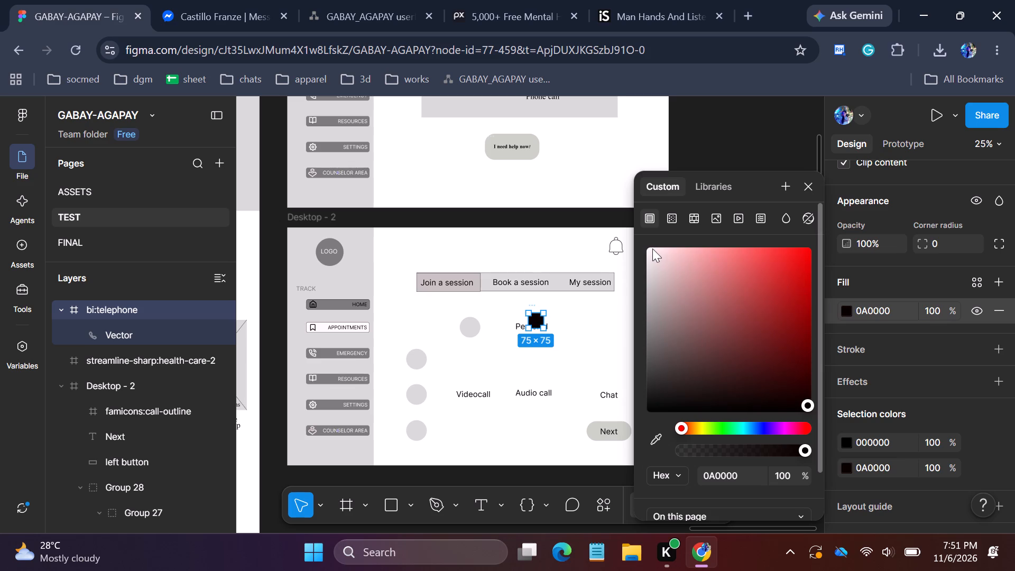
pyautogui.click(652, 248)
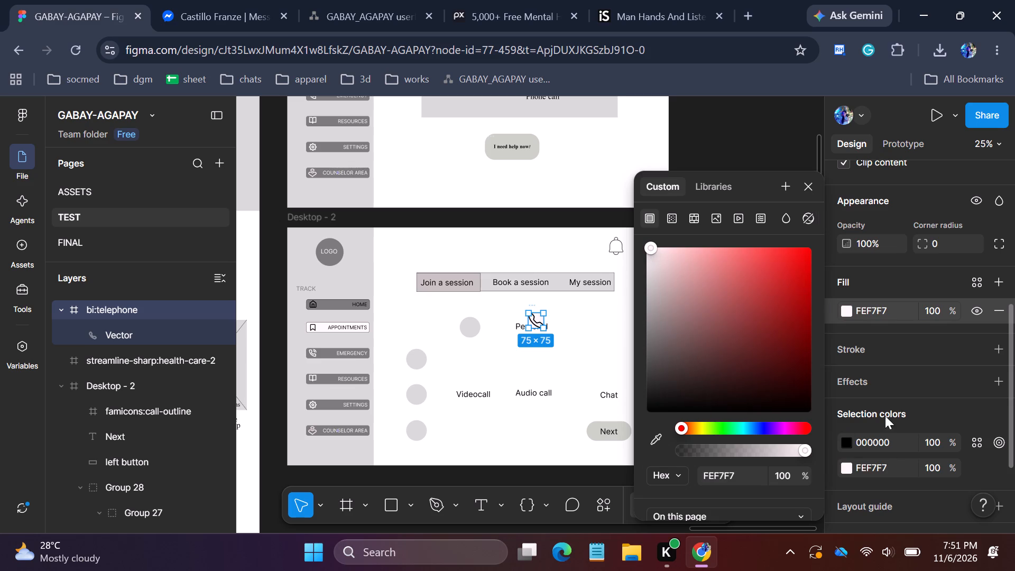
pyautogui.click(954, 410)
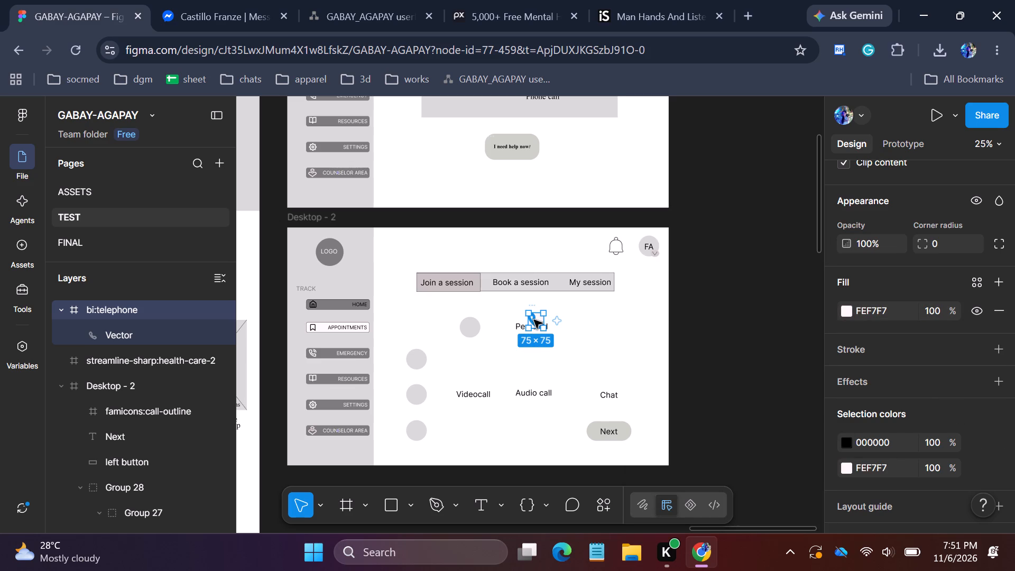
# Move the telephone icon between the first circle and the Personal label.
pyautogui.moveTo(535, 323); pyautogui.dragTo(496, 329)
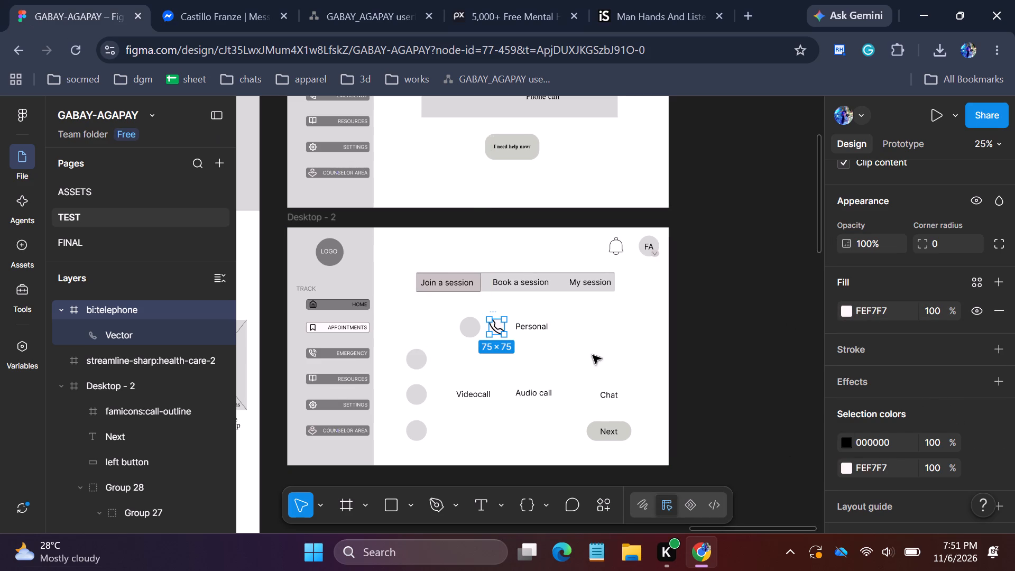
pyautogui.click(555, 349)
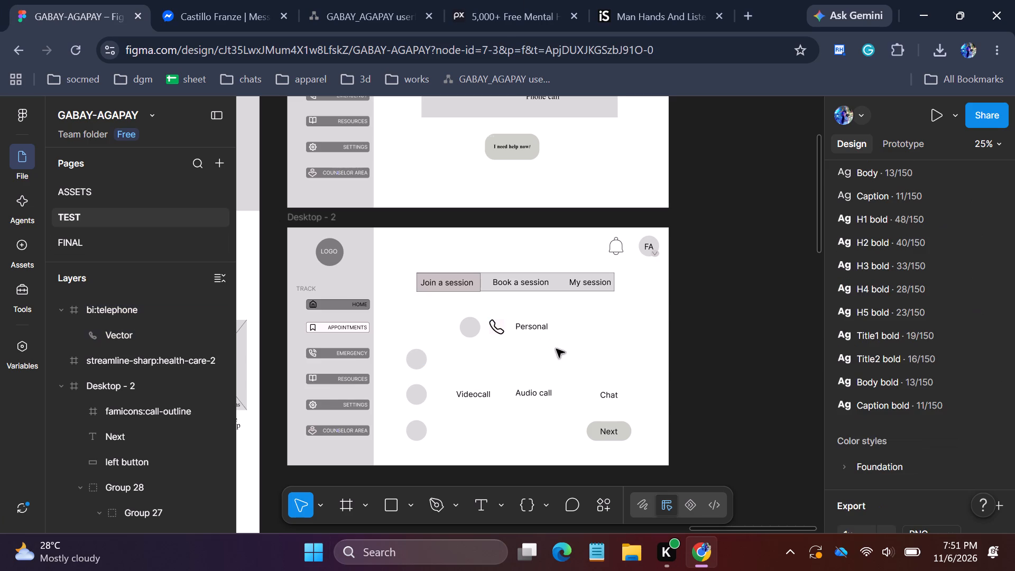
# Move the second circle across so it sits beneath the circle in the Personal row.
pyautogui.click(416, 361)
pyautogui.moveTo(424, 361); pyautogui.dragTo(475, 364)
# Stack the labels under Personal by moving Videocall between Personal and Audio call, and Chat below Audio call.
pyautogui.click(484, 397)
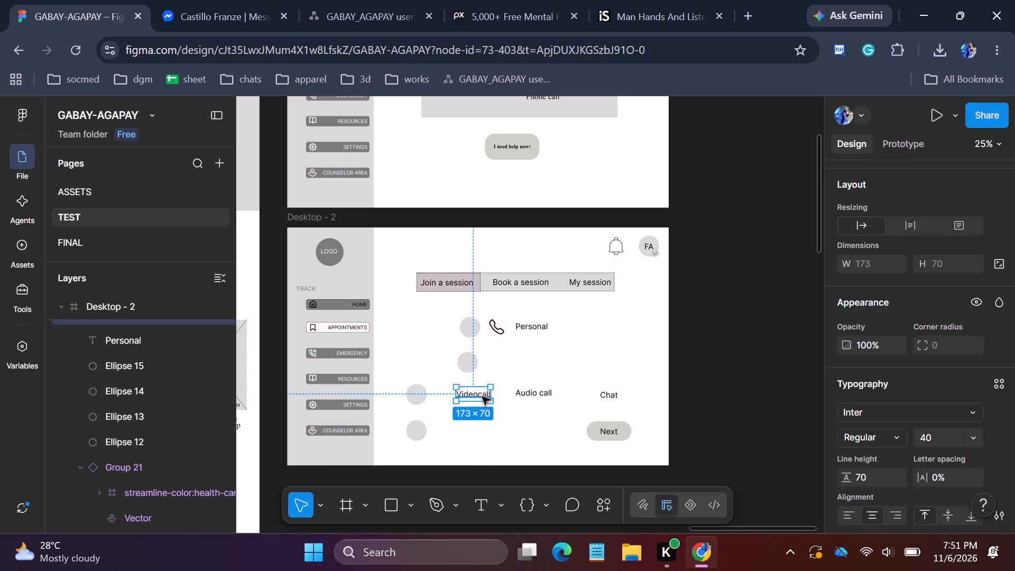
pyautogui.moveTo(482, 397); pyautogui.dragTo(541, 361)
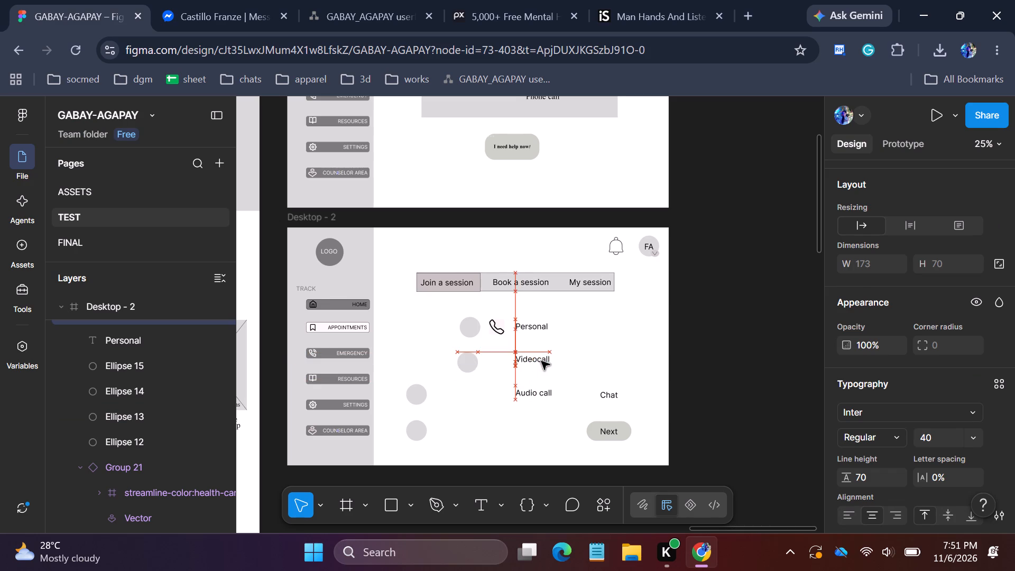
pyautogui.moveTo(541, 361); pyautogui.dragTo(542, 361)
pyautogui.click(617, 395)
pyautogui.moveTo(615, 397); pyautogui.dragTo(535, 427)
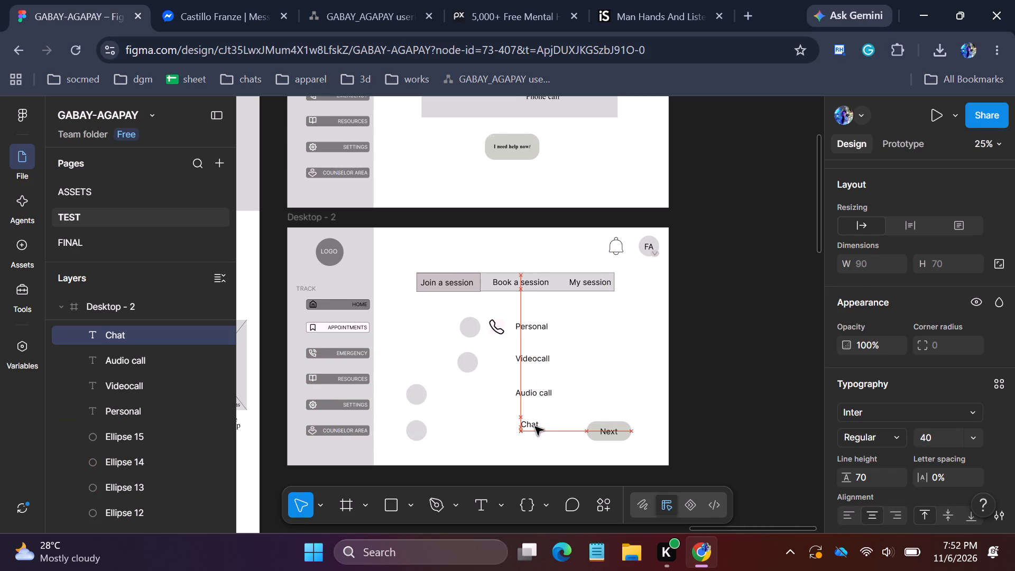
pyautogui.moveTo(535, 427); pyautogui.dragTo(535, 426)
# Move the third circle across into the column beneath the second circle, level with the Audio call label.
pyautogui.click(414, 397)
pyautogui.moveTo(416, 397); pyautogui.dragTo(417, 397)
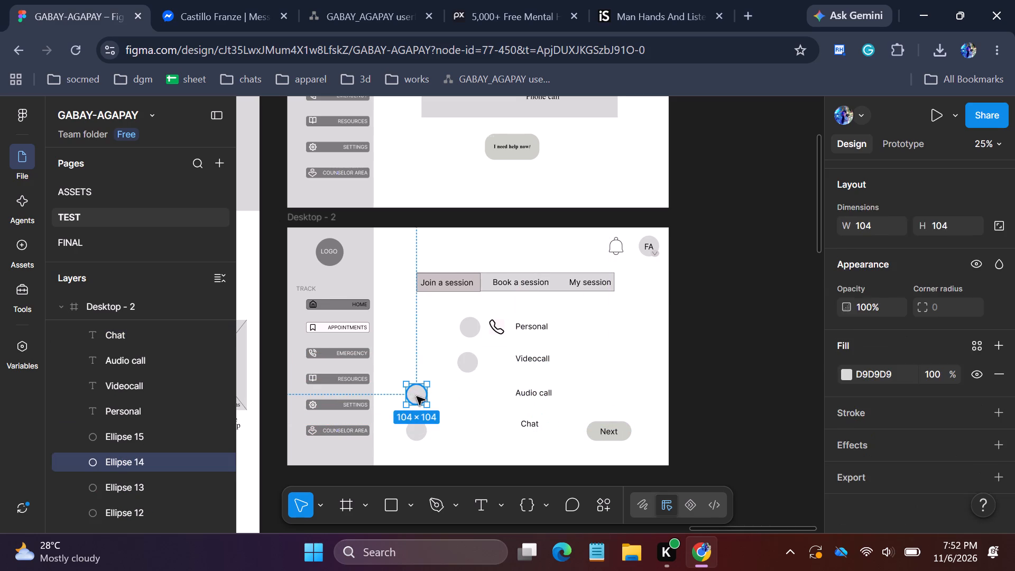
pyautogui.moveTo(417, 397); pyautogui.dragTo(468, 395)
pyautogui.moveTo(420, 395); pyautogui.dragTo(467, 397)
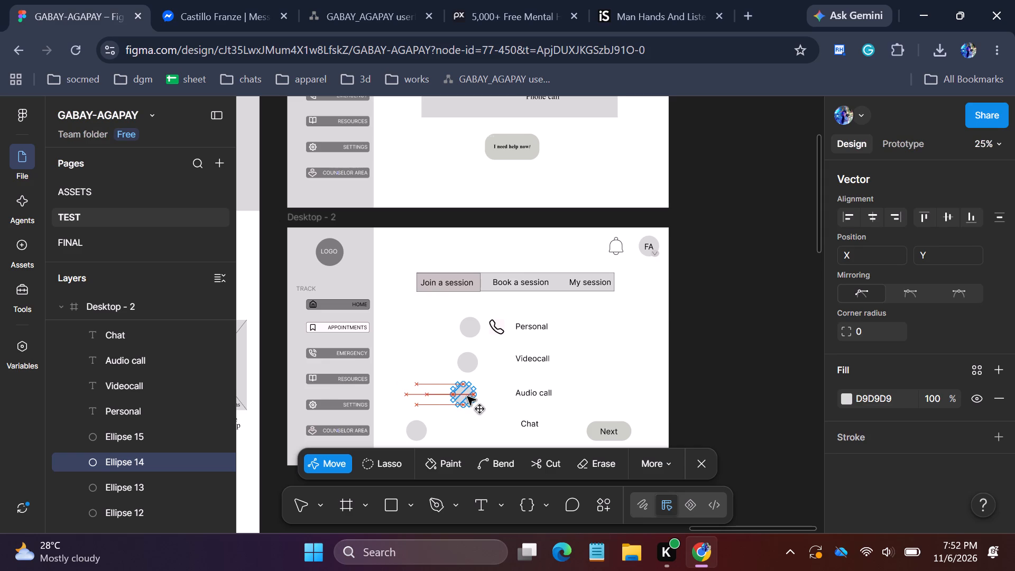
pyautogui.moveTo(467, 397); pyautogui.dragTo(473, 396)
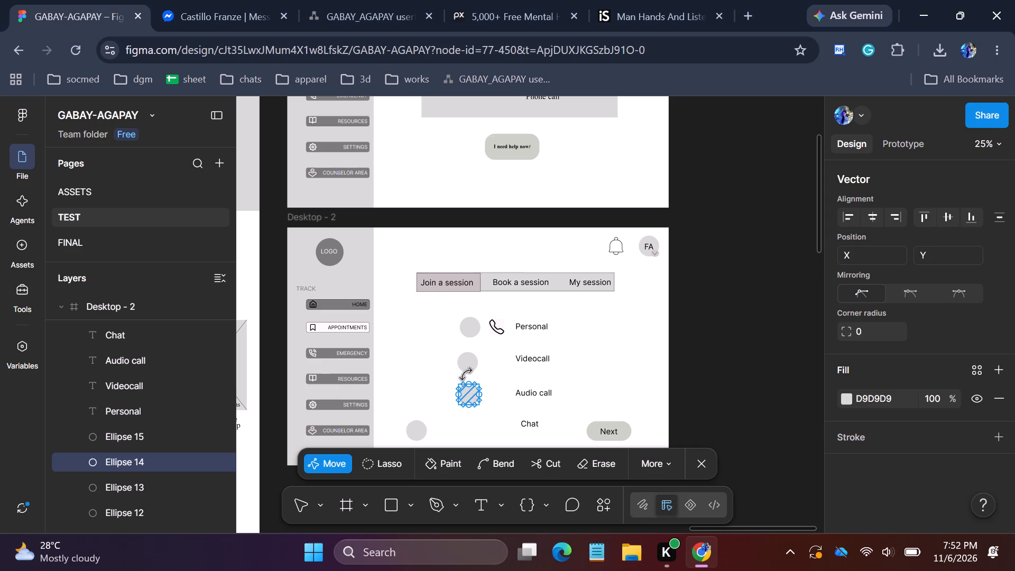
pyautogui.click(466, 370)
pyautogui.click(468, 364)
pyautogui.click(468, 360)
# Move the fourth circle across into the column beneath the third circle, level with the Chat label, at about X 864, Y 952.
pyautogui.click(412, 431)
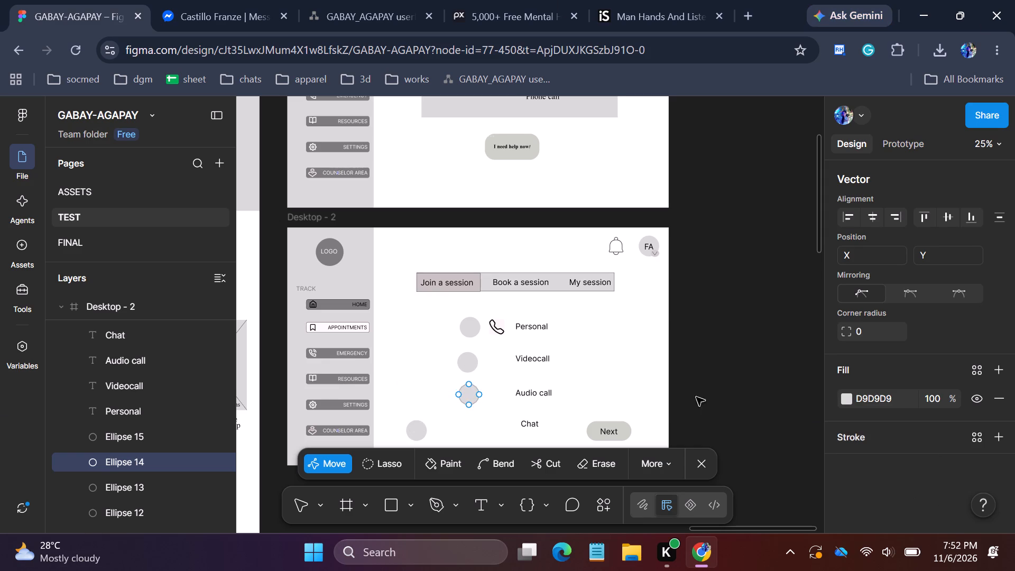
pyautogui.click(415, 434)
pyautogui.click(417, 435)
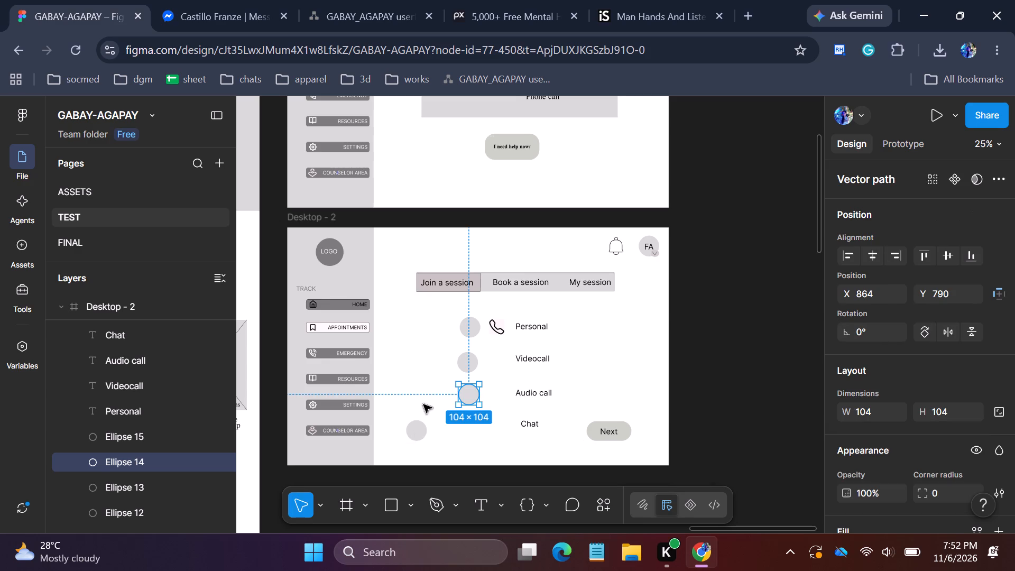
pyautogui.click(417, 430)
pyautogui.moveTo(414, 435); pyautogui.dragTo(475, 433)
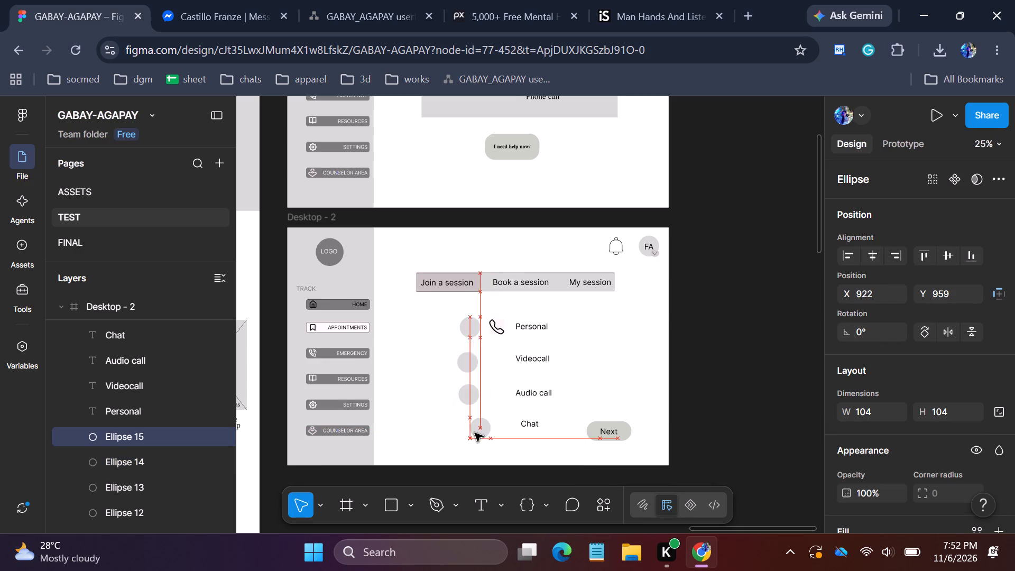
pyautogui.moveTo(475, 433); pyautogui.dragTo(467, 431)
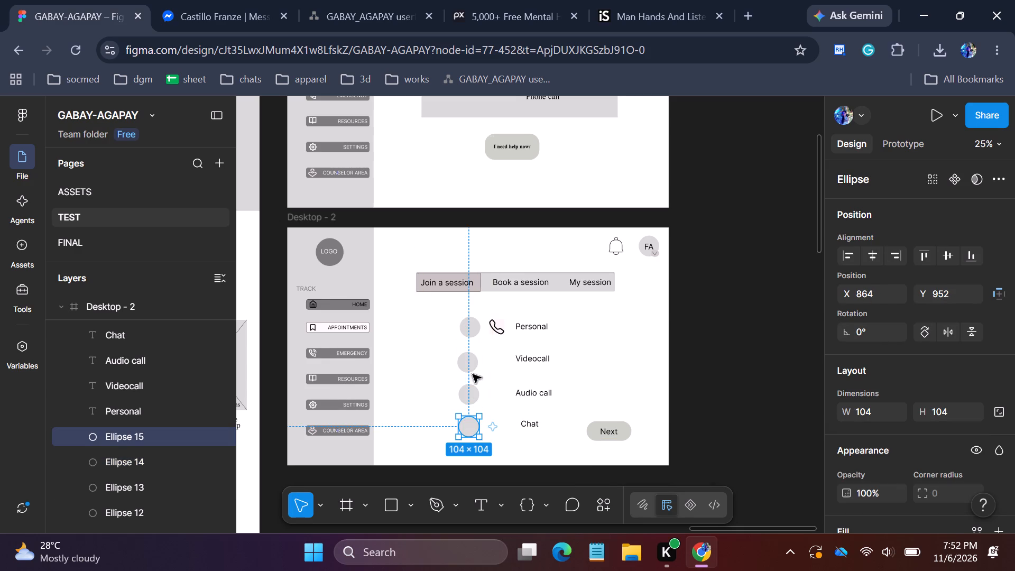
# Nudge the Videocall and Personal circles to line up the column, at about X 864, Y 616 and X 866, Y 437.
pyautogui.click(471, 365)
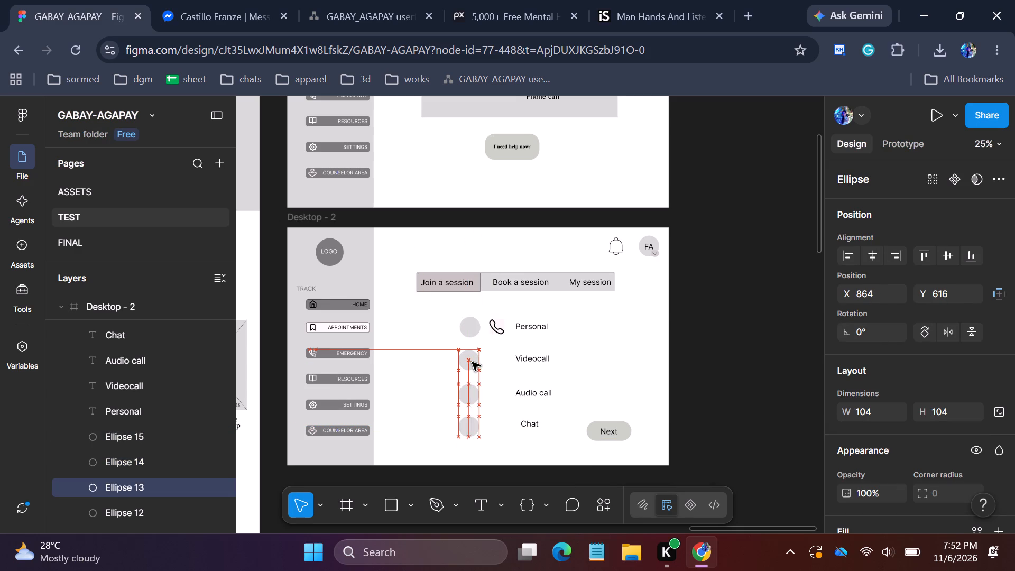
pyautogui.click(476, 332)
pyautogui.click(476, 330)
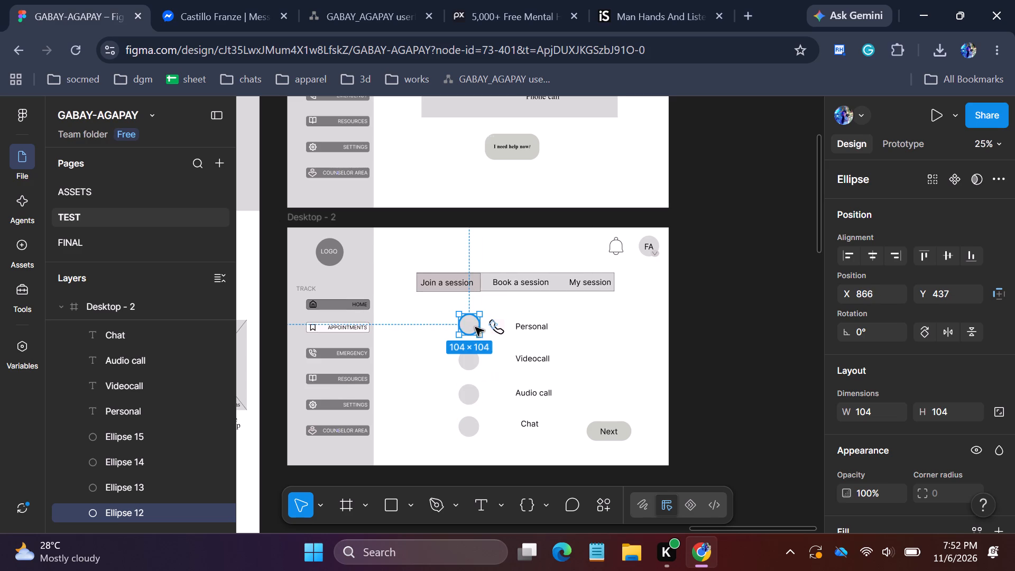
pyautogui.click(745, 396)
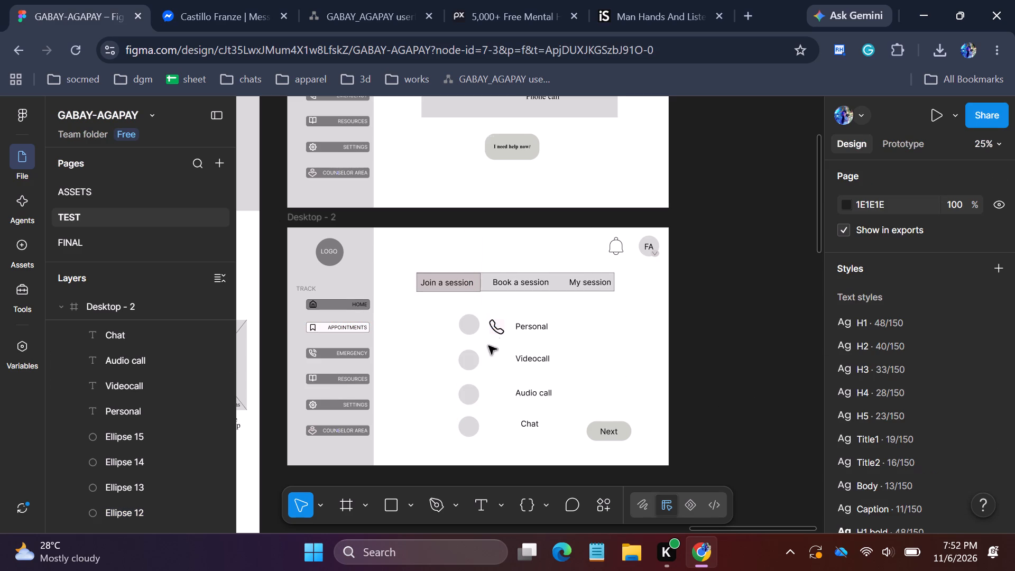
# Move the telephone icon from the Personal row down beside the Audio call label, at about X 1036, Y 800.
pyautogui.click(495, 328)
pyautogui.moveTo(495, 328); pyautogui.dragTo(497, 387)
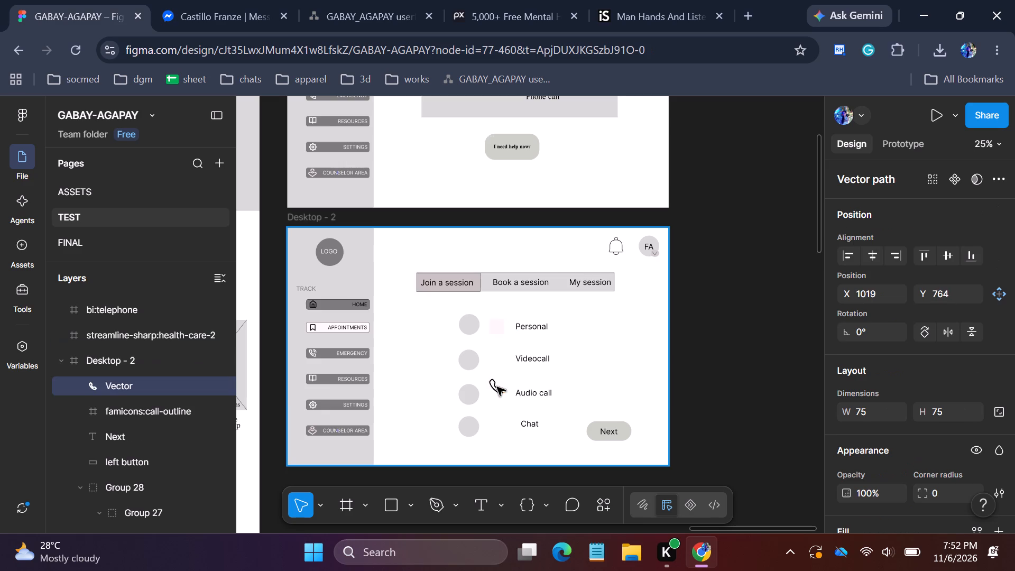
pyautogui.moveTo(497, 387); pyautogui.dragTo(500, 382)
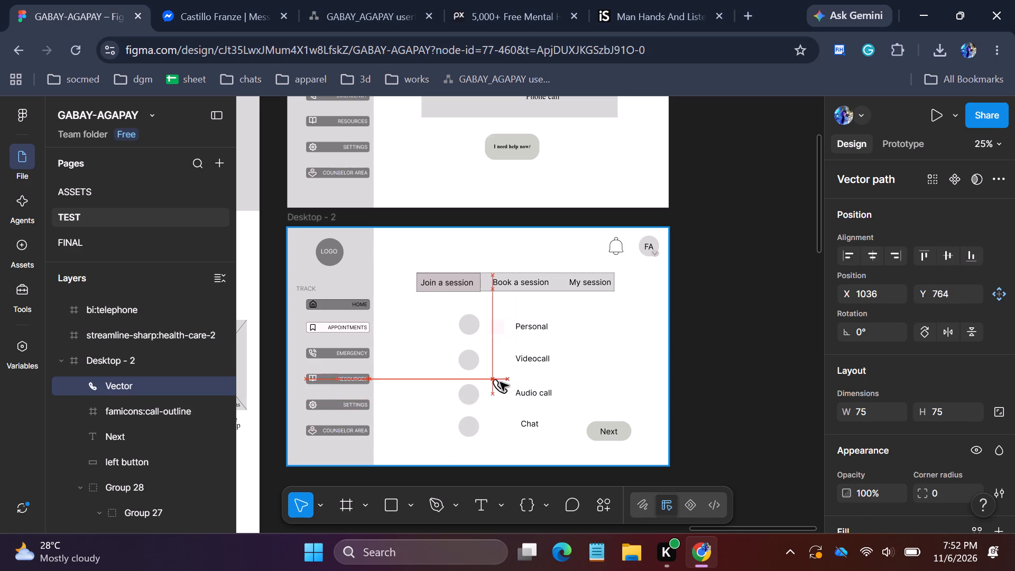
pyautogui.moveTo(500, 382); pyautogui.dragTo(499, 389)
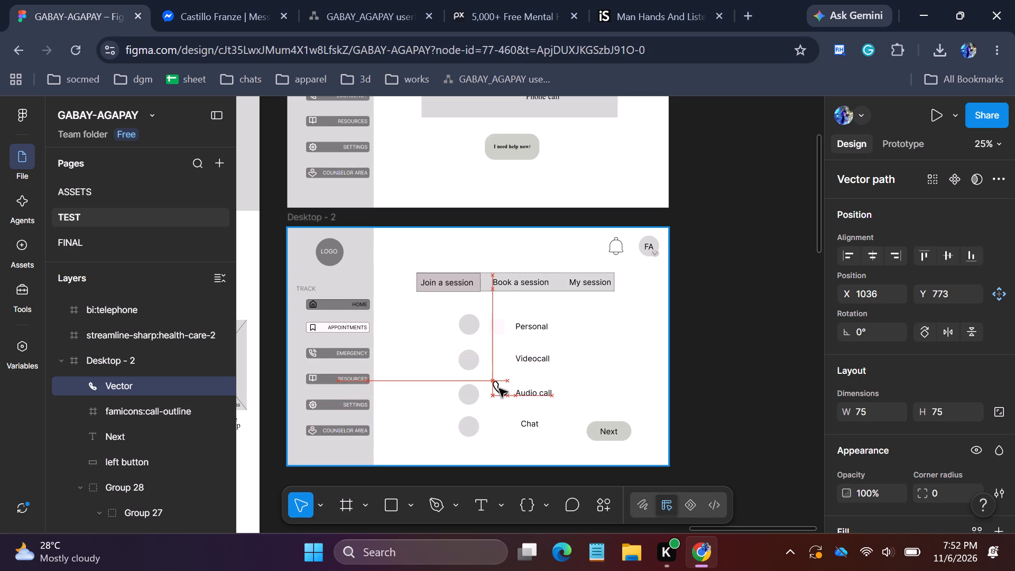
pyautogui.moveTo(499, 389); pyautogui.dragTo(500, 392)
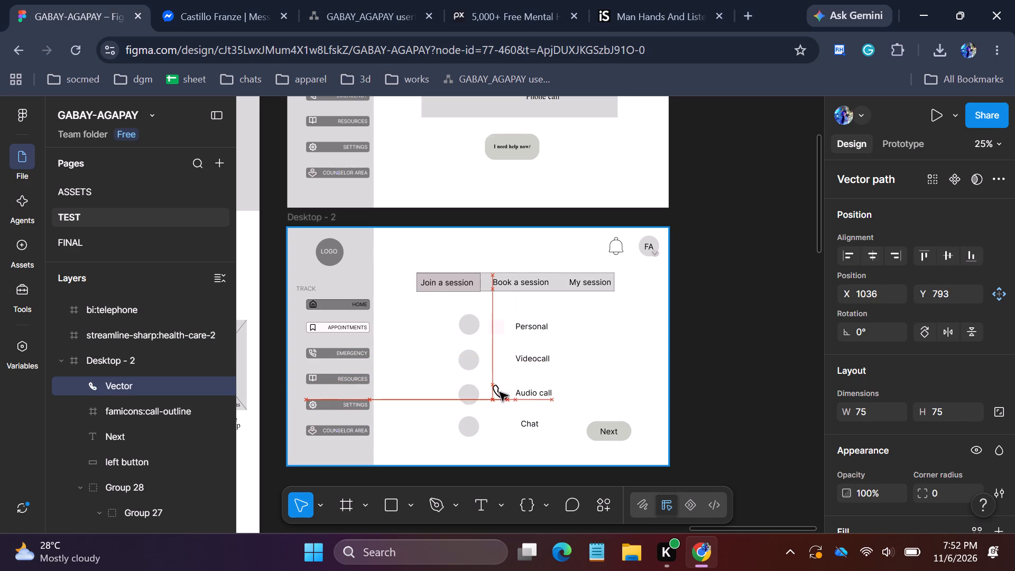
pyautogui.moveTo(500, 392); pyautogui.dragTo(500, 394)
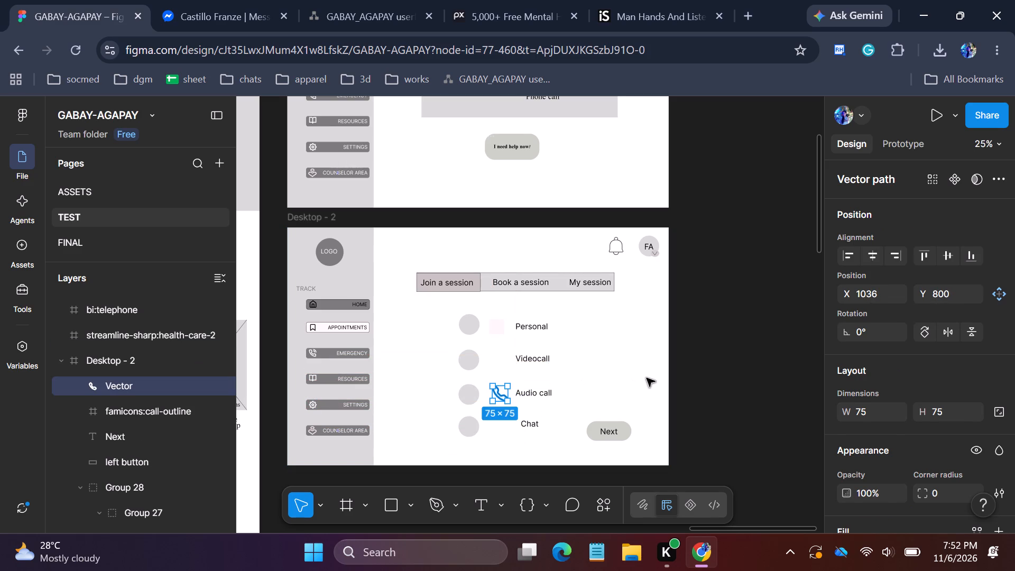
pyautogui.click(647, 378)
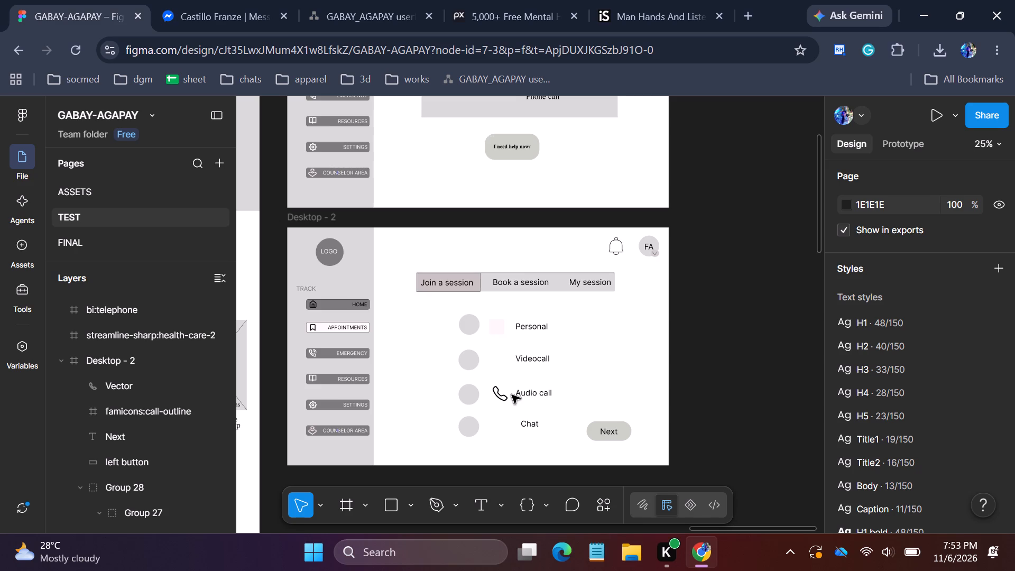
# Delete all four grey circles in the column beside the session-type labels.
pyautogui.click(475, 330)
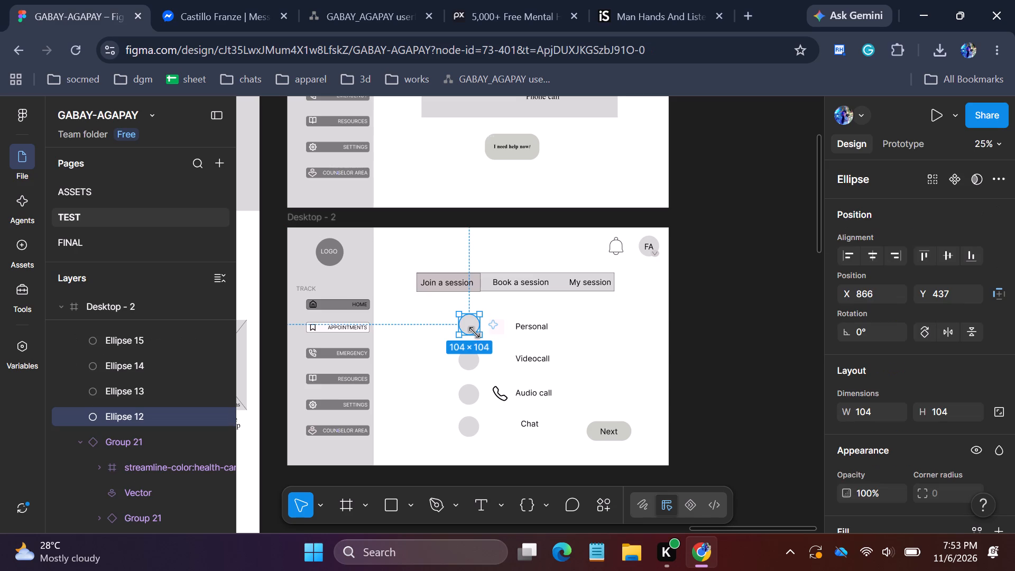
pyautogui.keyDown('ctrl'); pyautogui.click(470, 360); pyautogui.keyUp('ctrl')
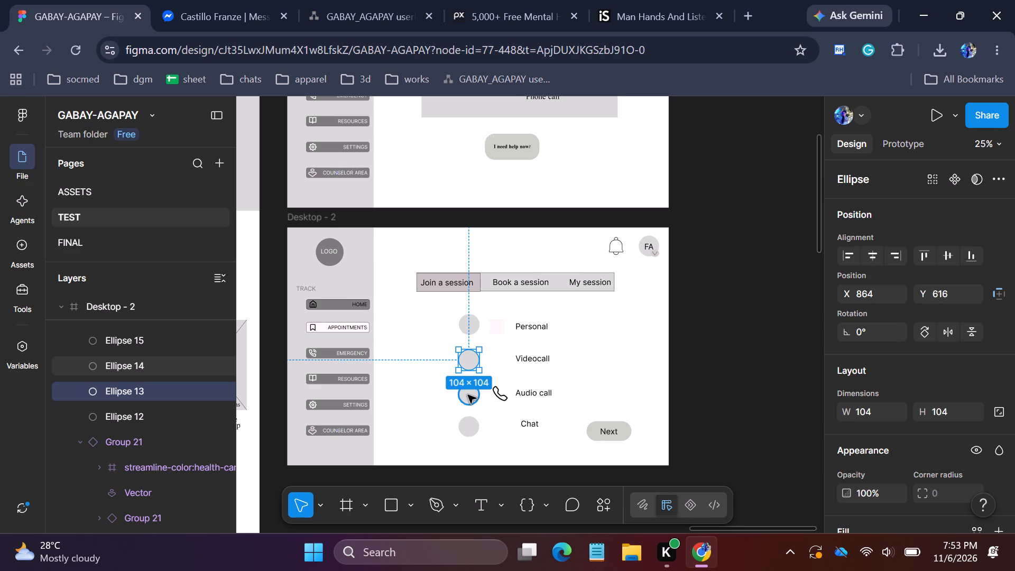
pyautogui.keyDown('shift'); pyautogui.click(468, 395); pyautogui.keyUp('shift')
pyautogui.keyDown('shift'); pyautogui.click(470, 426); pyautogui.keyUp('shift')
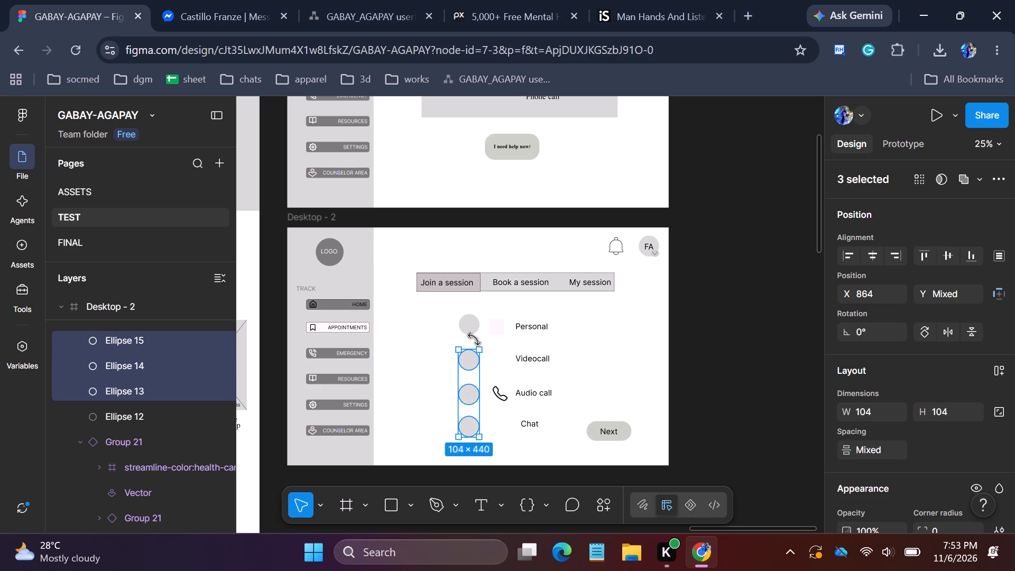
pyautogui.keyDown('shift'); pyautogui.click(474, 328); pyautogui.keyUp('shift')
pyautogui.press('Delete')
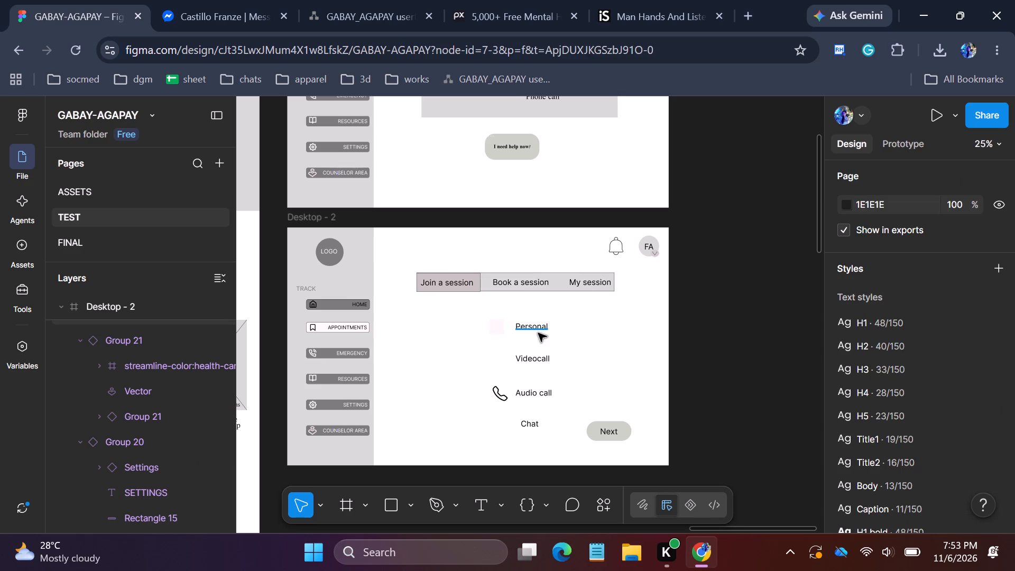
# Start drawing a rectangle in the Desktop - 2 frame with the Rectangle tool.
pyautogui.click(391, 497)
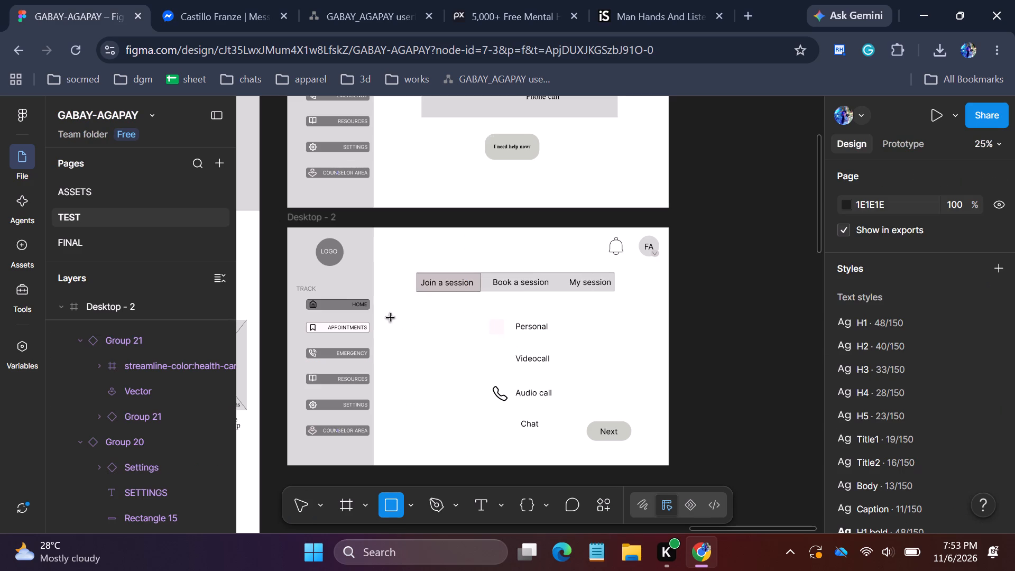
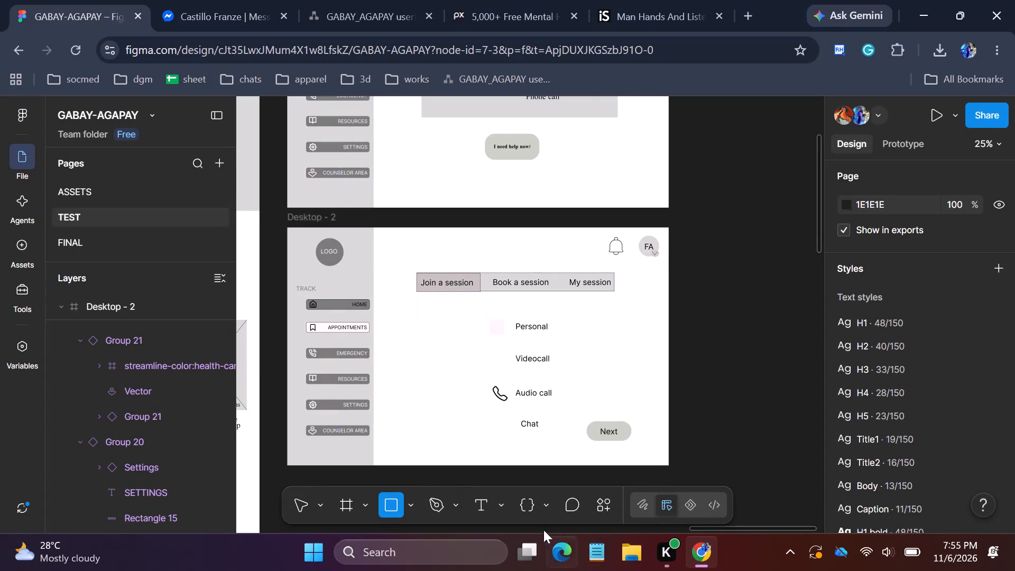
# Add the text "How would you like to meet ?" to the Desktop - 2 frame and place it under the Join a session tab.
pyautogui.click(475, 501)
pyautogui.click(423, 320)
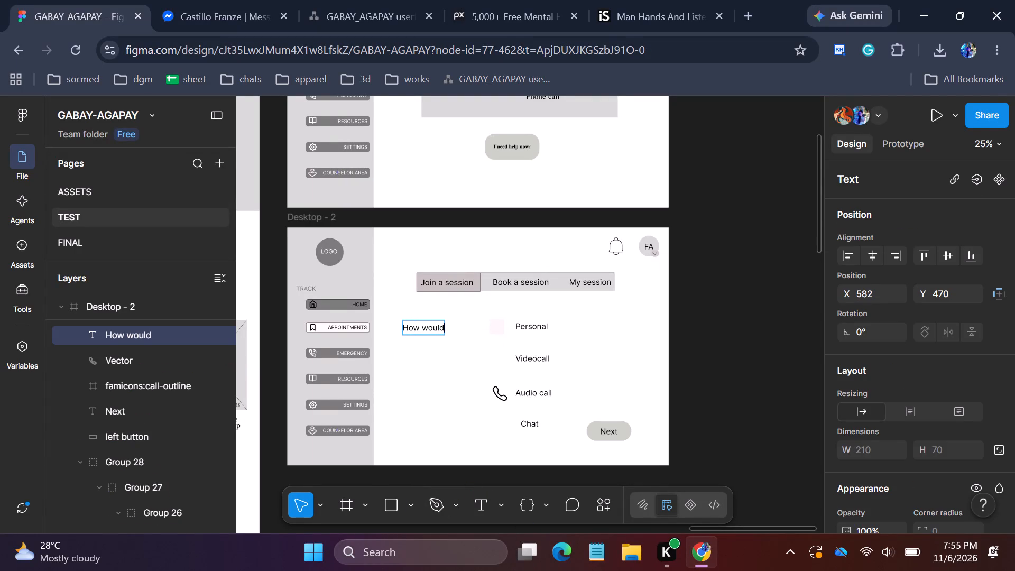
pyautogui.press('space')
pyautogui.write('you like to meet ?')
pyautogui.click(455, 352)
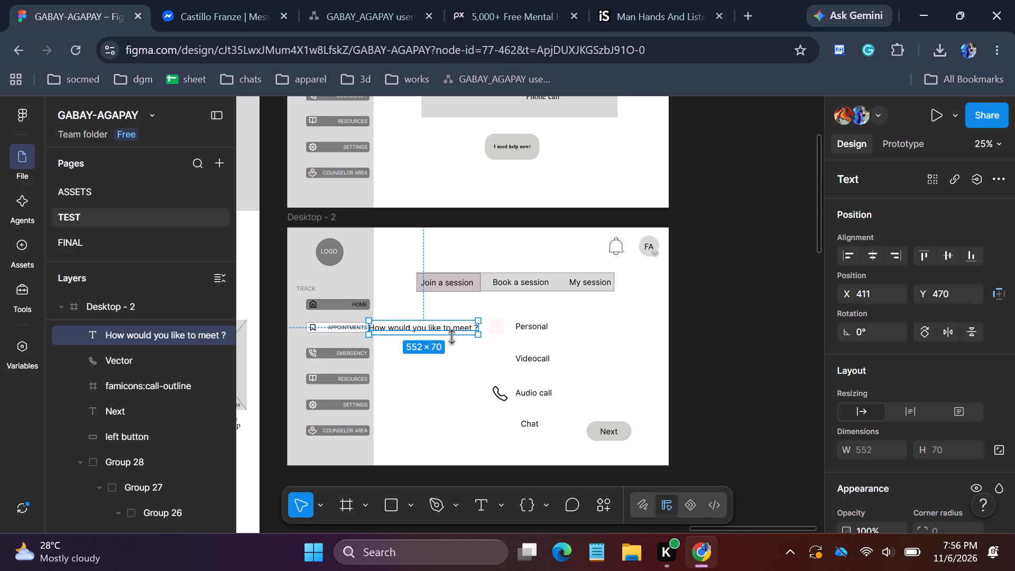
pyautogui.moveTo(448, 326); pyautogui.dragTo(494, 307)
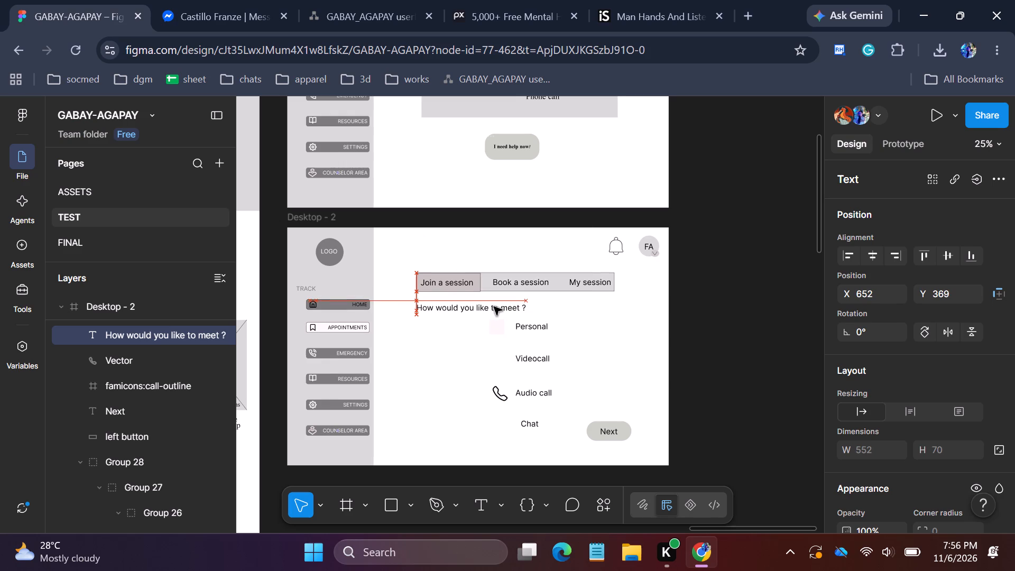
pyautogui.moveTo(494, 307); pyautogui.dragTo(495, 309)
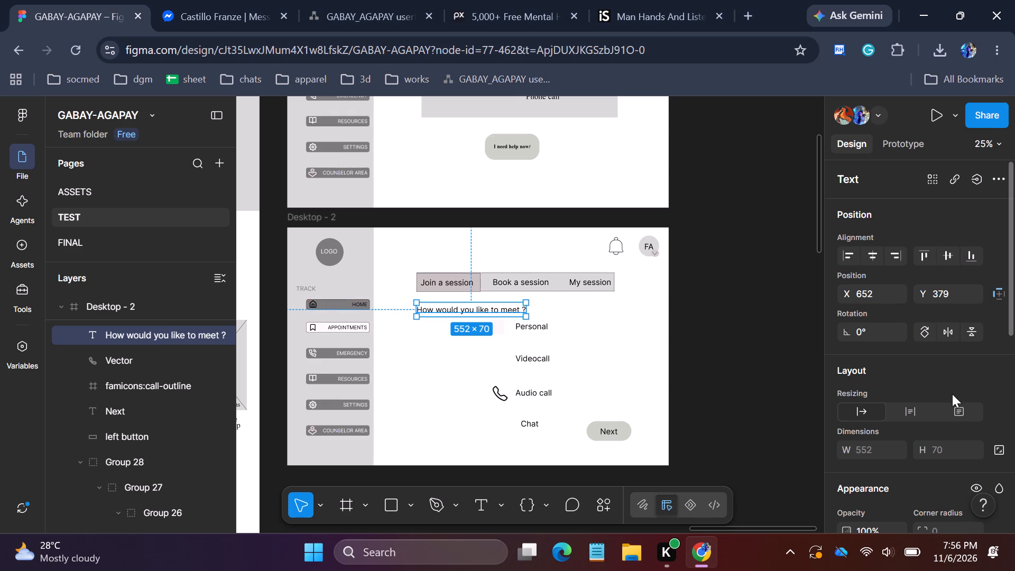
# Set the "How would you like to meet ?" text to size 48 and realign it with the tab bar's start.
pyautogui.moveTo(1014, 311); pyautogui.dragTo(1014, 425)
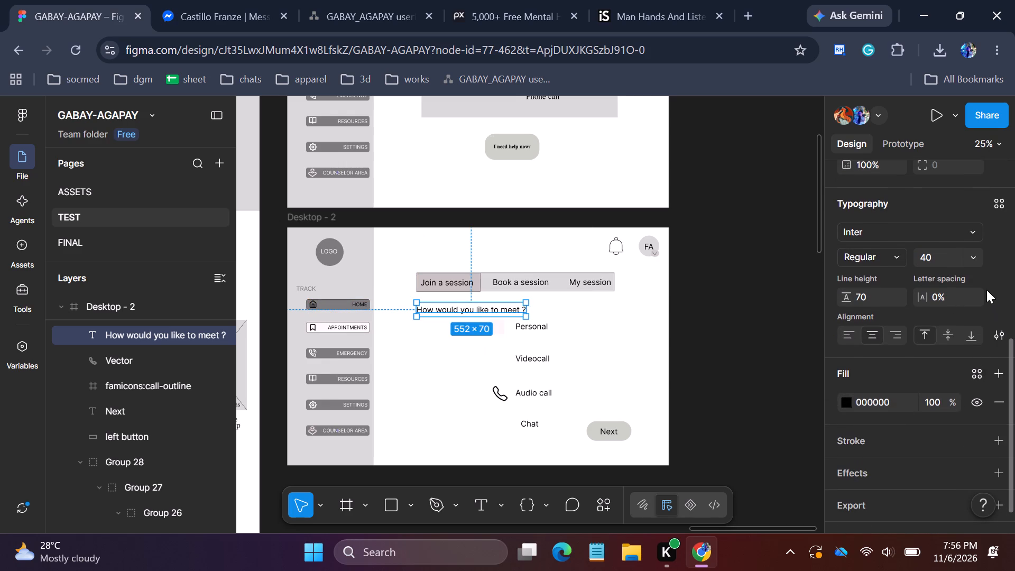
pyautogui.click(979, 255)
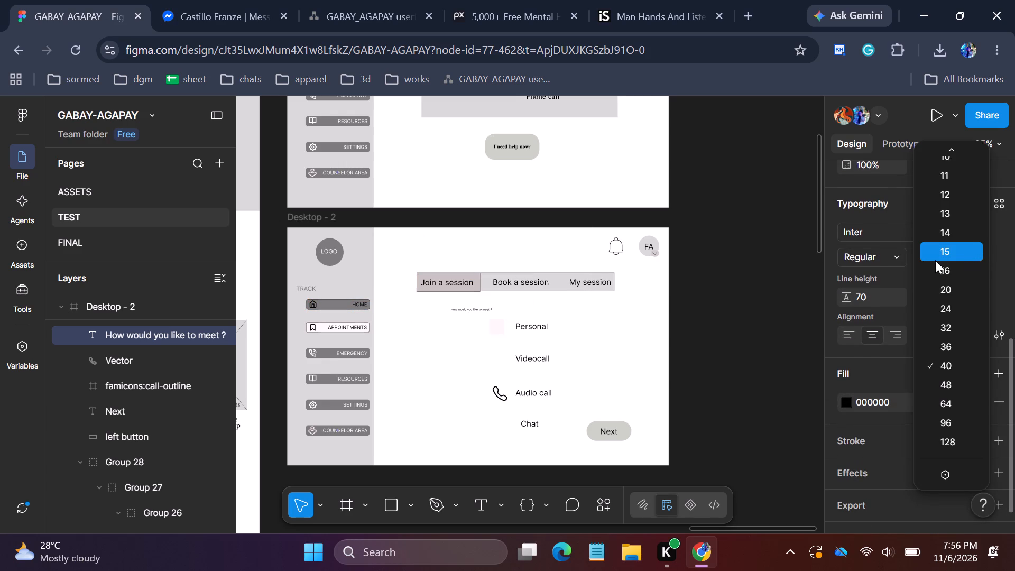
pyautogui.click(944, 379)
pyautogui.moveTo(447, 312); pyautogui.dragTo(463, 312)
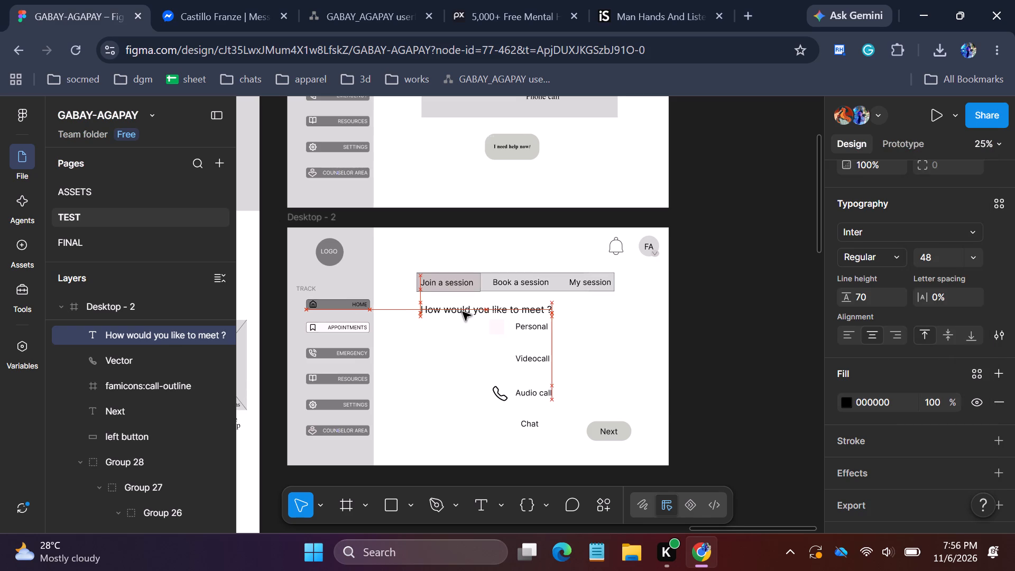
pyautogui.moveTo(463, 312); pyautogui.dragTo(459, 311)
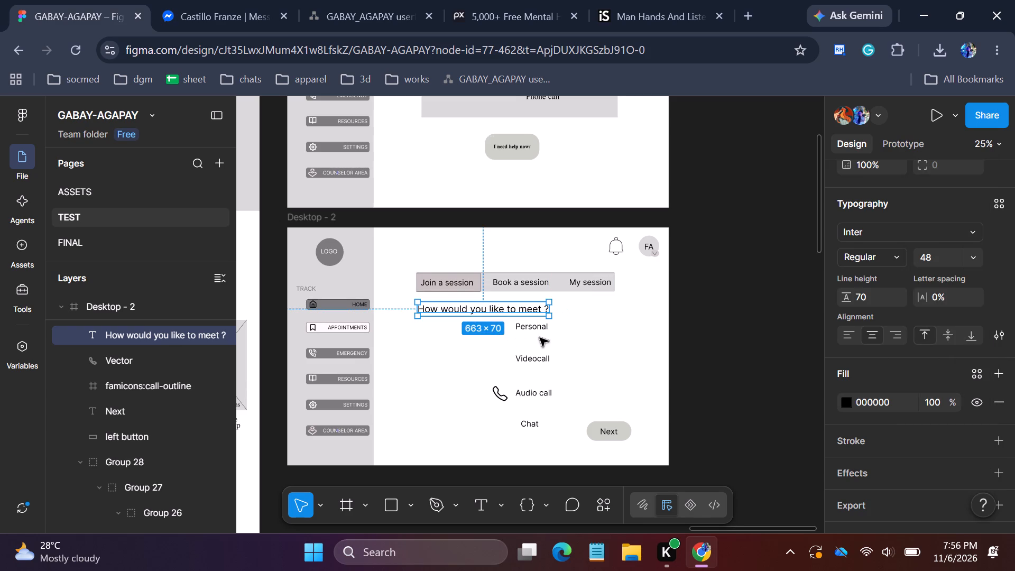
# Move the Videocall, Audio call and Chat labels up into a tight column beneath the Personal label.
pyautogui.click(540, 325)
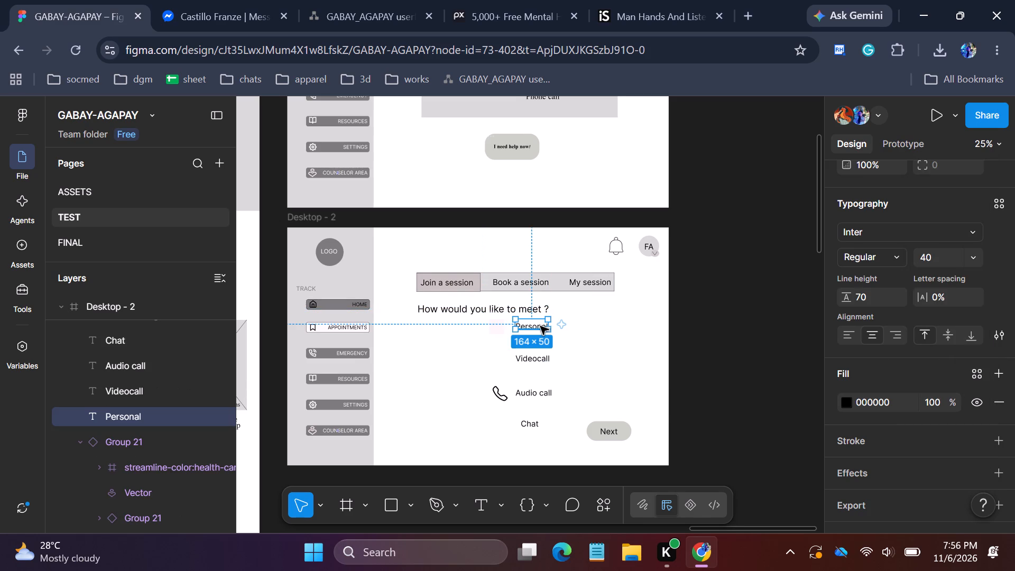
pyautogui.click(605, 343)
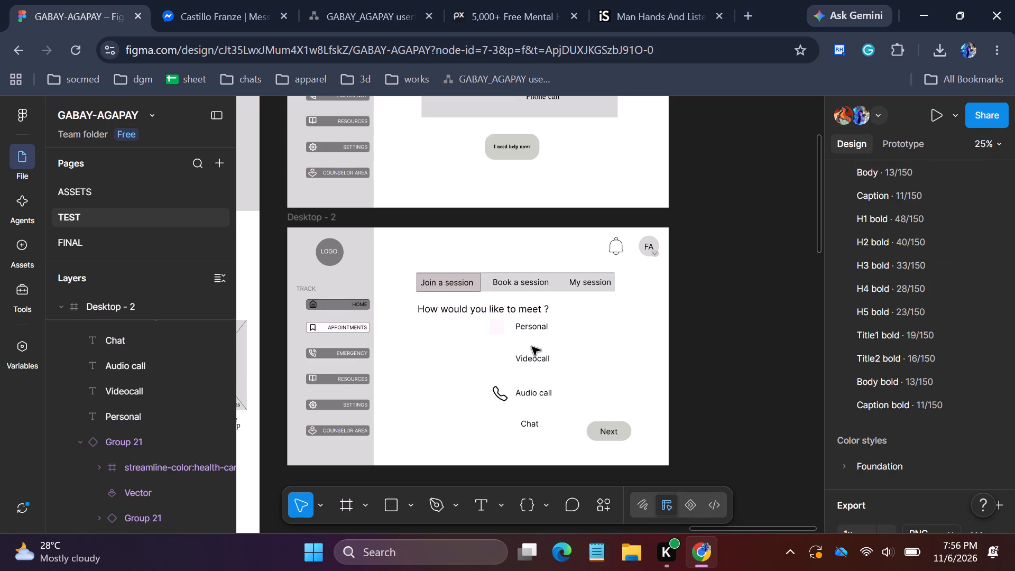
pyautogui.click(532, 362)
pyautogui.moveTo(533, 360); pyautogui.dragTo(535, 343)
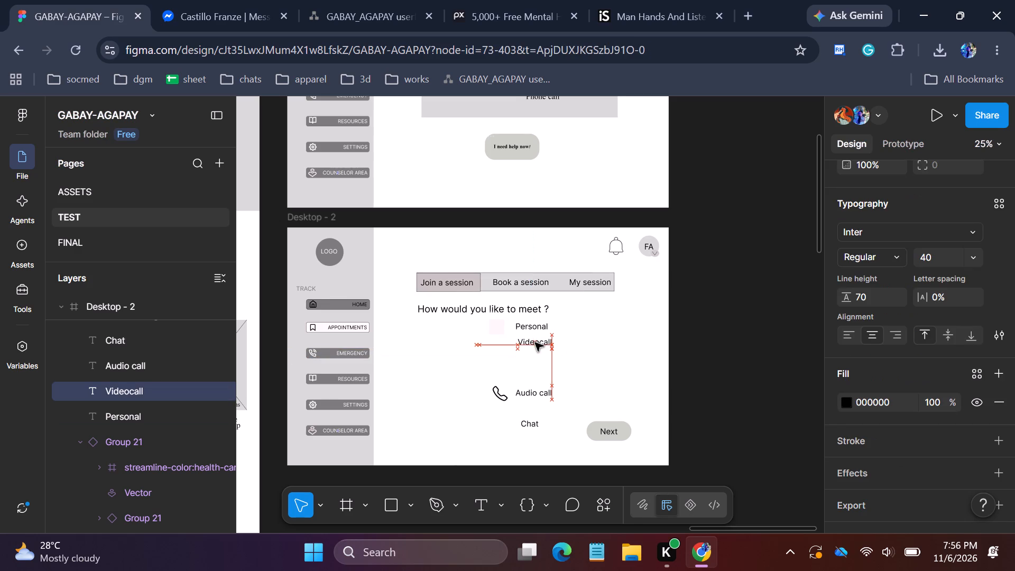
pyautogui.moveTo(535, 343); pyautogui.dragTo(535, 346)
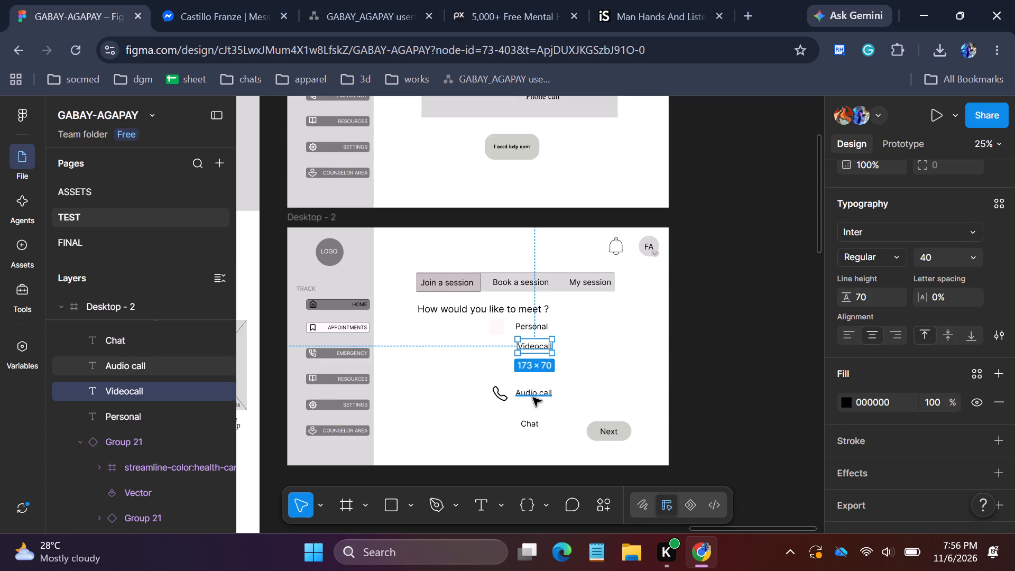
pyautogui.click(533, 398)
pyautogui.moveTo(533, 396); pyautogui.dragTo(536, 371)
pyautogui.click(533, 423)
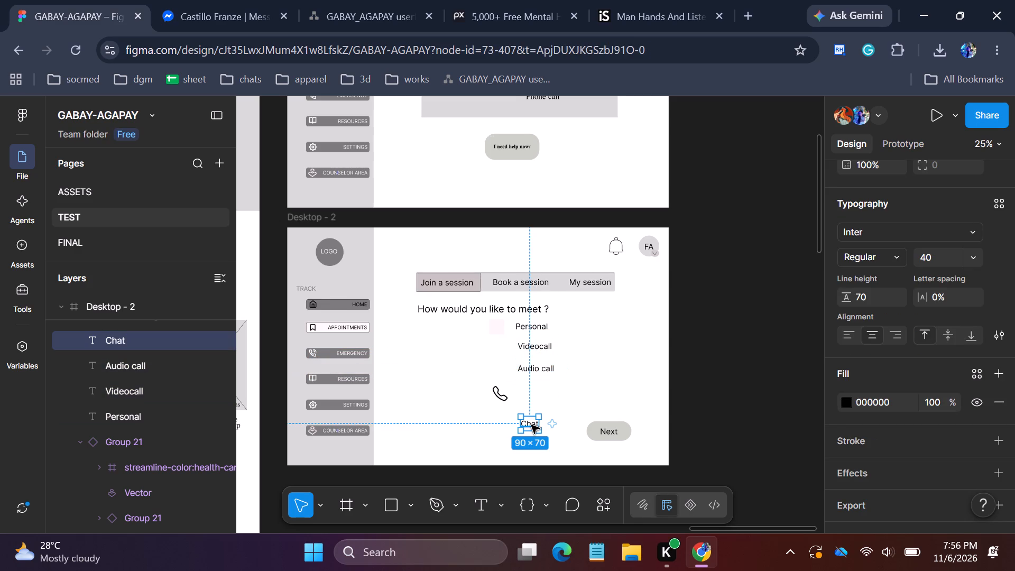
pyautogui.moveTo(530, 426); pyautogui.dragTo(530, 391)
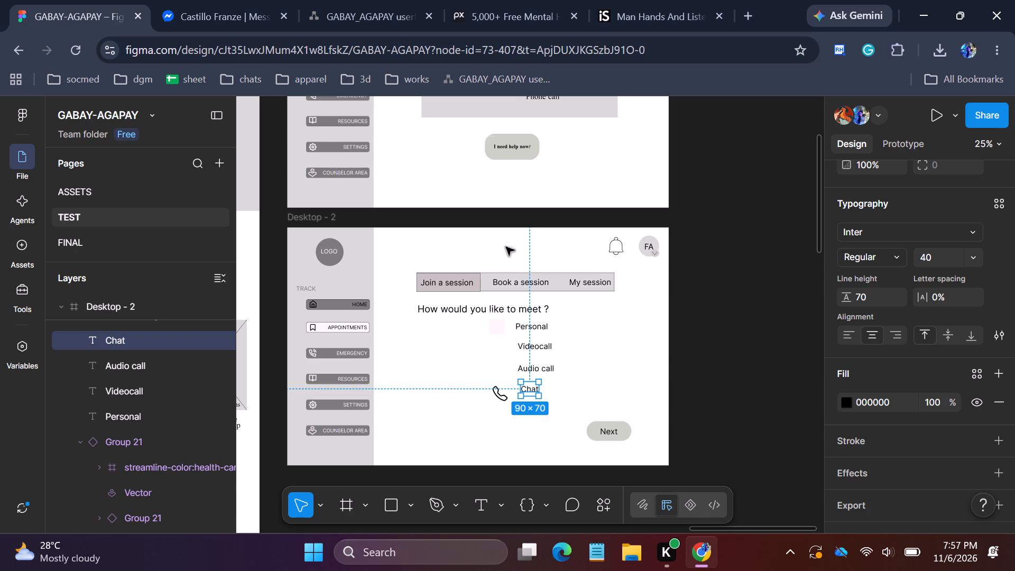
# Move the Chat, Audio call, Videocall and Personal labels down to space the column out below the question text.
pyautogui.click(569, 400)
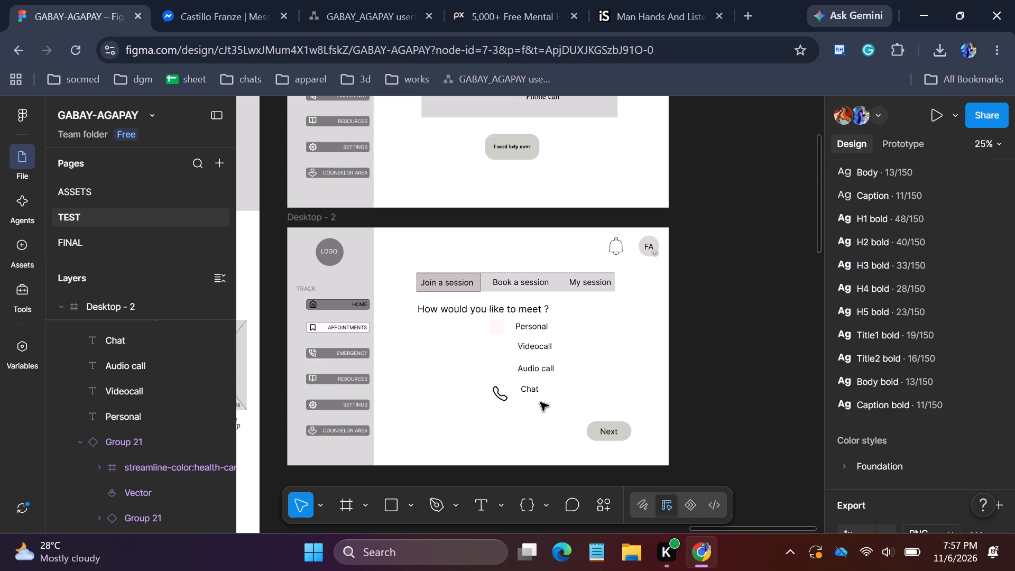
pyautogui.click(532, 388)
pyautogui.moveTo(531, 389); pyautogui.dragTo(531, 400)
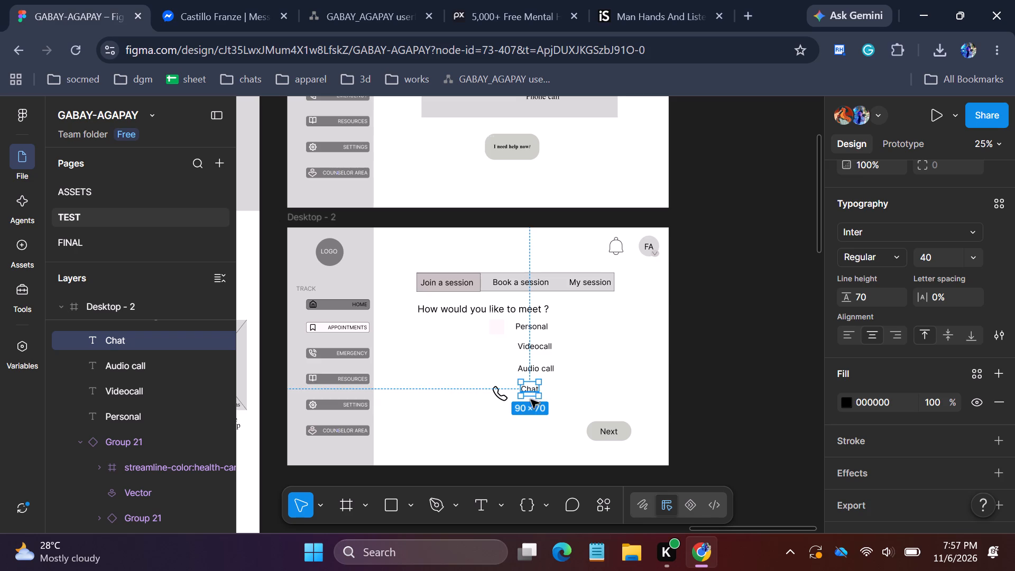
pyautogui.moveTo(531, 400); pyautogui.dragTo(532, 404)
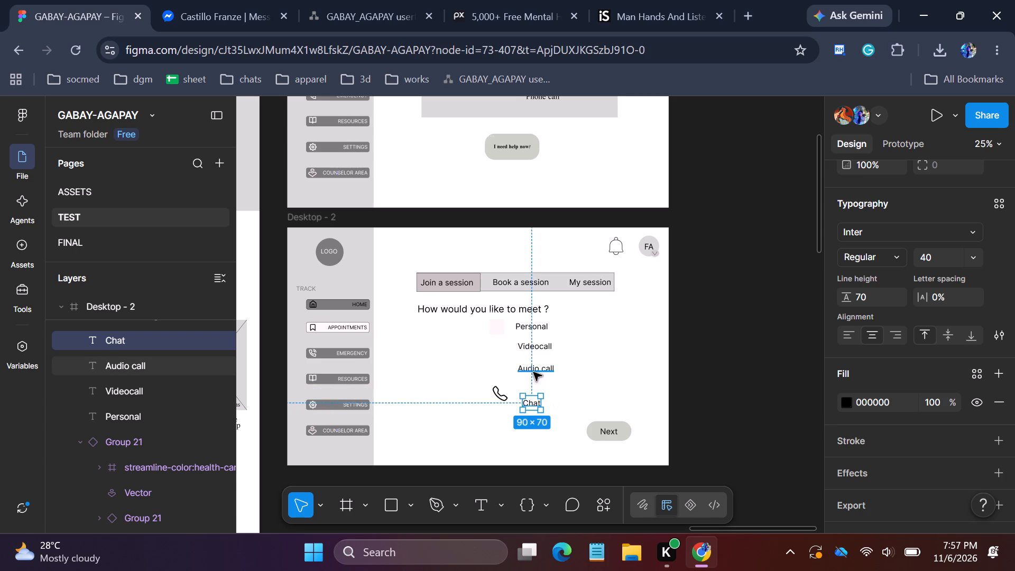
pyautogui.click(534, 371)
pyautogui.moveTo(537, 367); pyautogui.dragTo(538, 381)
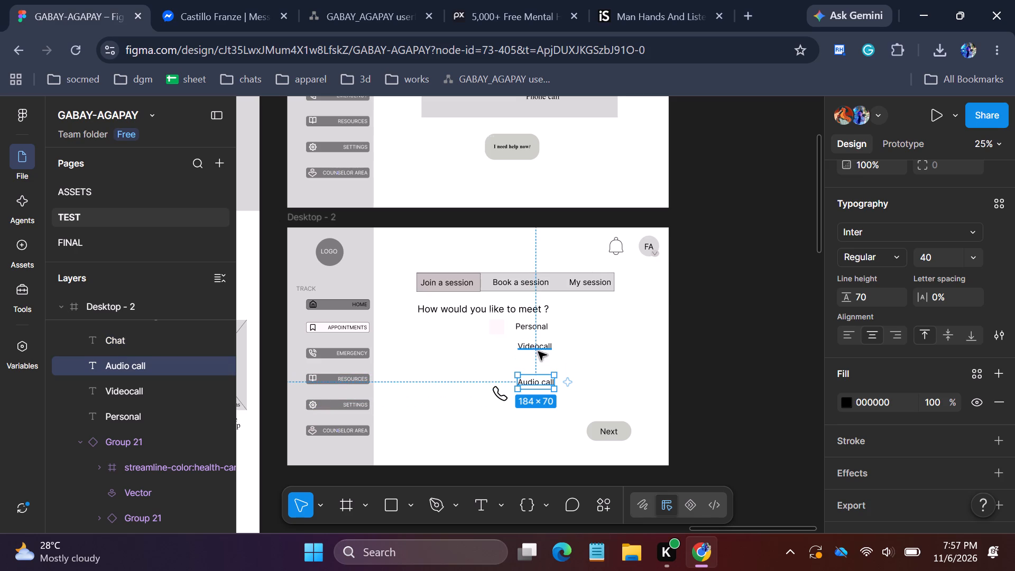
pyautogui.click(538, 347)
pyautogui.moveTo(538, 346); pyautogui.dragTo(538, 358)
pyautogui.click(538, 331)
pyautogui.moveTo(538, 328); pyautogui.dragTo(538, 336)
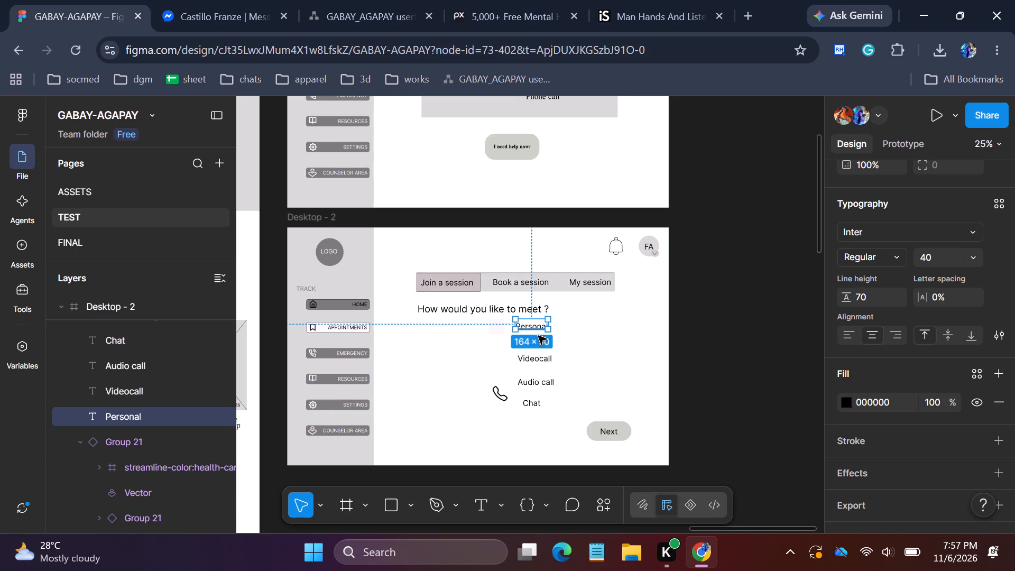
pyautogui.moveTo(538, 336); pyautogui.dragTo(540, 342)
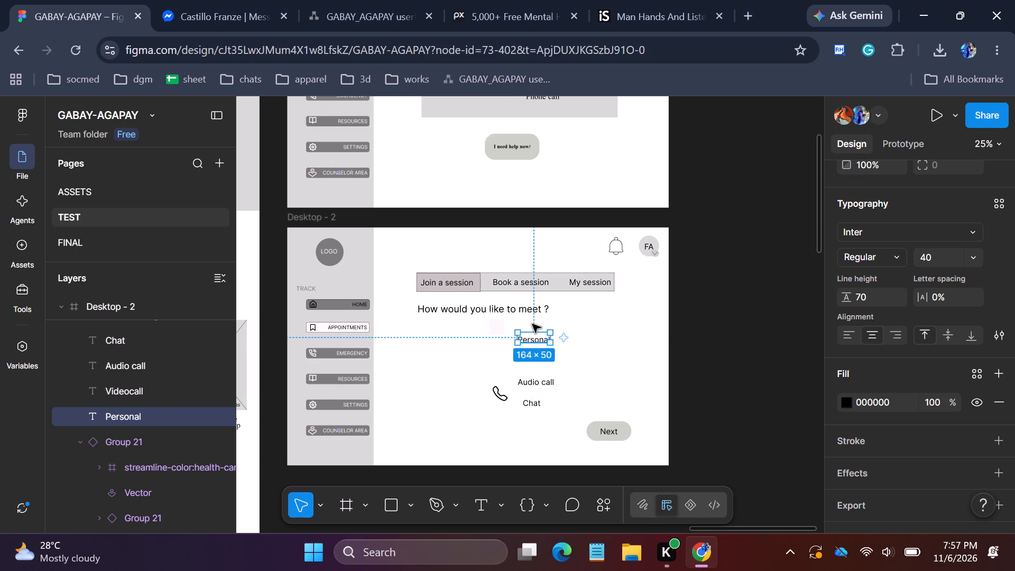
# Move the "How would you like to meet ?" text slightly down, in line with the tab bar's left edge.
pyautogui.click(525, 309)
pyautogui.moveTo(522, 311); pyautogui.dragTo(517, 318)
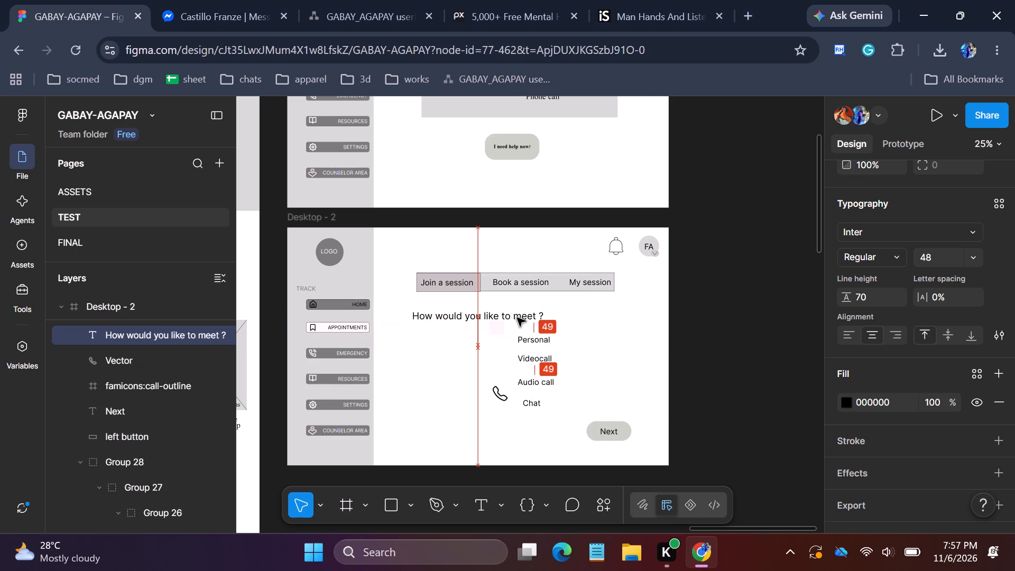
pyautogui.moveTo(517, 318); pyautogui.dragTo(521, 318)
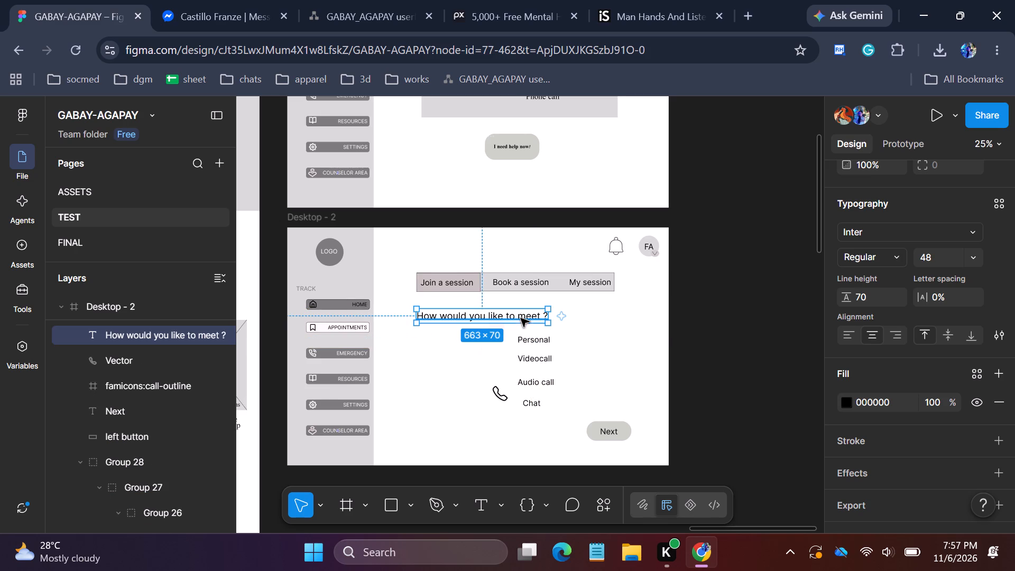
# Widen the session tab bar group on both sides so it spans more of the content area.
pyautogui.click(482, 277)
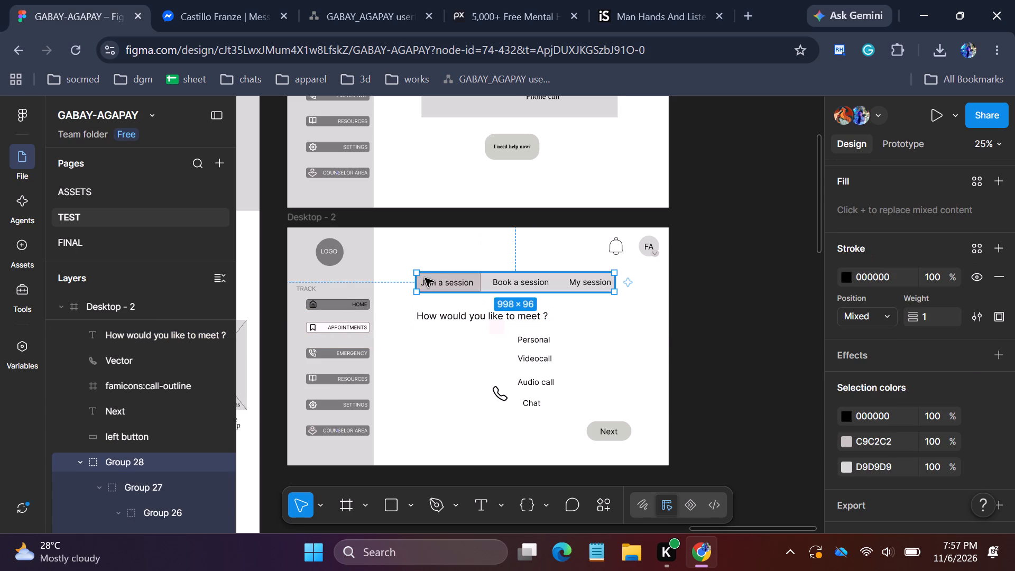
pyautogui.moveTo(420, 280); pyautogui.dragTo(409, 278)
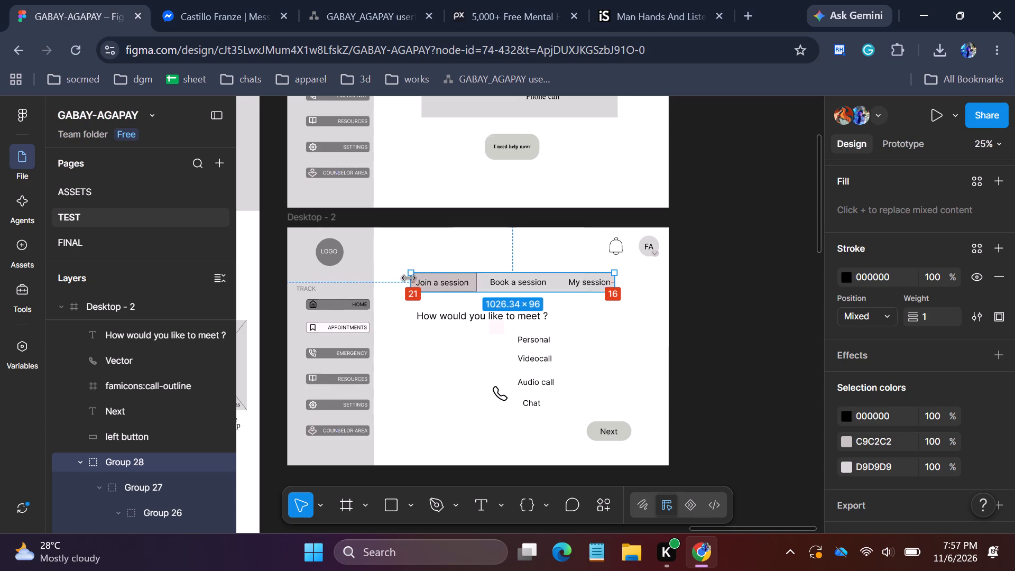
pyautogui.moveTo(409, 278); pyautogui.dragTo(396, 275)
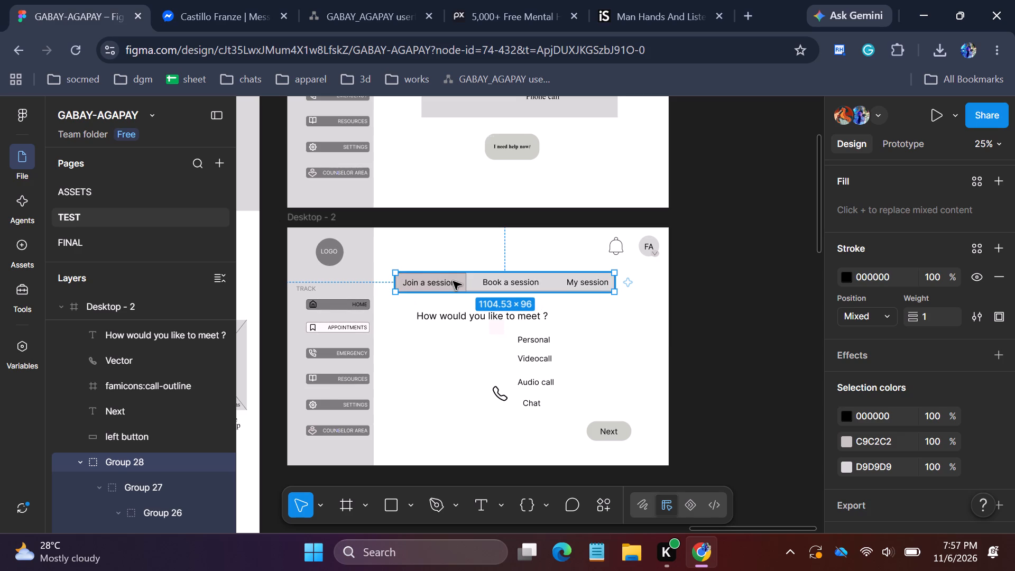
pyautogui.moveTo(616, 284); pyautogui.dragTo(638, 285)
pyautogui.click(632, 319)
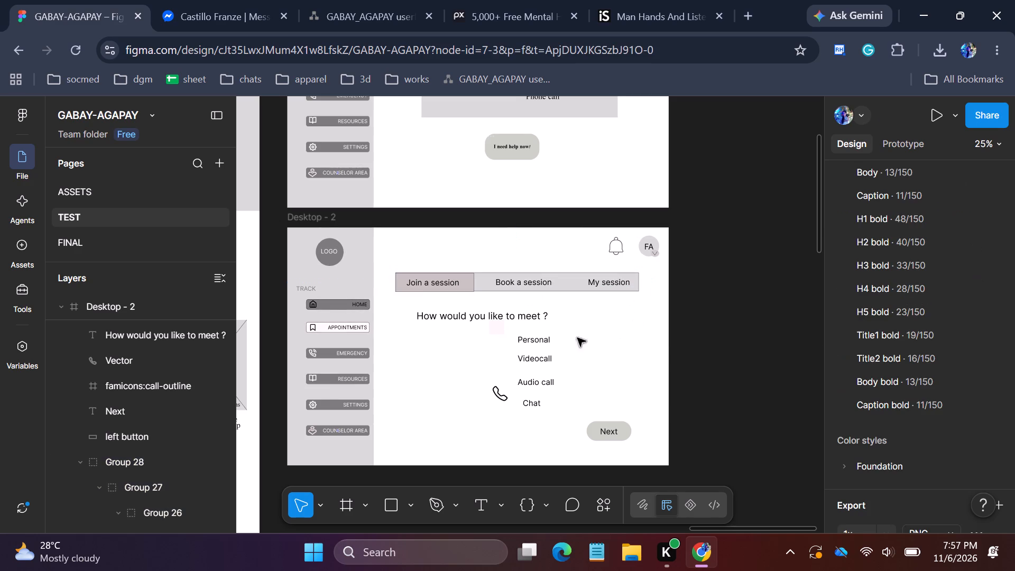
# Move the "How would you like to meet ?" text left and slightly up beneath the widened tab bar.
pyautogui.moveTo(483, 314); pyautogui.dragTo(473, 315)
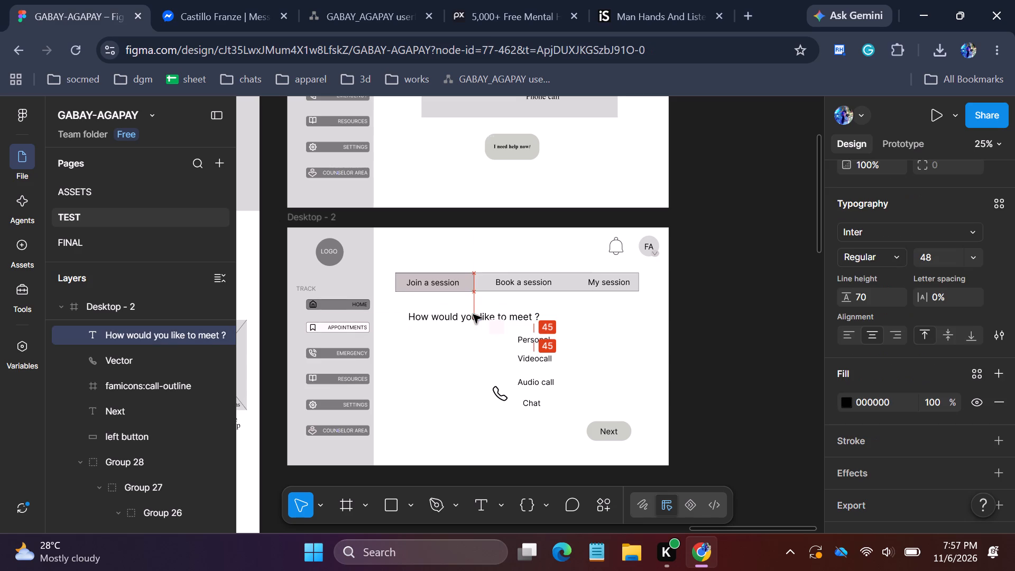
pyautogui.moveTo(473, 315); pyautogui.dragTo(472, 312)
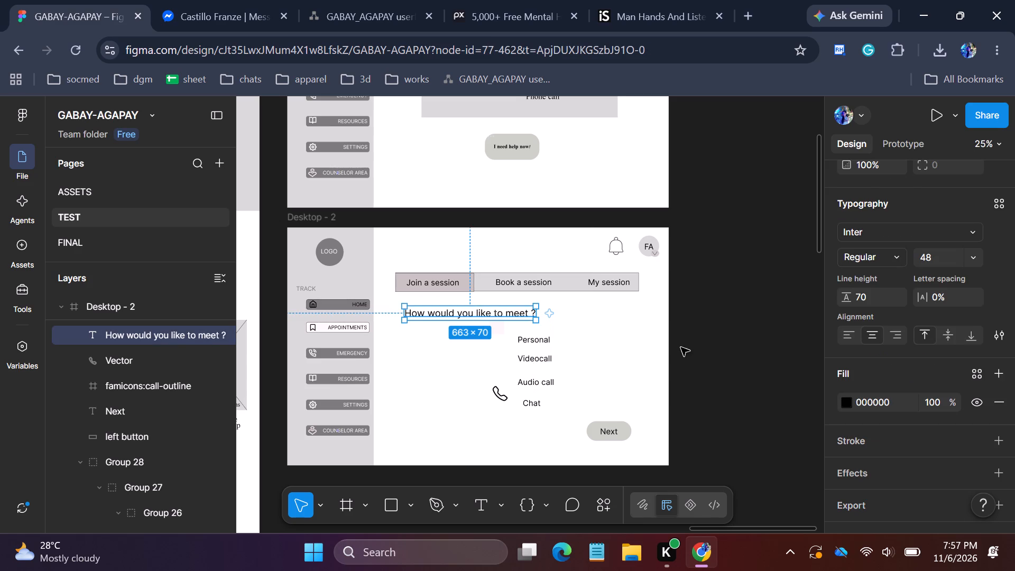
pyautogui.click(681, 348)
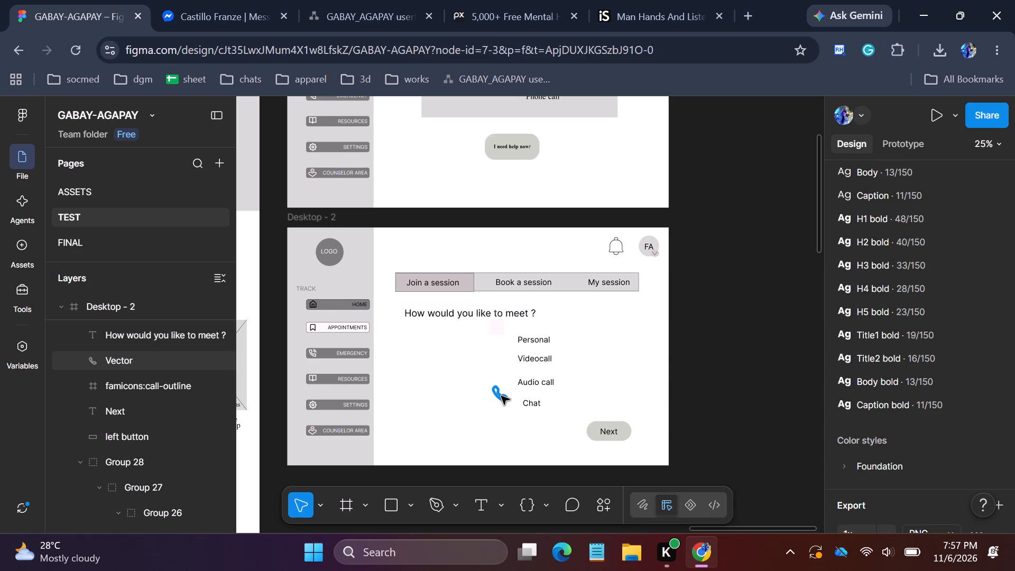
# Delete the telephone icon vector beside the Audio call and Chat labels.
pyautogui.click(501, 396)
pyautogui.press('Delete')
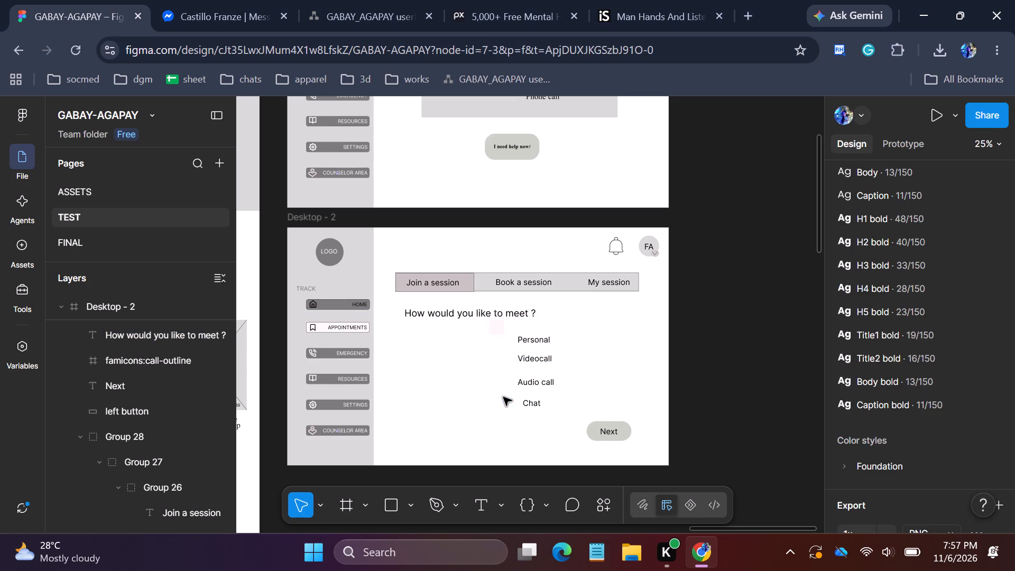
# Move the 75 × 75 bi:telephone frame beside the Personal label and set its fill to CFC7C7.
pyautogui.click(498, 332)
pyautogui.moveTo(495, 328); pyautogui.dragTo(490, 344)
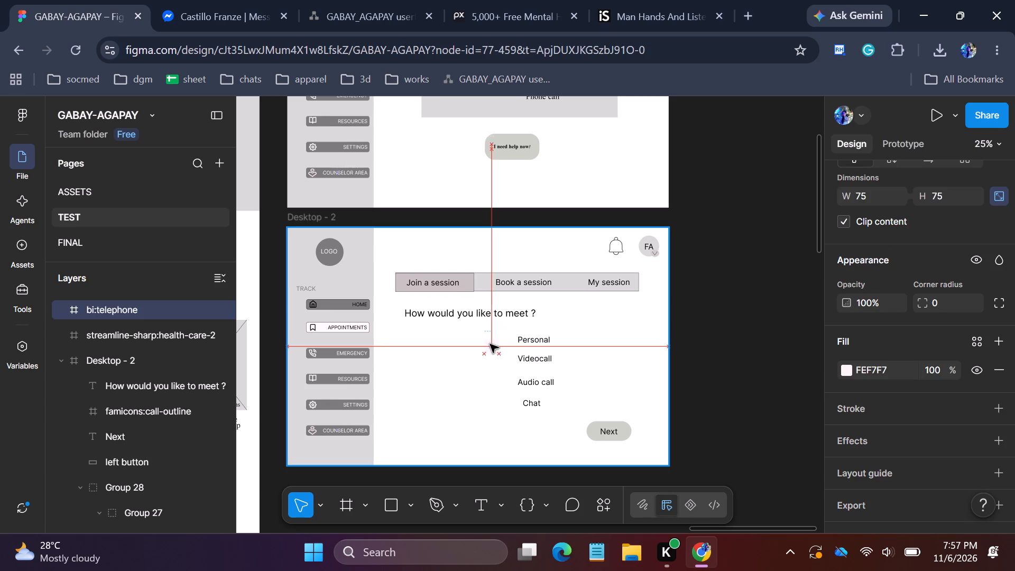
pyautogui.moveTo(490, 344); pyautogui.dragTo(489, 340)
pyautogui.click(843, 371)
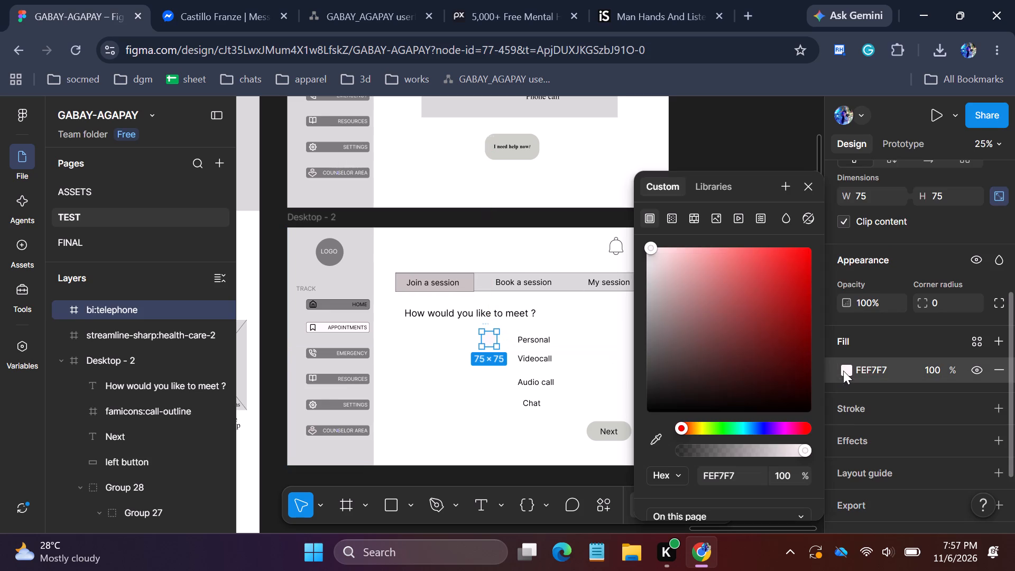
pyautogui.click(660, 293)
pyautogui.click(653, 278)
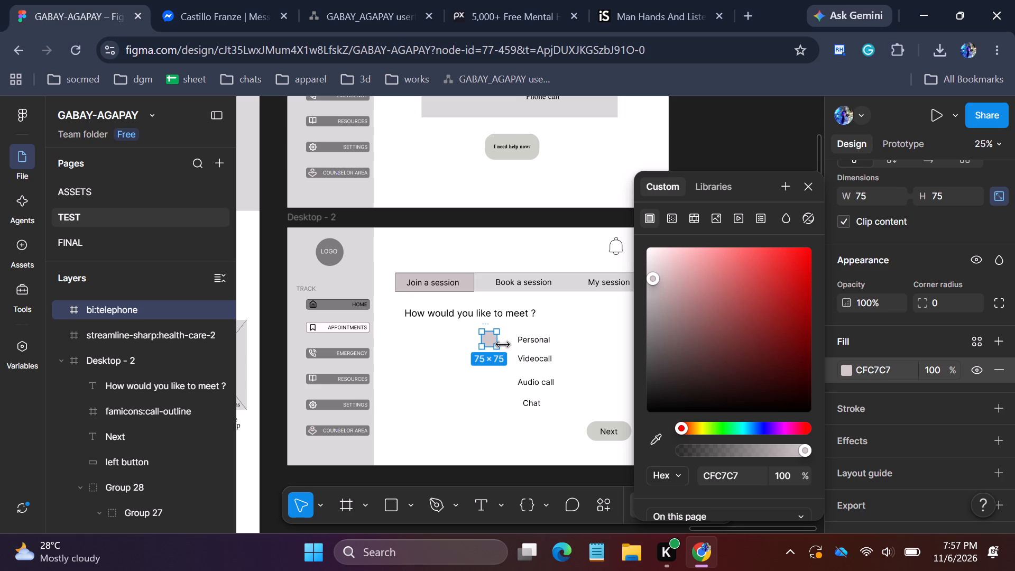
# Delete the 75 × 75 bi:telephone frame beside the Personal label.
pyautogui.press('Delete')
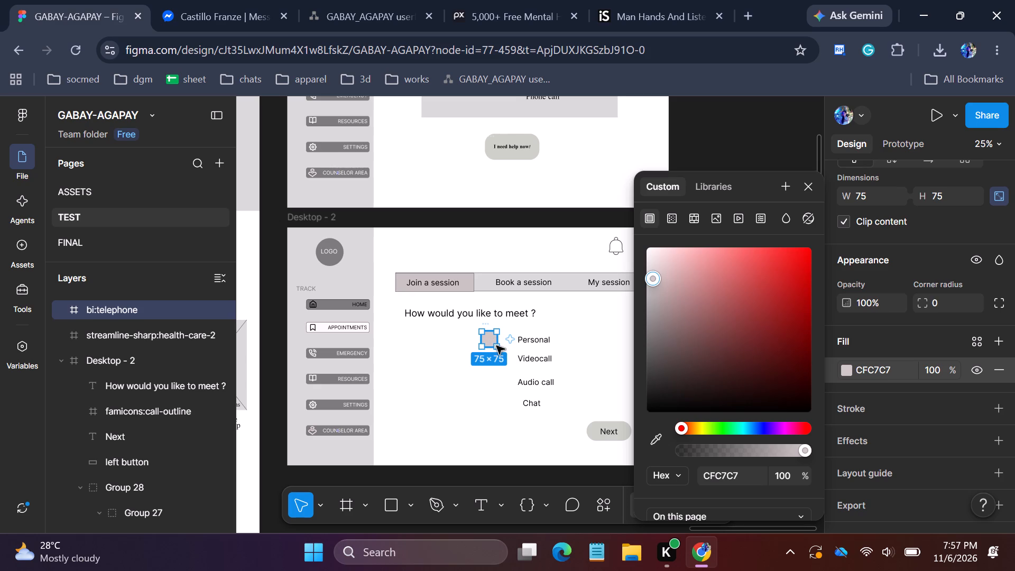
pyautogui.keyDown('shift'); pyautogui.click(496, 346); pyautogui.keyUp('shift')
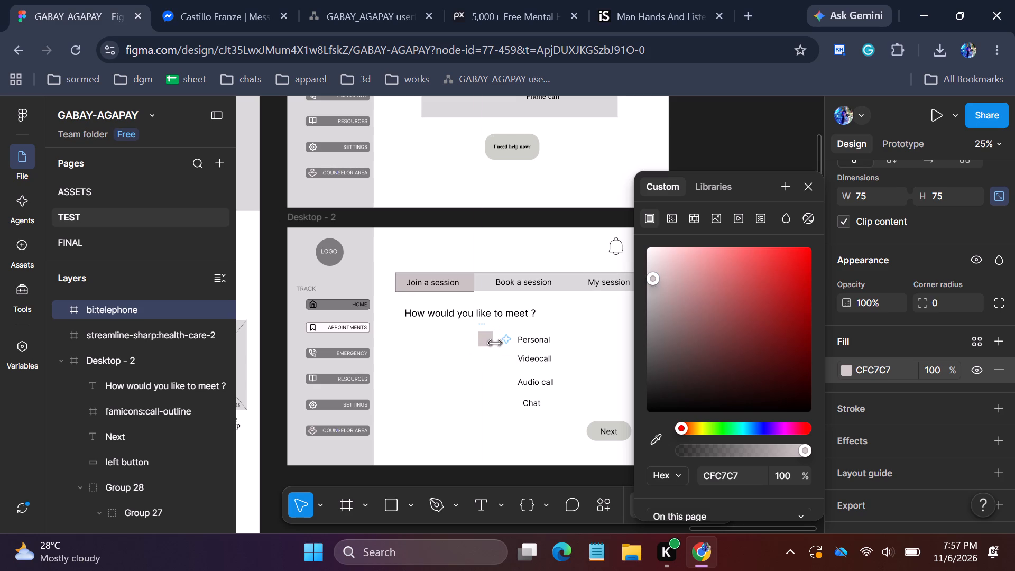
pyautogui.click(488, 342)
pyautogui.press('Delete')
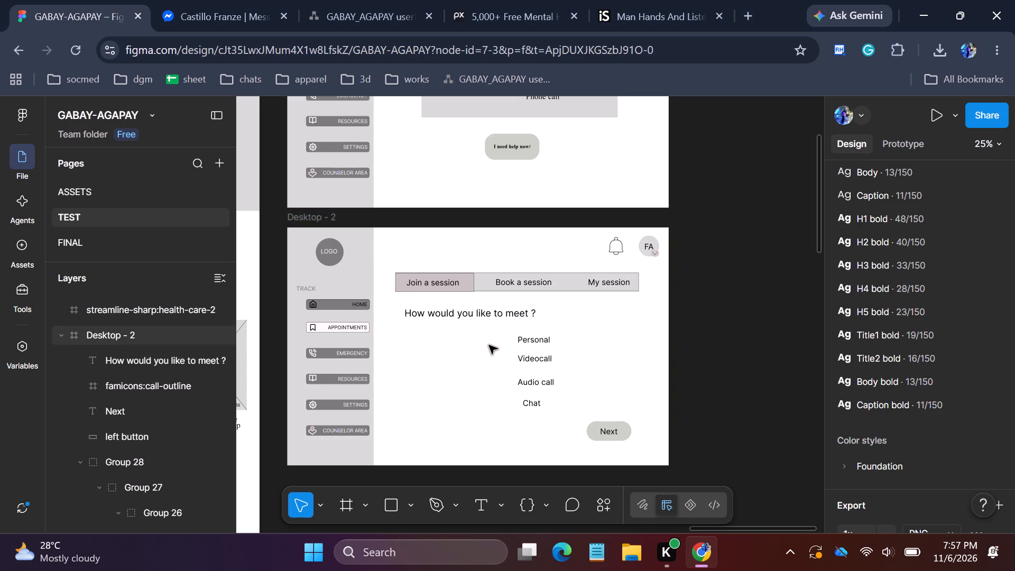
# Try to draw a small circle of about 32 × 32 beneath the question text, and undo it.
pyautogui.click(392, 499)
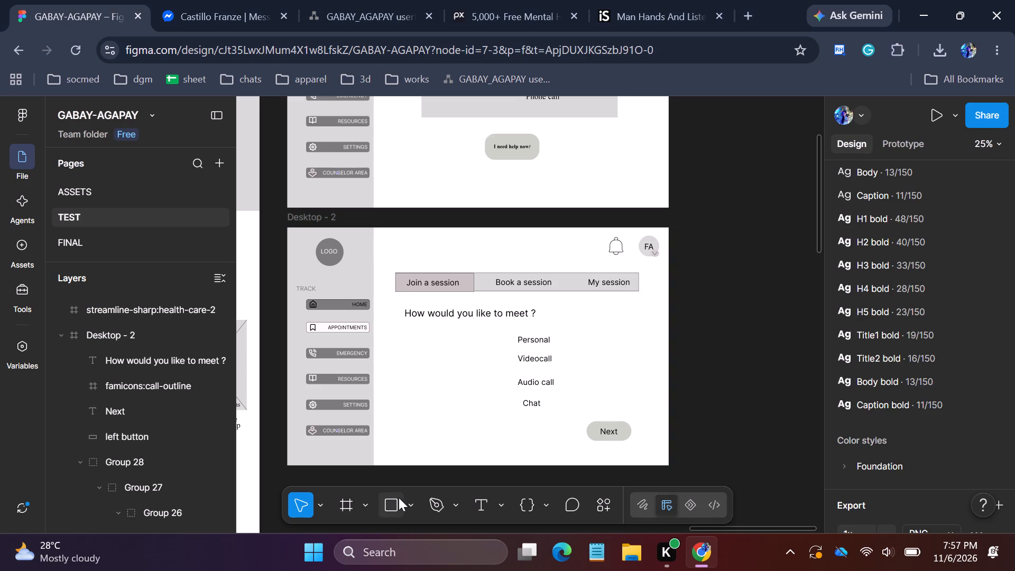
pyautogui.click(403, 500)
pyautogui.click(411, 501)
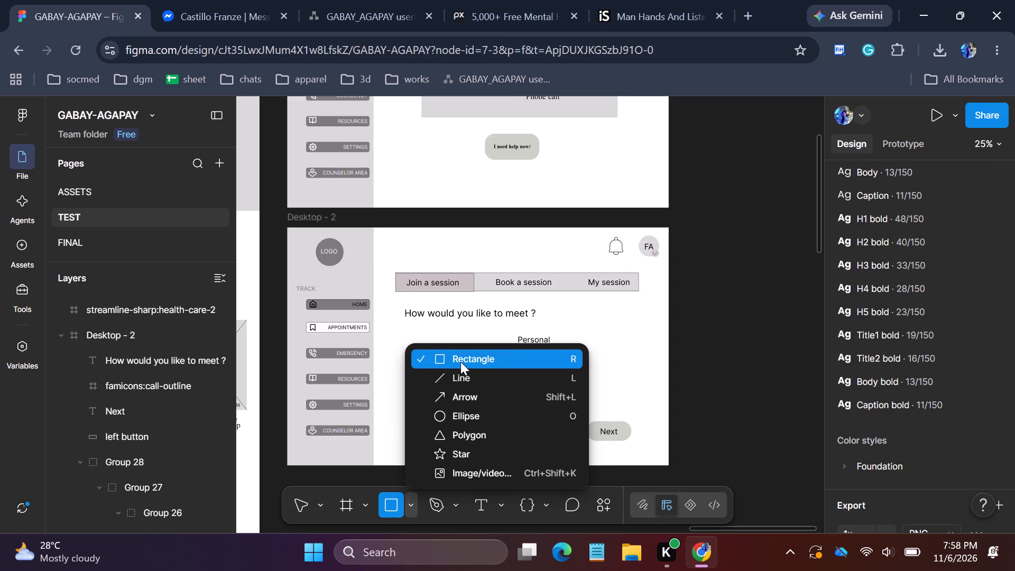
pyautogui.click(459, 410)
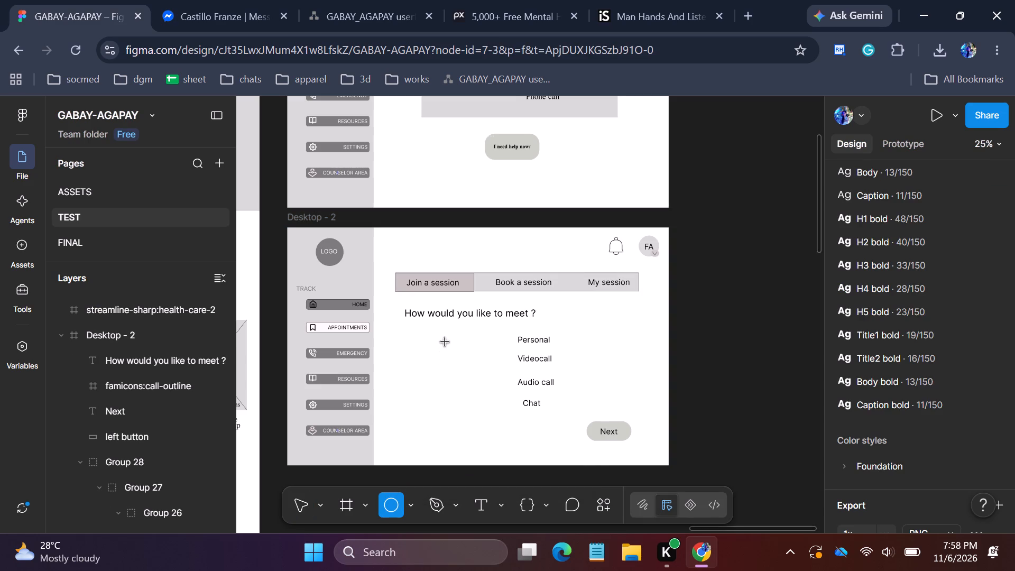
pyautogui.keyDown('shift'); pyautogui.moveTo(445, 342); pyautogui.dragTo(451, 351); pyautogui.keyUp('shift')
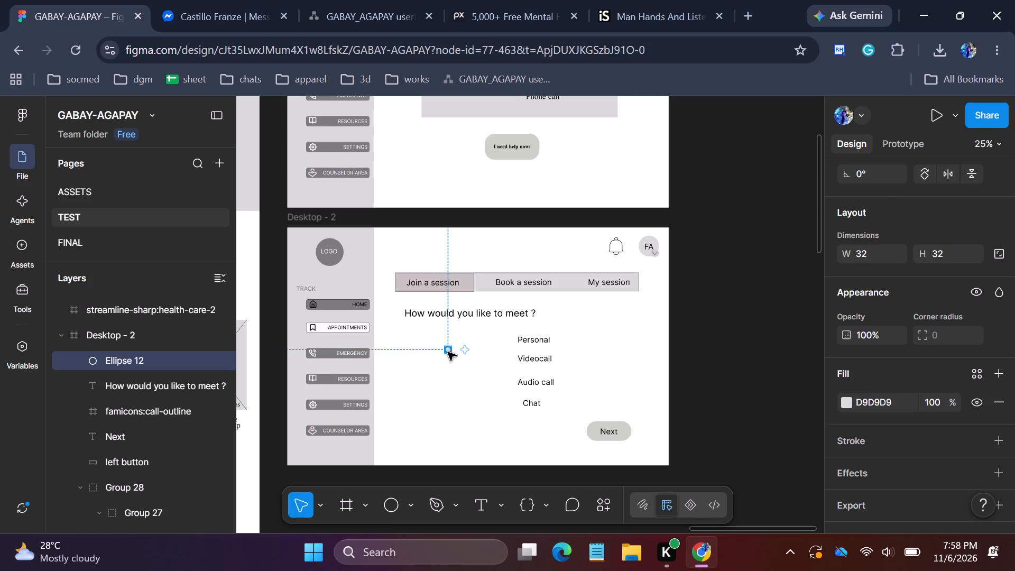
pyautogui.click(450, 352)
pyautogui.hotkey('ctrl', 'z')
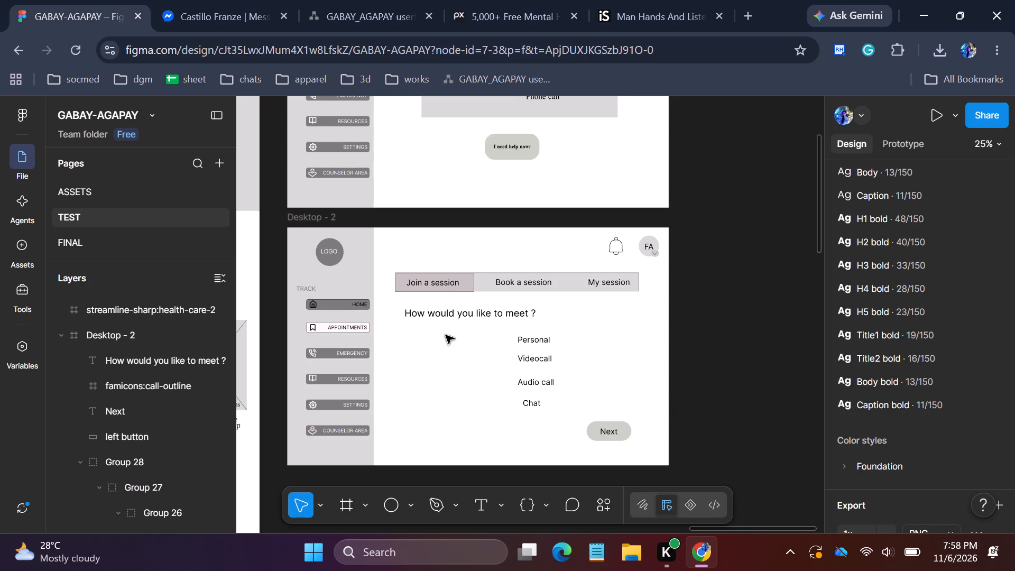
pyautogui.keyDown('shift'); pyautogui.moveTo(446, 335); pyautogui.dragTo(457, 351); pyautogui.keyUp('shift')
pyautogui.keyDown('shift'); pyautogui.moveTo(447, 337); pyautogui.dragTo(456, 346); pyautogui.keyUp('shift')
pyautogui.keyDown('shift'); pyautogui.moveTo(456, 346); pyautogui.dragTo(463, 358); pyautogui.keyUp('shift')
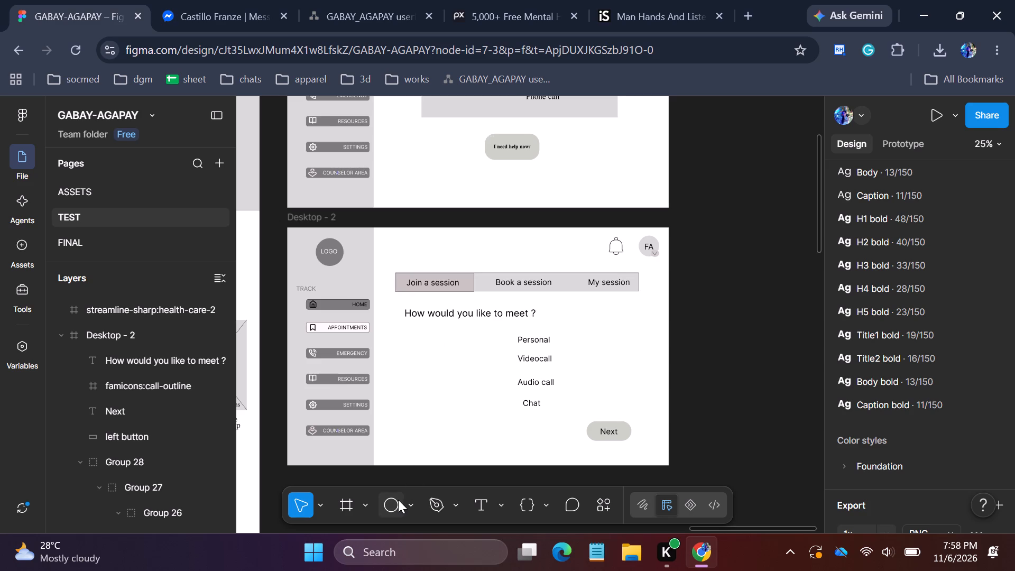
# Draw a circle of about 75 × 75 with the Ellipse tool and place it just left of the Personal label.
pyautogui.click(397, 500)
pyautogui.keyDown('shift'); pyautogui.moveTo(431, 346); pyautogui.dragTo(444, 361); pyautogui.keyUp('shift')
pyautogui.moveTo(438, 355); pyautogui.dragTo(477, 337)
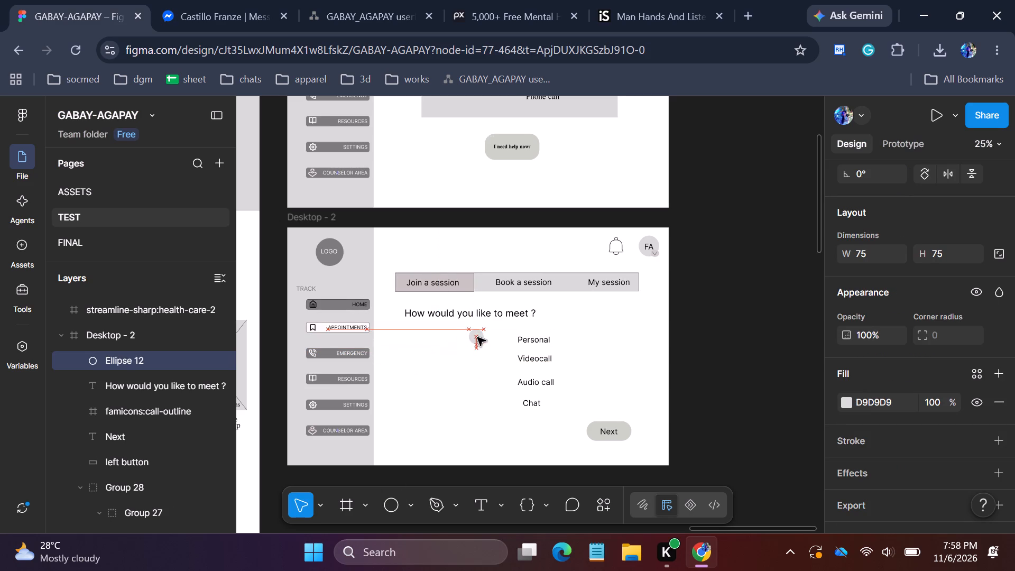
pyautogui.moveTo(477, 337); pyautogui.dragTo(484, 339)
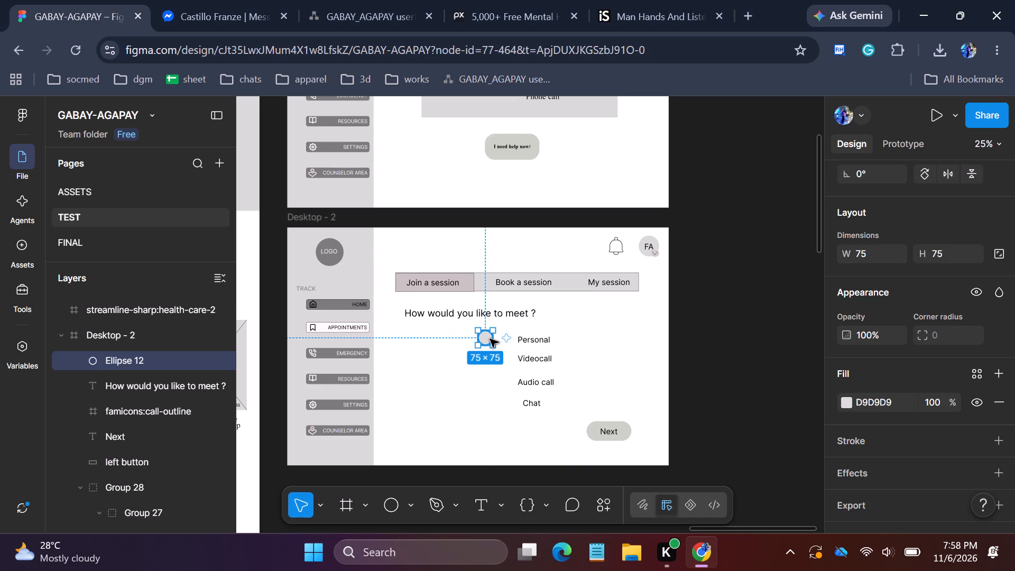
# Duplicate the 75 × 75 circle three times, stacking the copies in a column beside the Videocall, Audio call and Chat labels.
pyautogui.hotkey('ctrl', 'c')
pyautogui.hotkey('ctrl', 'v')
pyautogui.keyDown('shift'); pyautogui.moveTo(487, 336); pyautogui.dragTo(488, 357); pyautogui.keyUp('shift')
pyautogui.keyDown('shift'); pyautogui.click(488, 357); pyautogui.keyUp('shift')
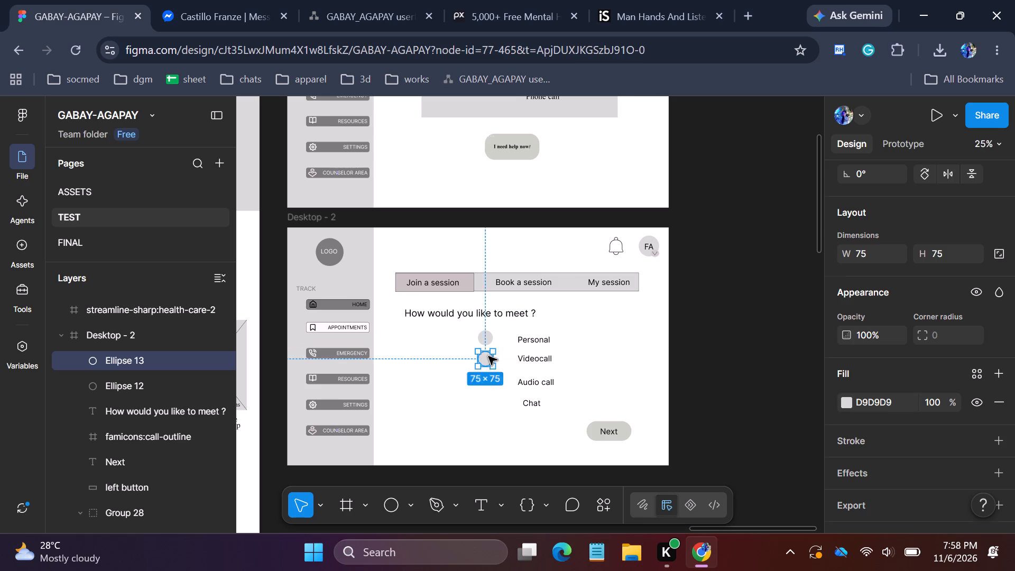
pyautogui.hotkey('ctrl', 'c')
pyautogui.hotkey('ctrl', 'v')
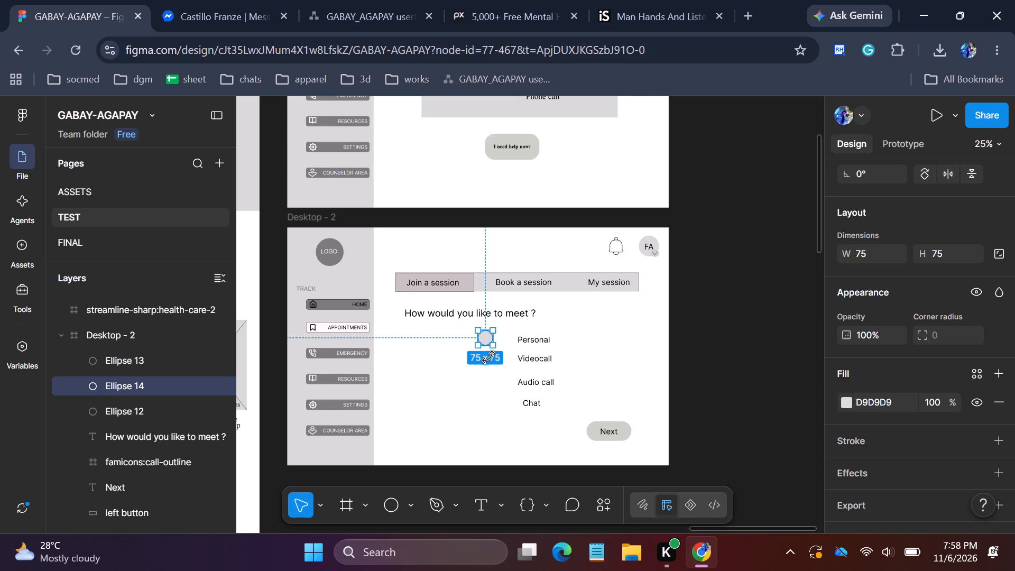
pyautogui.moveTo(487, 338); pyautogui.dragTo(487, 379)
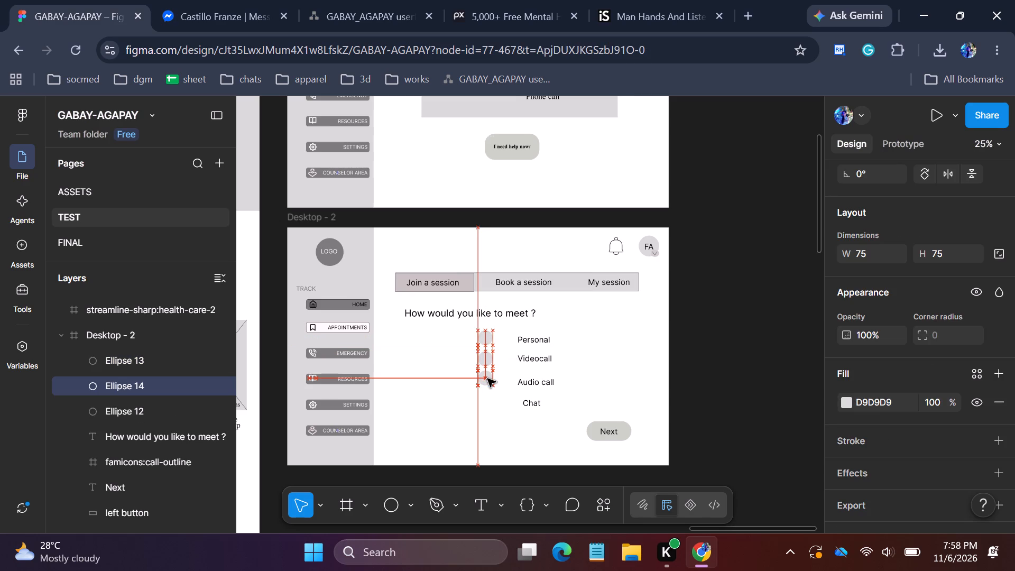
pyautogui.moveTo(487, 379); pyautogui.dragTo(487, 380)
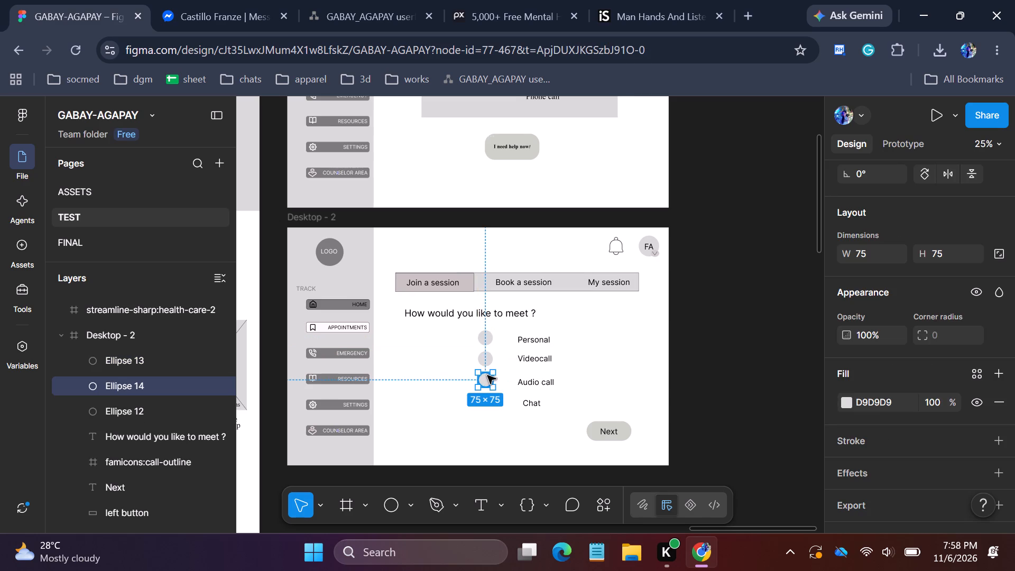
pyautogui.hotkey('ctrl', 'c')
pyautogui.hotkey('ctrl', 'v')
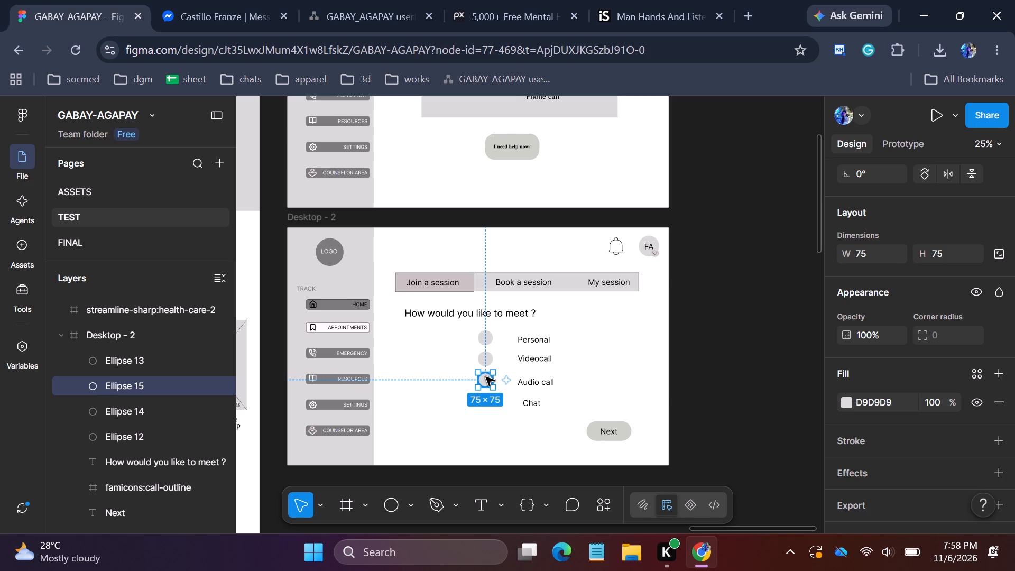
pyautogui.moveTo(486, 377); pyautogui.dragTo(486, 393)
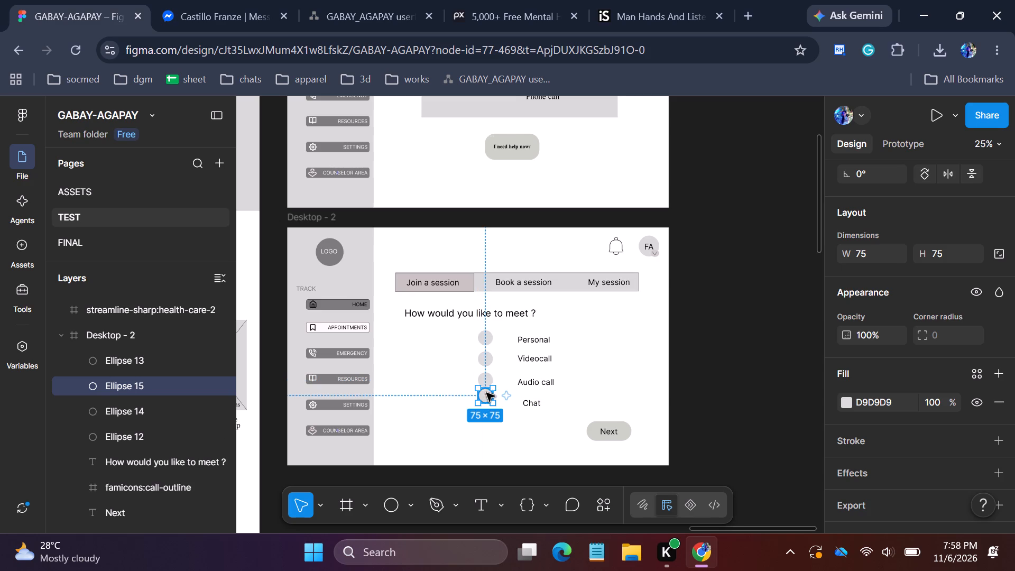
pyautogui.moveTo(484, 395); pyautogui.dragTo(485, 397)
pyautogui.moveTo(485, 397); pyautogui.dragTo(485, 401)
pyautogui.click(557, 389)
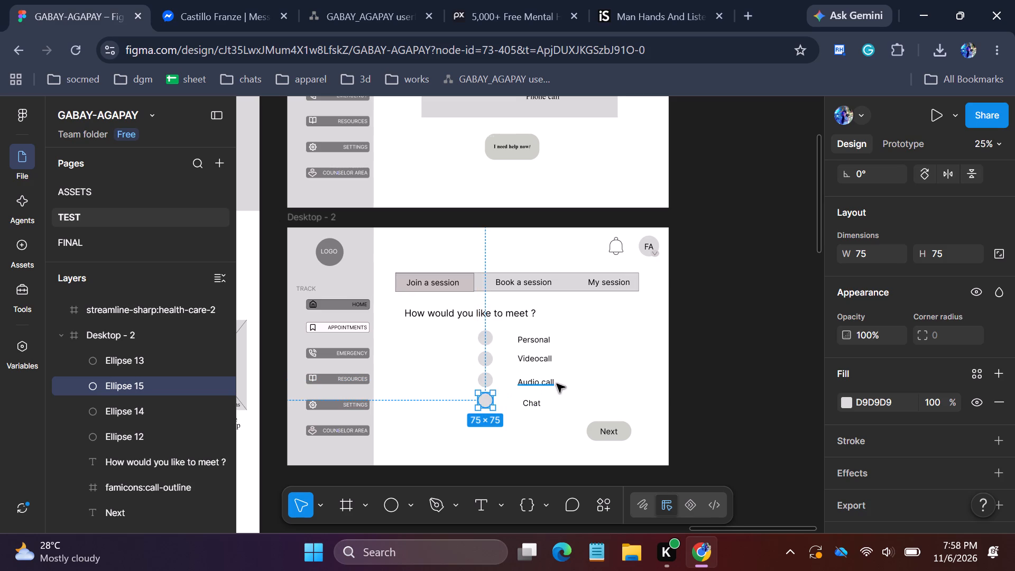
# Move the Personal label left and slightly up, closer to its circle.
pyautogui.click(537, 335)
pyautogui.moveTo(541, 343); pyautogui.dragTo(533, 340)
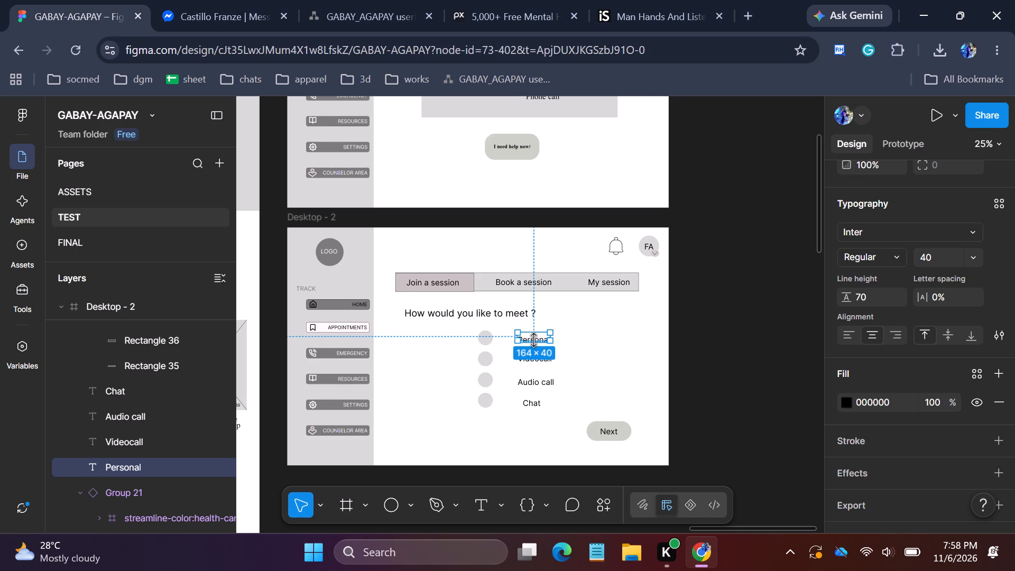
pyautogui.moveTo(533, 340); pyautogui.dragTo(528, 340)
pyautogui.click(567, 357)
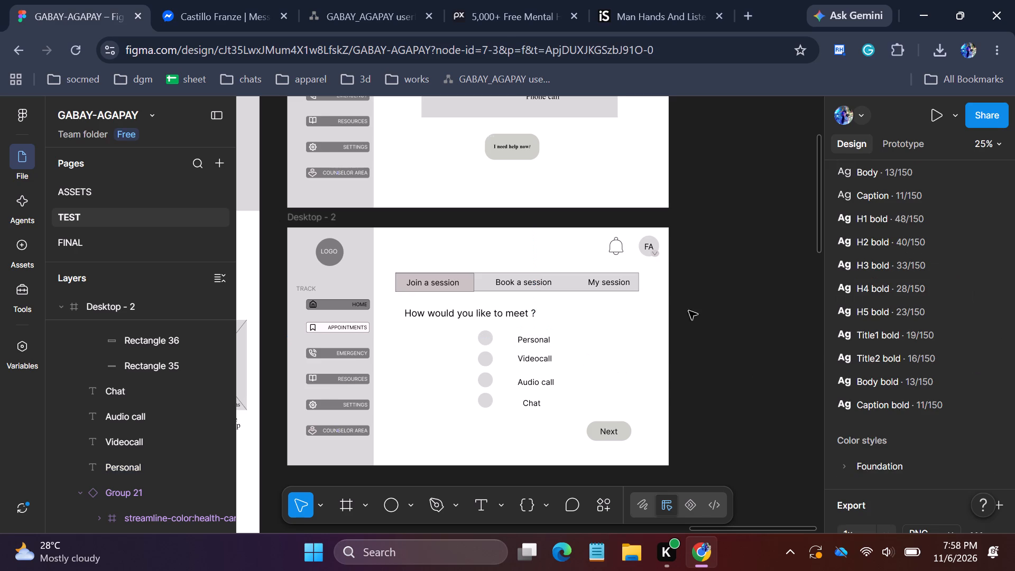
pyautogui.click(539, 338)
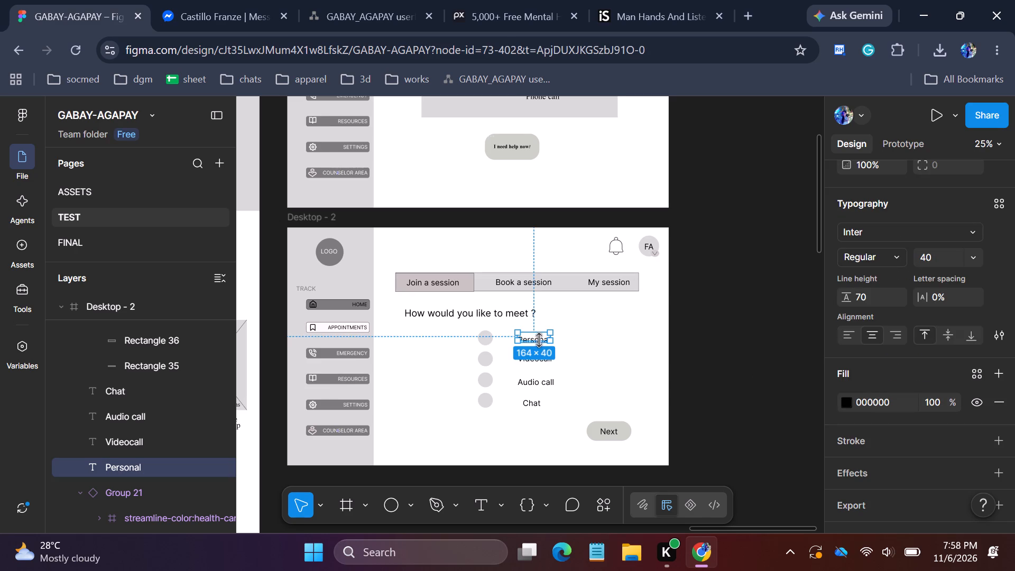
pyautogui.moveTo(539, 339); pyautogui.dragTo(526, 336)
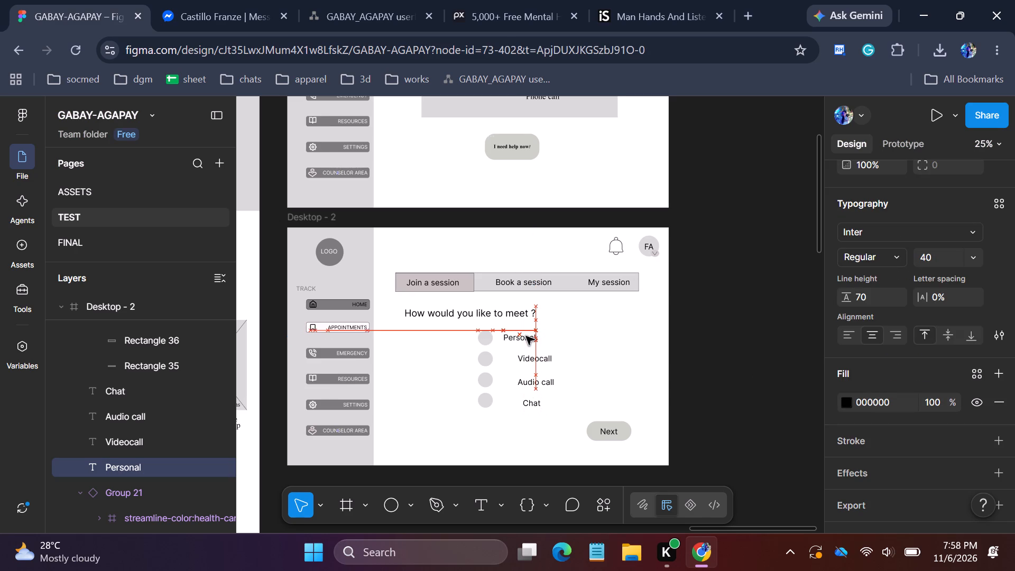
pyautogui.moveTo(526, 336); pyautogui.dragTo(528, 337)
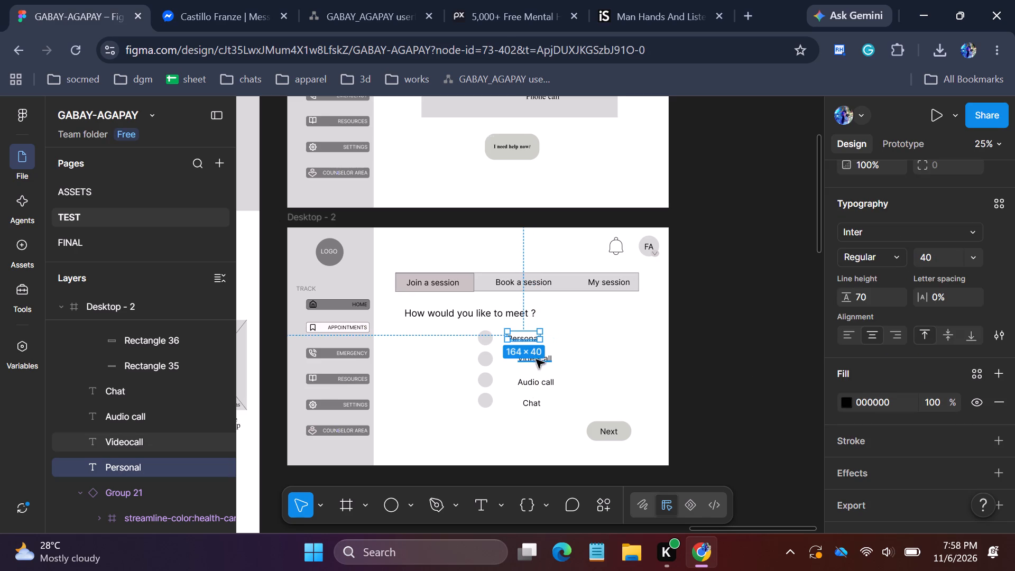
# Move the Videocall and Audio call labels closer to their circles, left-aligned with the Personal label.
pyautogui.click(543, 358)
pyautogui.moveTo(543, 358); pyautogui.dragTo(536, 359)
pyautogui.click(547, 381)
pyautogui.moveTo(547, 383); pyautogui.dragTo(540, 382)
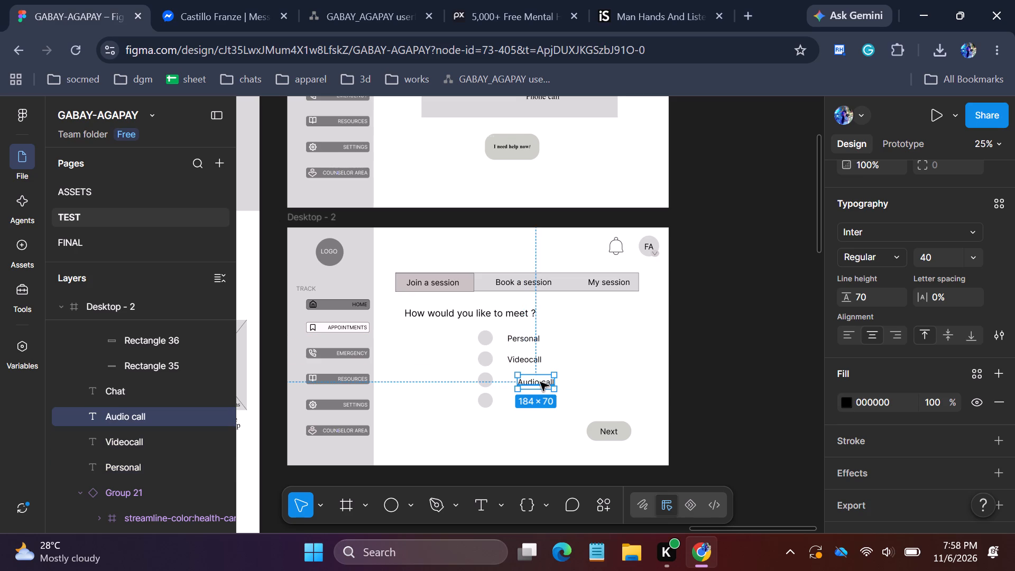
pyautogui.moveTo(540, 382); pyautogui.dragTo(538, 381)
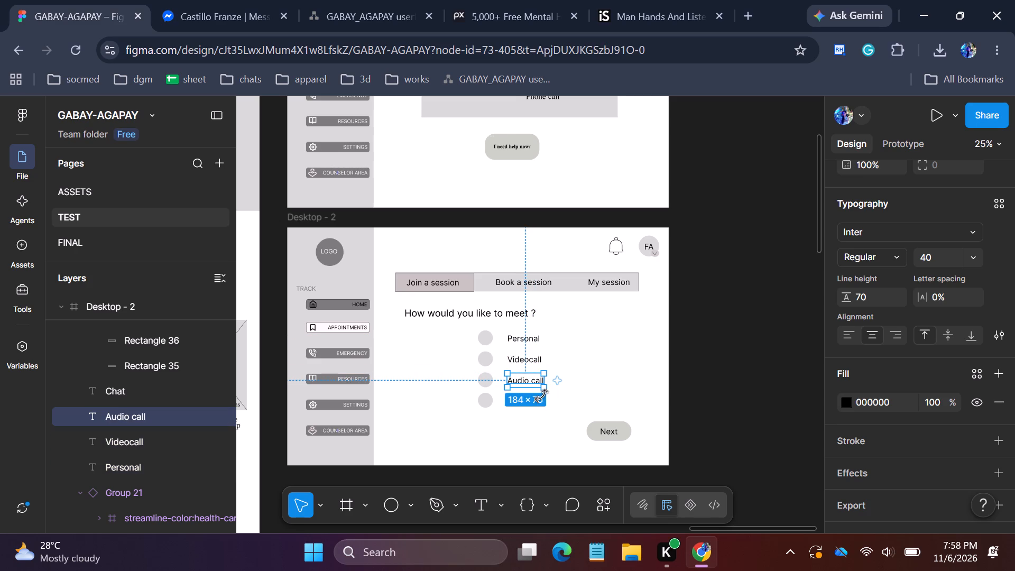
# Move the Chat label left and slightly up beside the bottom circle, centred beneath the Personal label.
pyautogui.click(548, 403)
pyautogui.click(538, 403)
pyautogui.moveTo(535, 403); pyautogui.dragTo(533, 403)
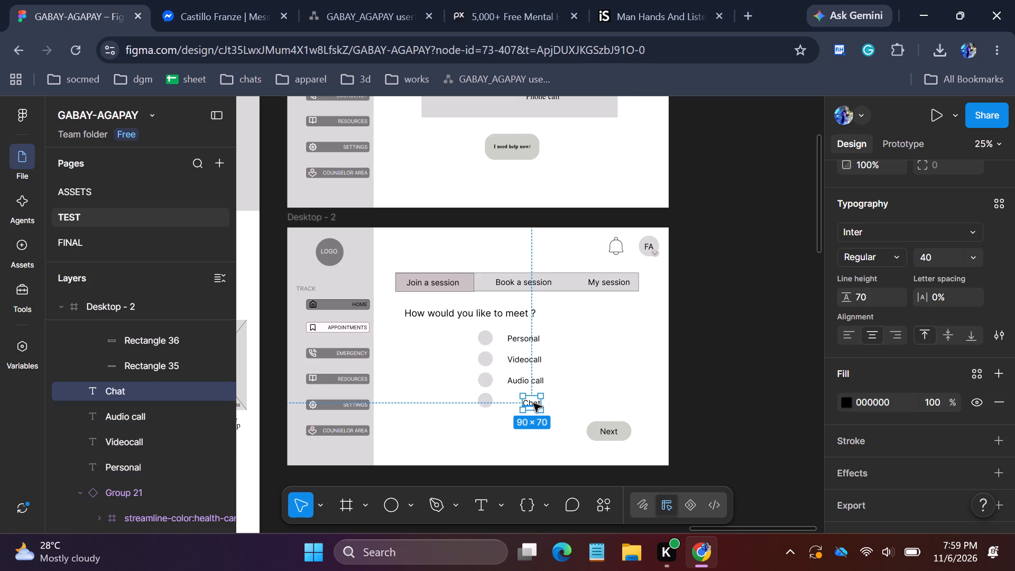
pyautogui.moveTo(533, 403); pyautogui.dragTo(523, 401)
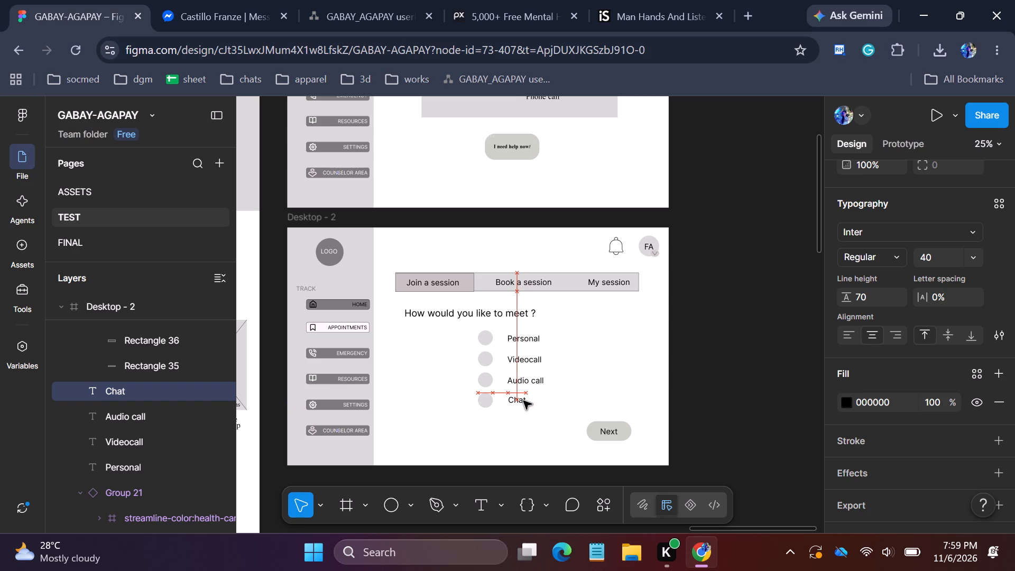
pyautogui.moveTo(523, 401); pyautogui.dragTo(524, 401)
pyautogui.click(568, 394)
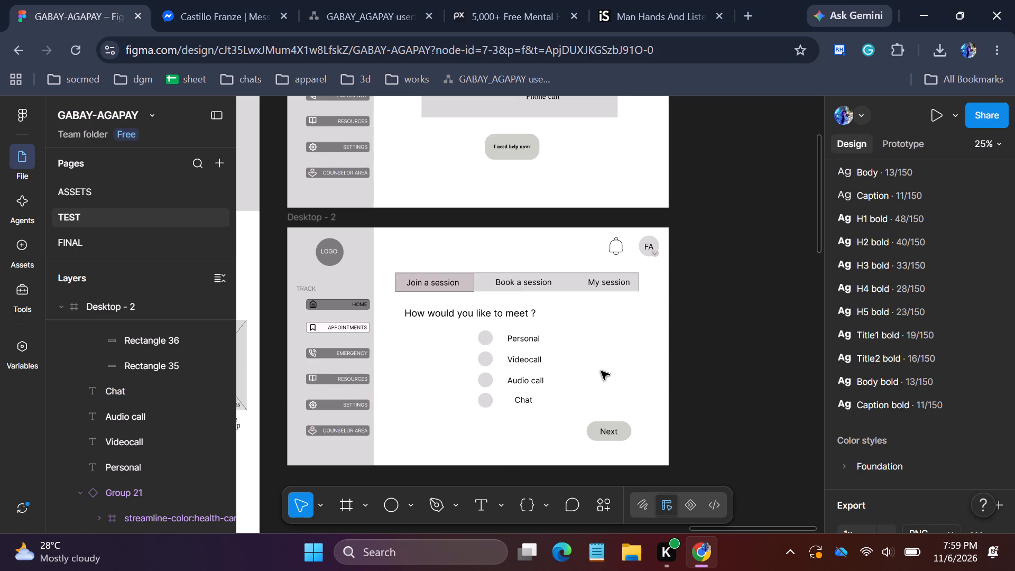
# Set the font size of the "How would you like to meet ?" text to 55.
pyautogui.click(474, 318)
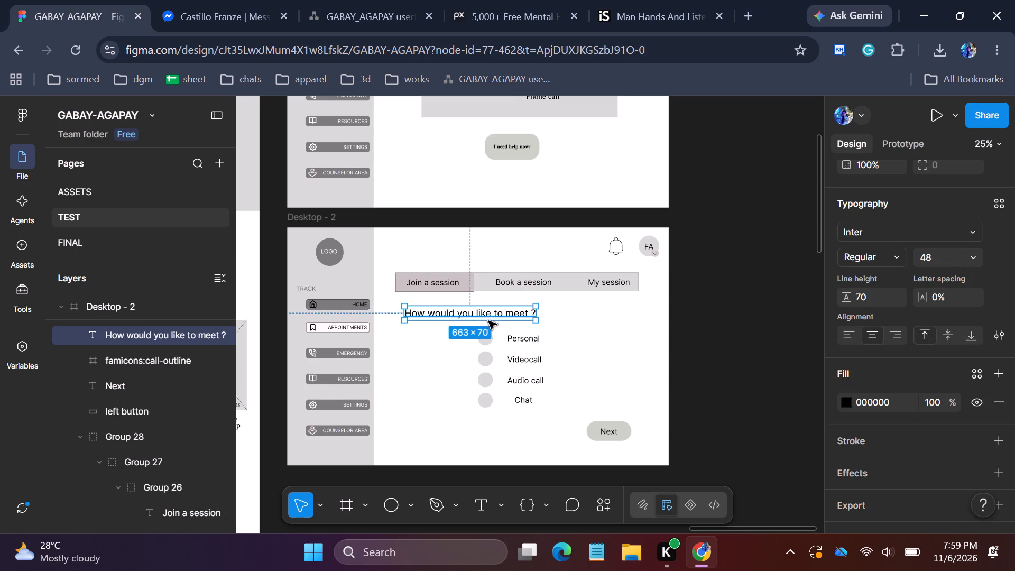
pyautogui.moveTo(1014, 336); pyautogui.dragTo(1014, 414)
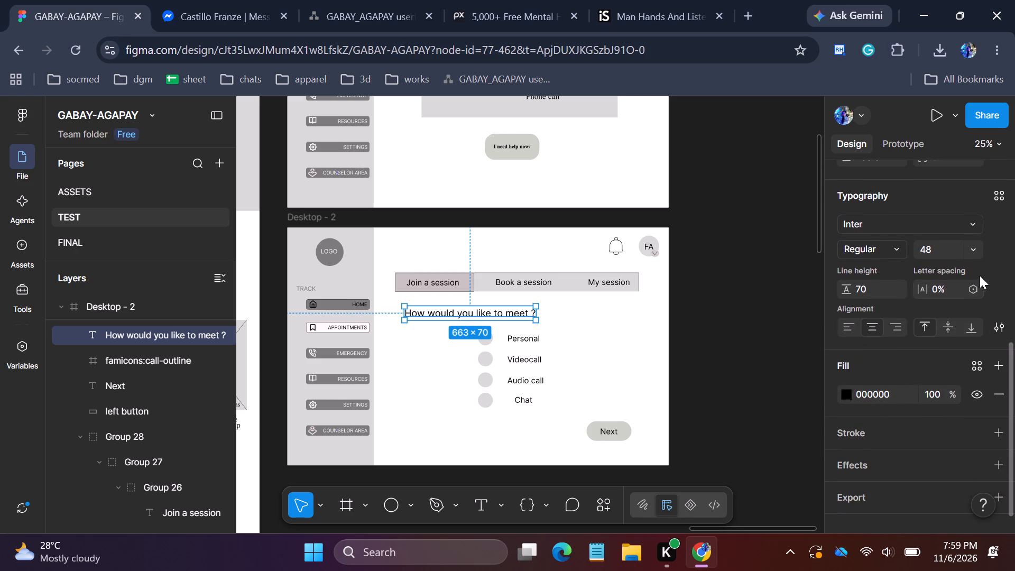
pyautogui.click(977, 251)
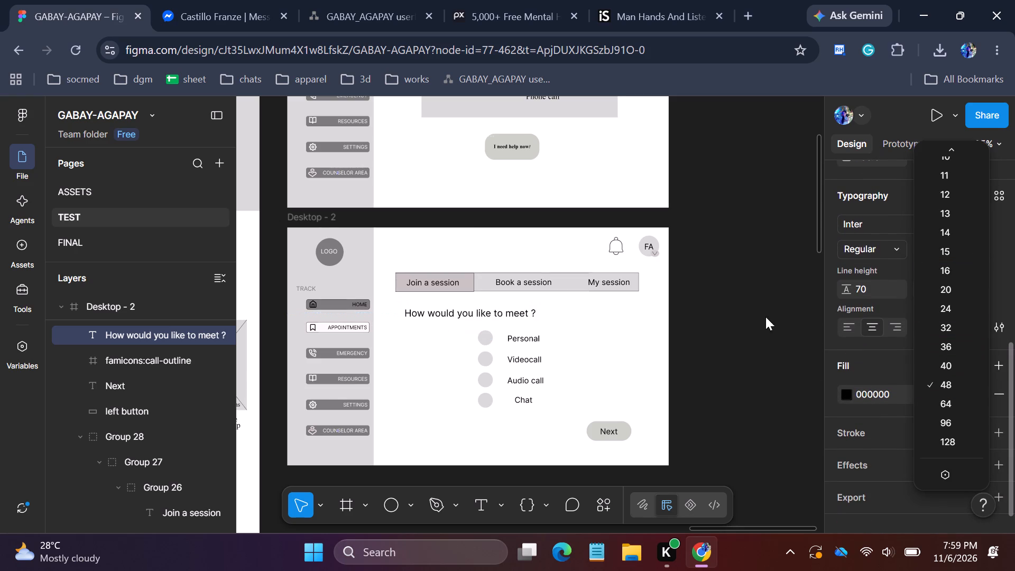
pyautogui.click(765, 316)
pyautogui.click(944, 251)
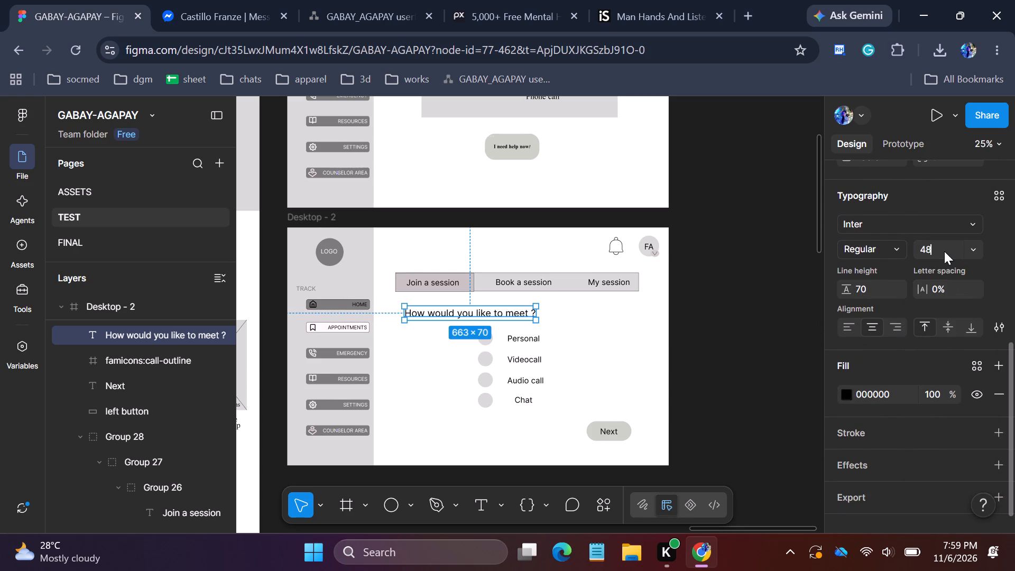
pyautogui.write('55')
pyautogui.press('Return')
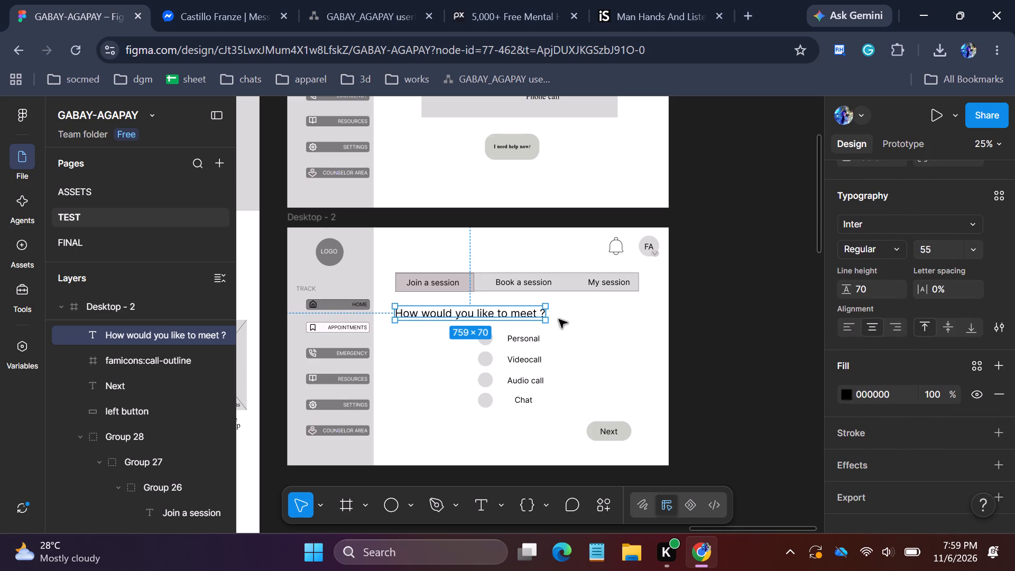
pyautogui.click(584, 381)
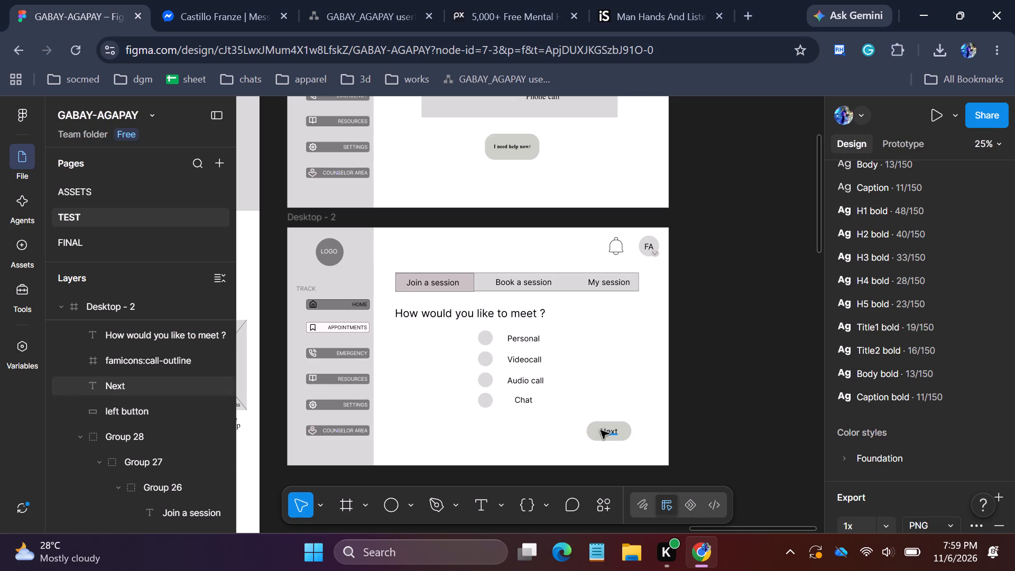
# Duplicate the Desktop - 2 frame, placing the copy beside the original.
pyautogui.click(525, 241)
pyautogui.click(323, 215)
pyautogui.hotkey('ctrl', 'c')
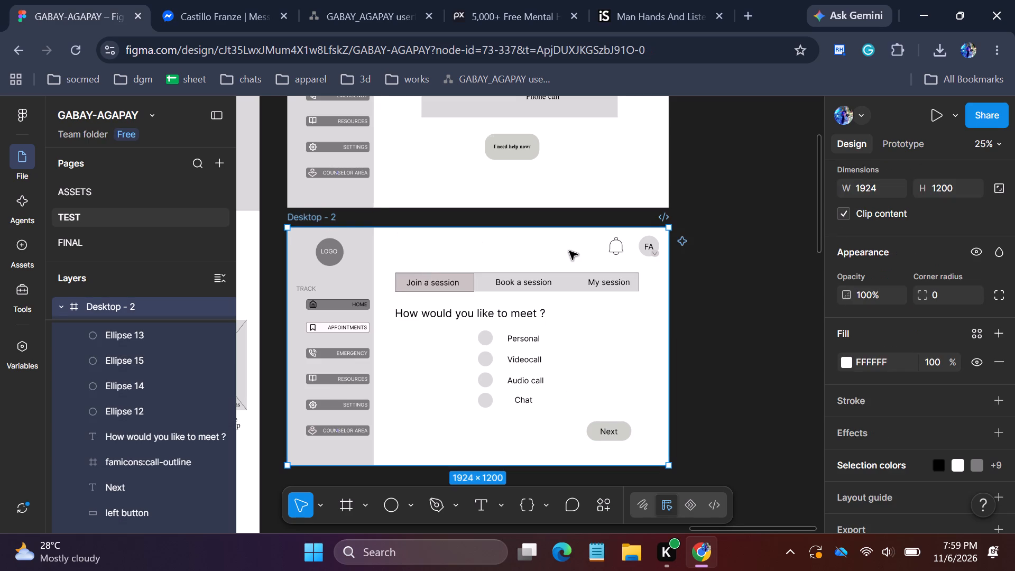
pyautogui.hotkey('ctrl', 'v')
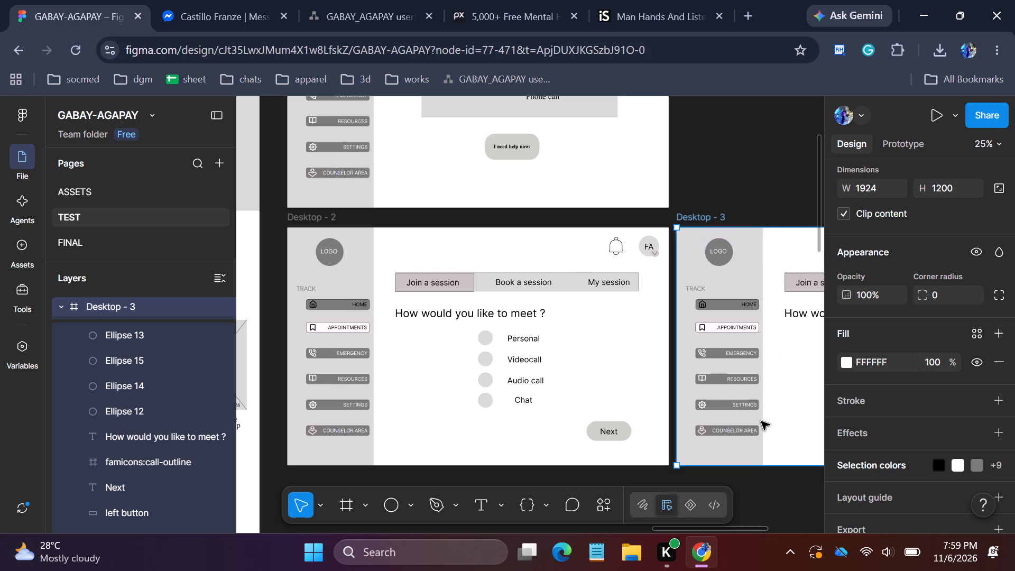
# On Desktop - 3, duplicate the Join a session tab's C9C2C2 highlight rectangle and place the copy behind the Book a session label.
pyautogui.moveTo(707, 529); pyautogui.dragTo(749, 531)
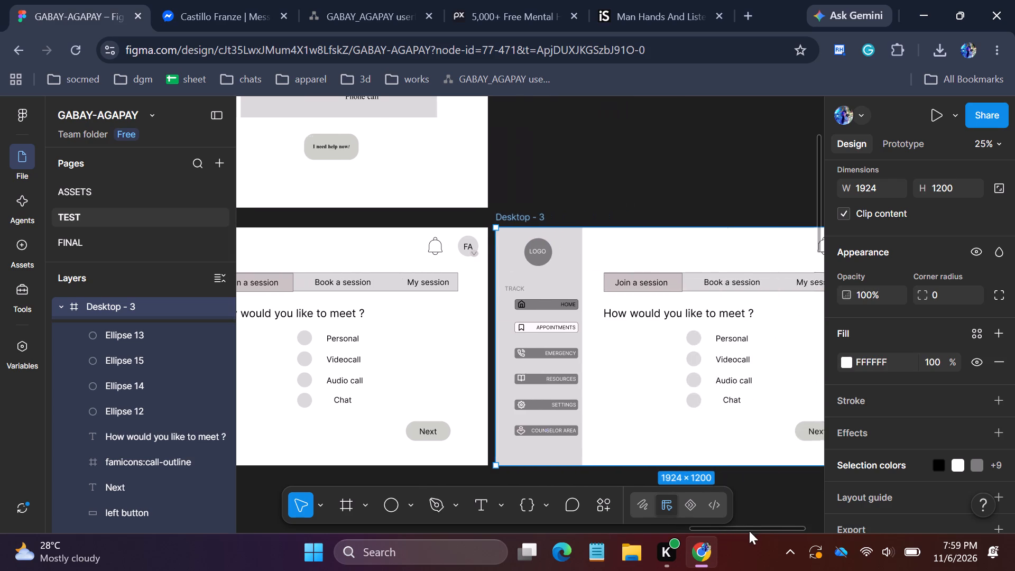
pyautogui.moveTo(749, 531); pyautogui.dragTo(715, 534)
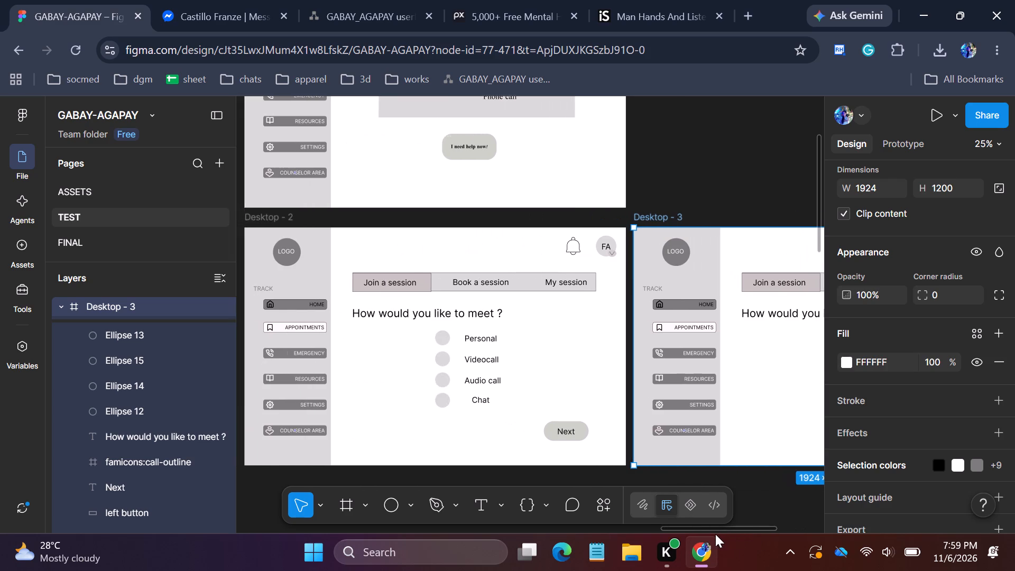
pyautogui.moveTo(715, 534); pyautogui.dragTo(777, 541)
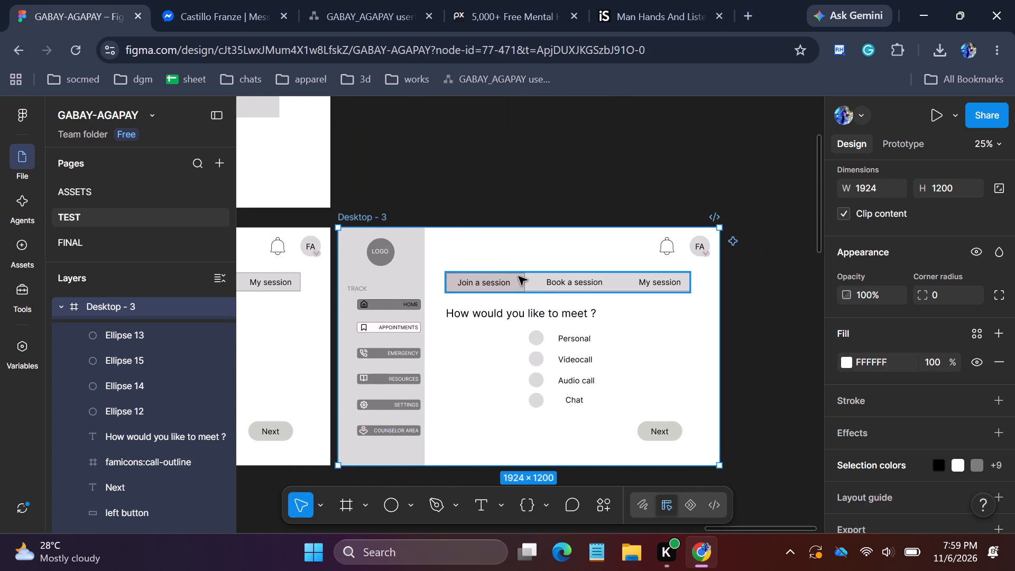
pyautogui.click(518, 277)
pyautogui.click(516, 278)
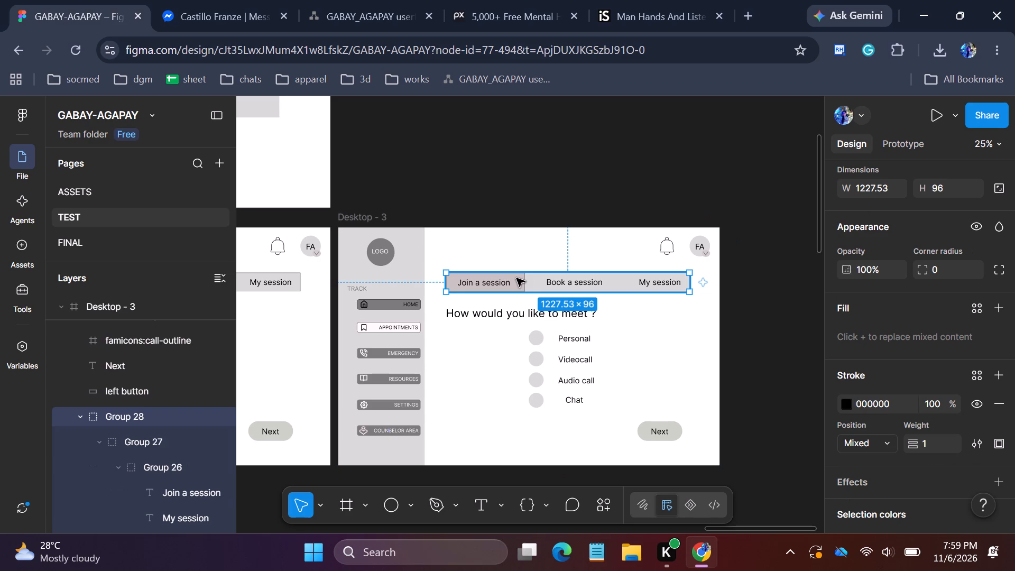
pyautogui.click(516, 278)
pyautogui.click(513, 274)
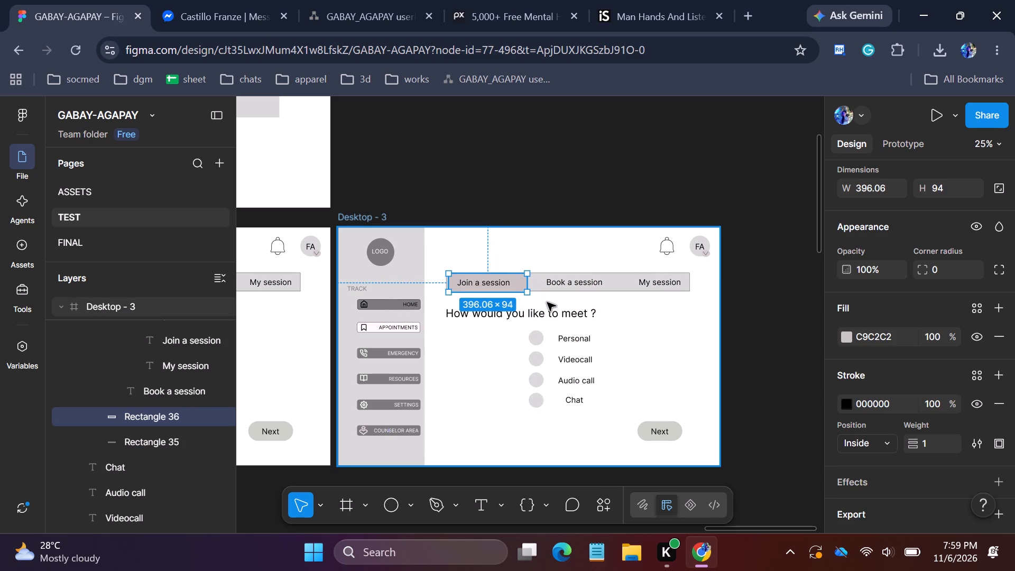
pyautogui.hotkey('ctrl', 'z')
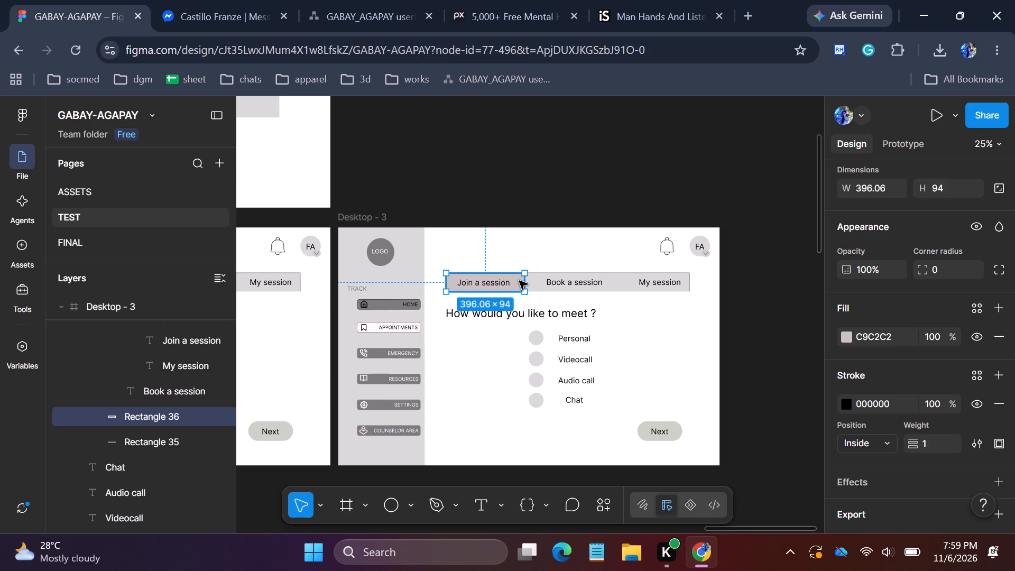
pyautogui.hotkey('ctrl', 'c')
pyautogui.hotkey('ctrl', 'v')
pyautogui.moveTo(513, 277); pyautogui.dragTo(566, 277)
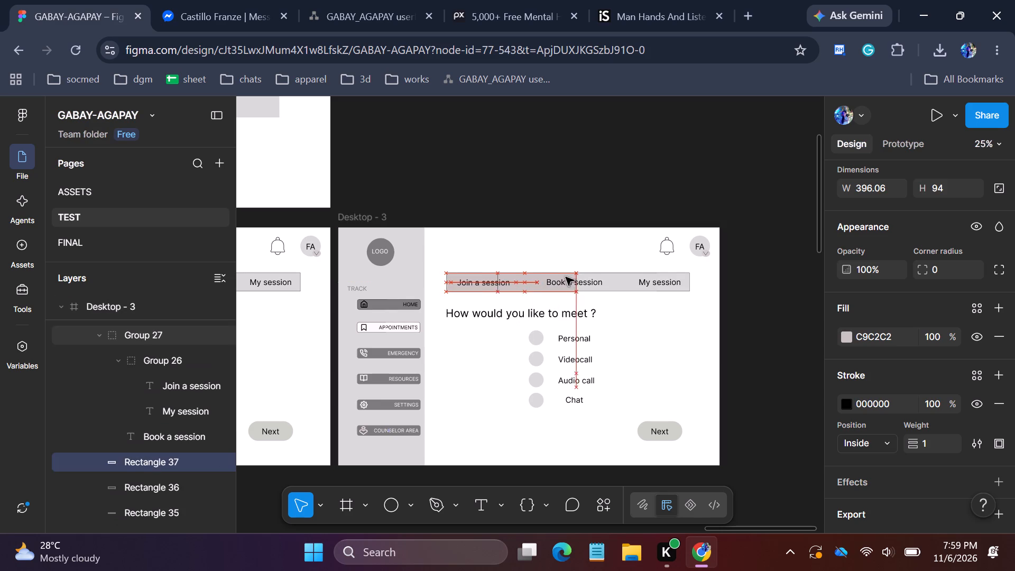
pyautogui.moveTo(566, 277); pyautogui.dragTo(594, 277)
# Shift the copied highlight rectangle slightly right so it is centred behind the Book a session label.
pyautogui.click(994, 135)
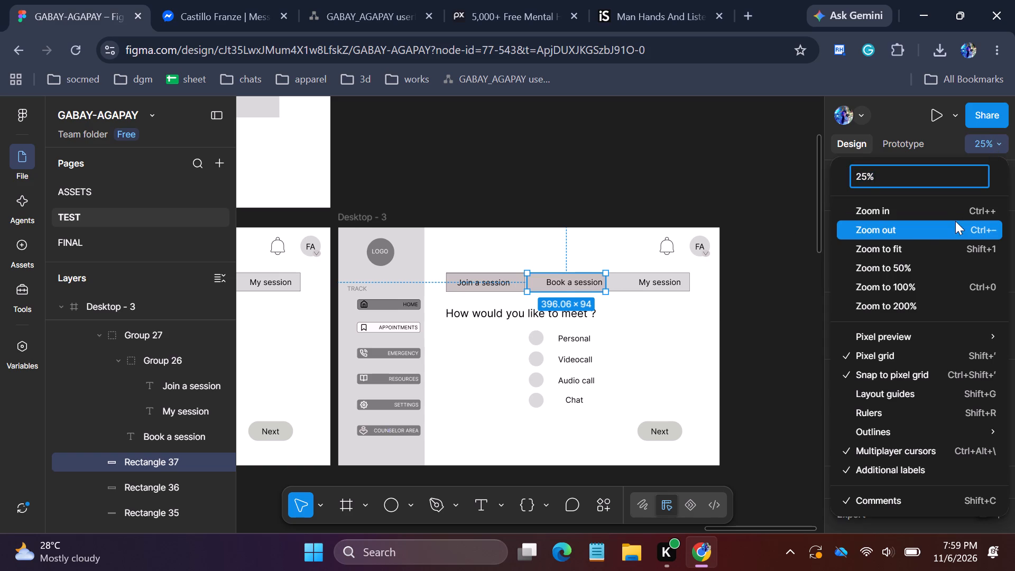
pyautogui.click(955, 221)
pyautogui.click(1007, 142)
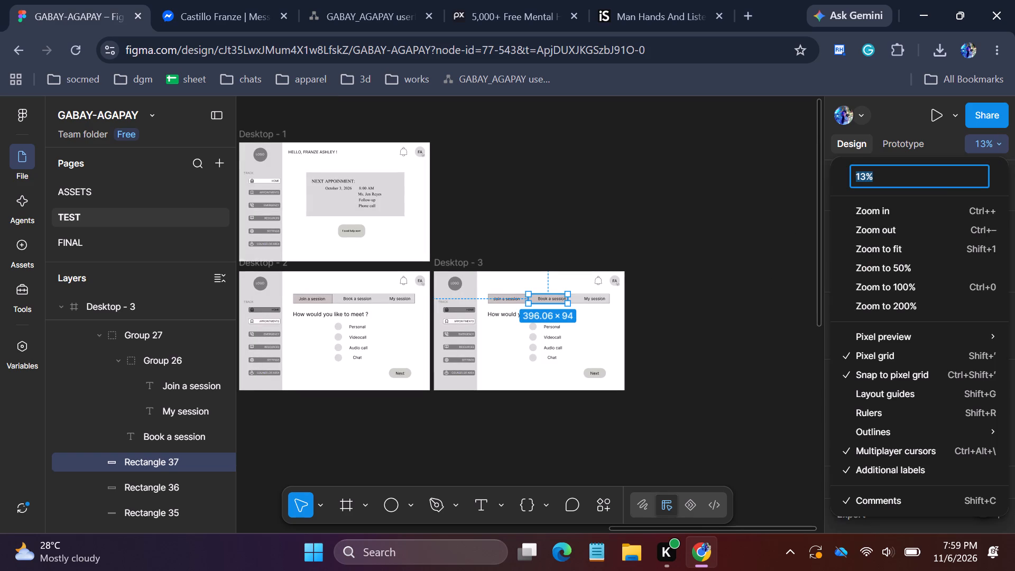
pyautogui.click(925, 209)
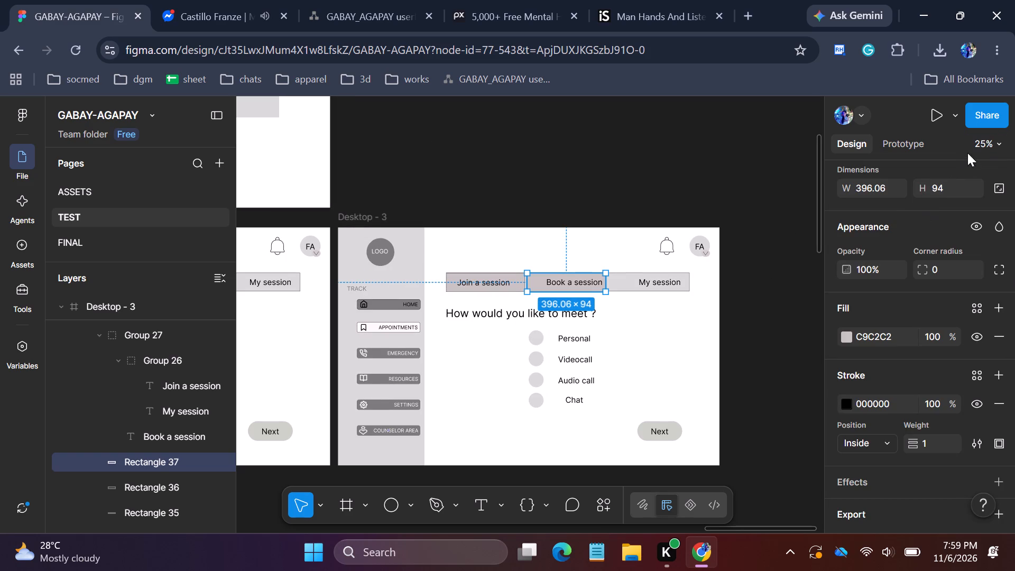
pyautogui.click(976, 144)
pyautogui.click(950, 208)
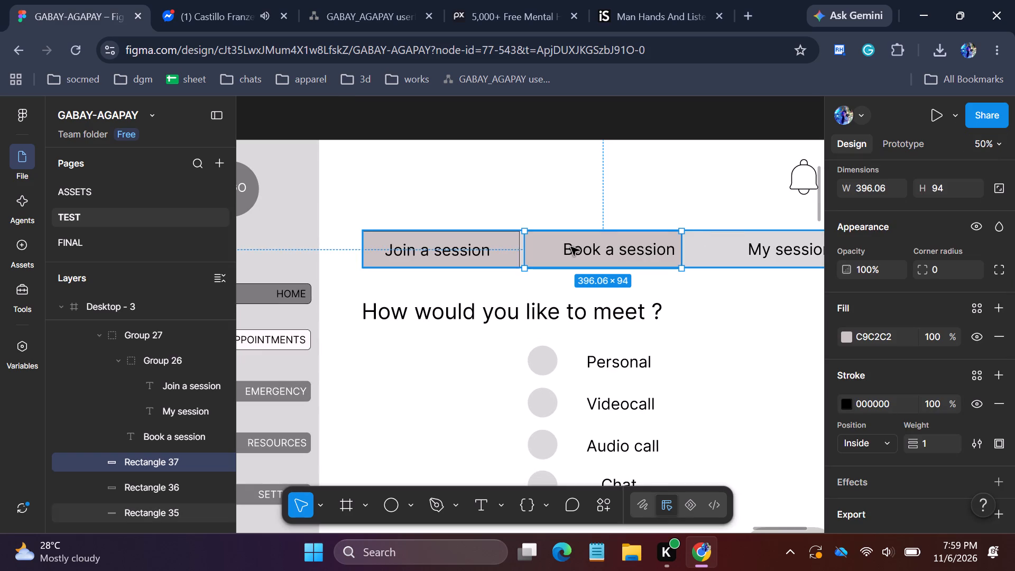
pyautogui.moveTo(547, 244); pyautogui.dragTo(571, 244)
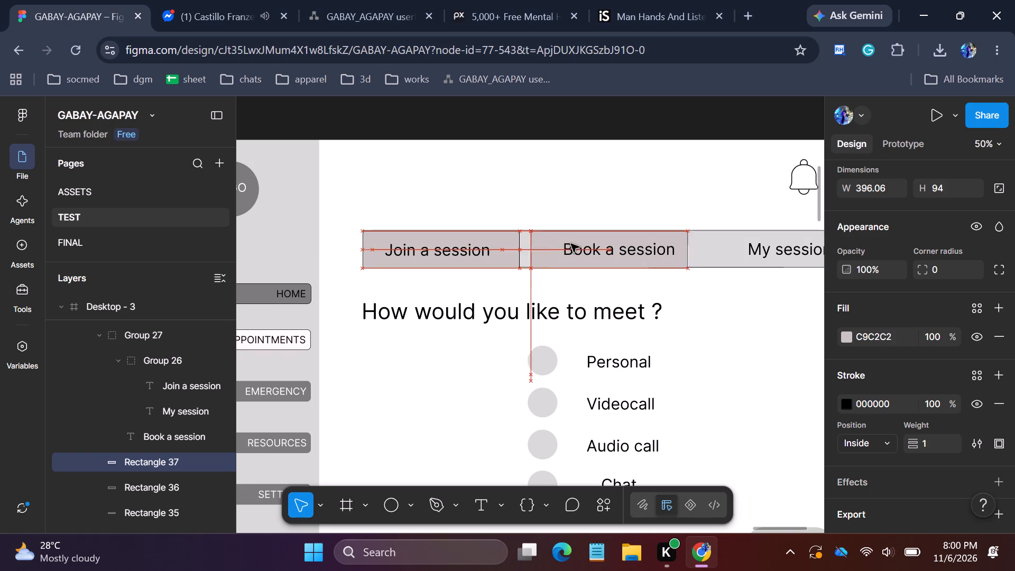
pyautogui.moveTo(571, 244); pyautogui.dragTo(565, 242)
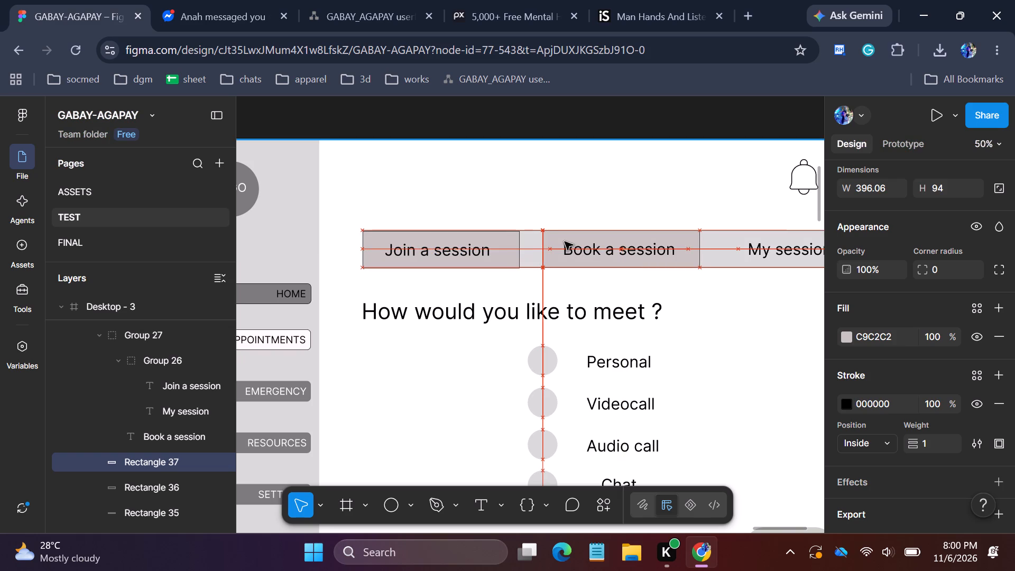
pyautogui.moveTo(565, 242); pyautogui.dragTo(562, 241)
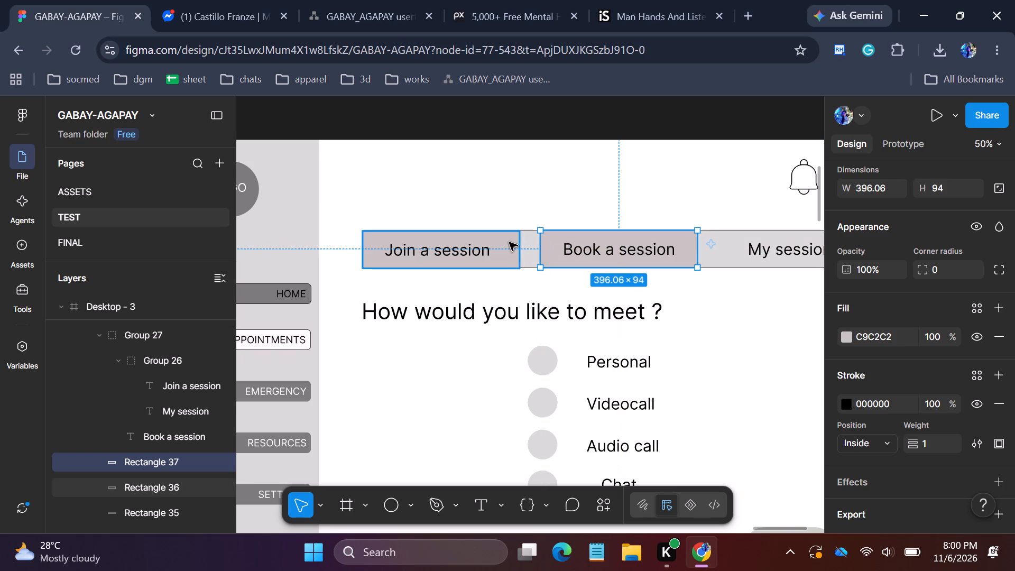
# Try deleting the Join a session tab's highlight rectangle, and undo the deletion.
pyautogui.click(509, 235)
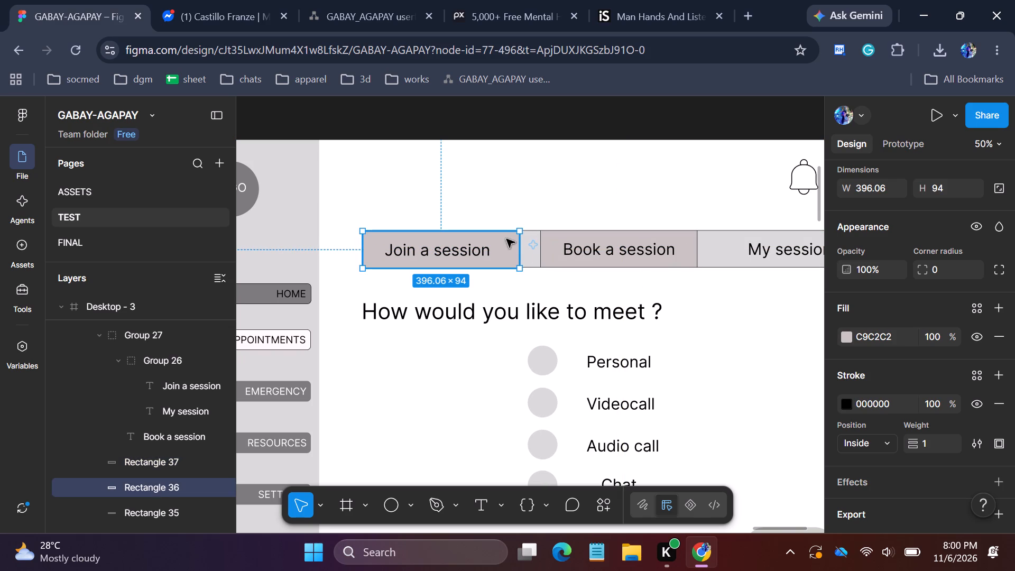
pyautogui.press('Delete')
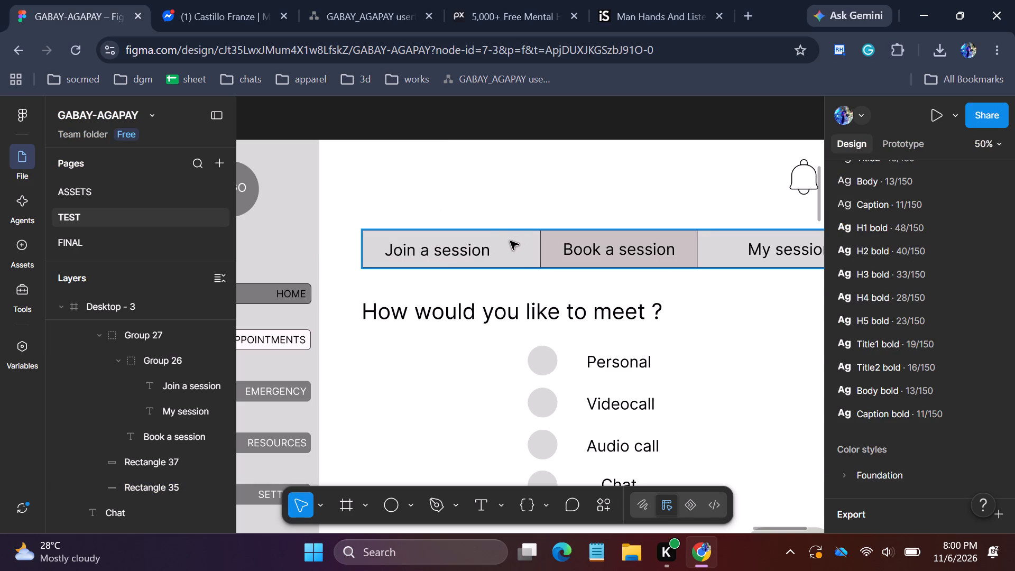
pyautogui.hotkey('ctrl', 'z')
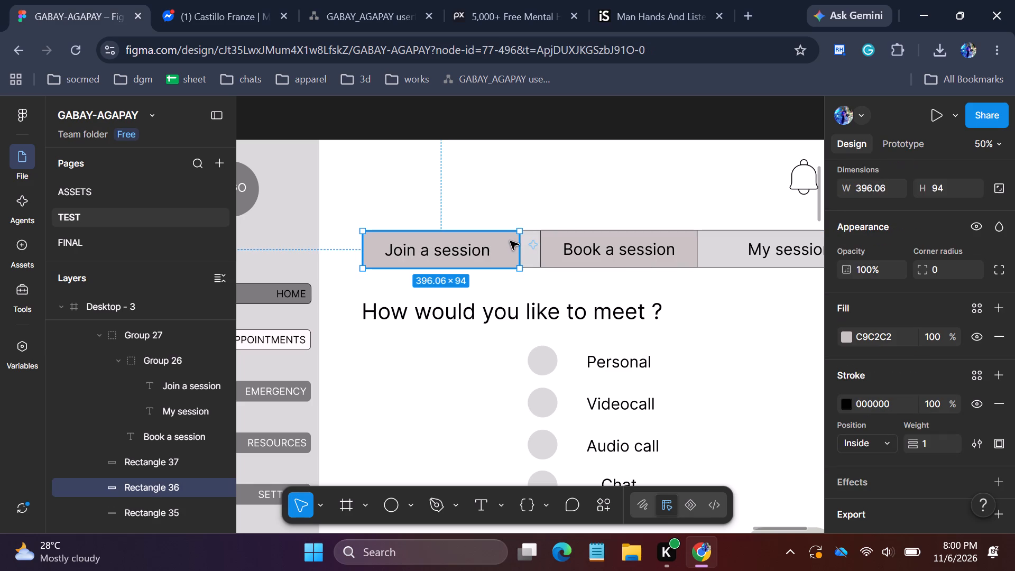
# Stretch the Join a session rectangle to about 409 wide and extend the Book a session rectangle's left edge toward it.
pyautogui.click(520, 246)
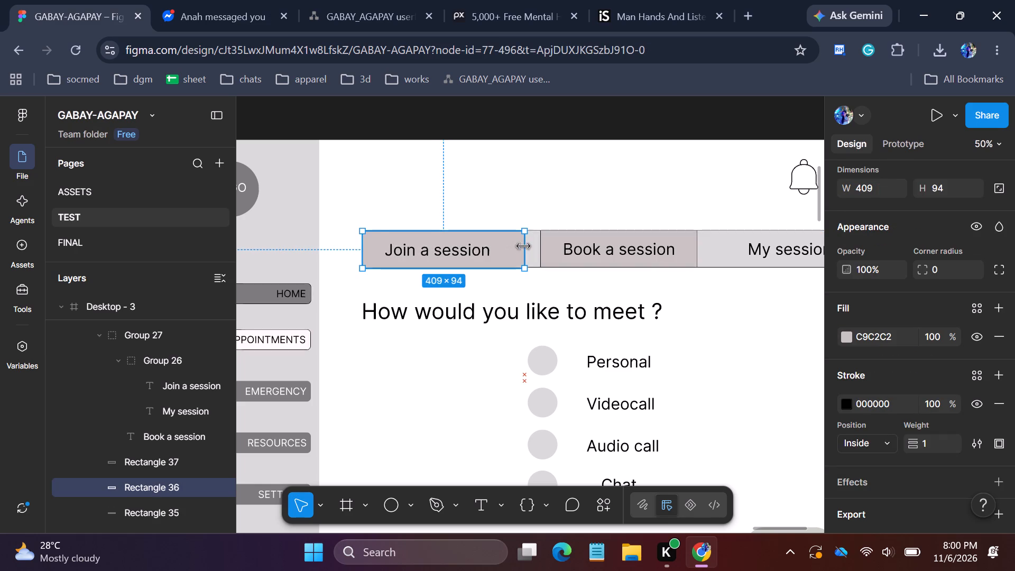
pyautogui.click(557, 237)
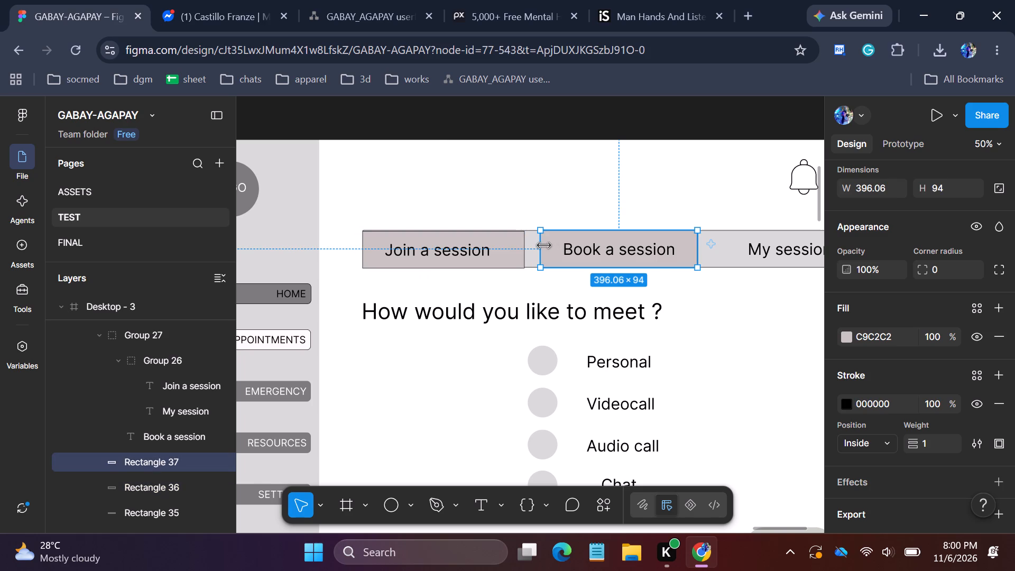
pyautogui.moveTo(543, 245); pyautogui.dragTo(534, 243)
# Widen the Join a session highlight rectangle to 420 to close the gap beside the Book a session rectangle.
pyautogui.click(500, 237)
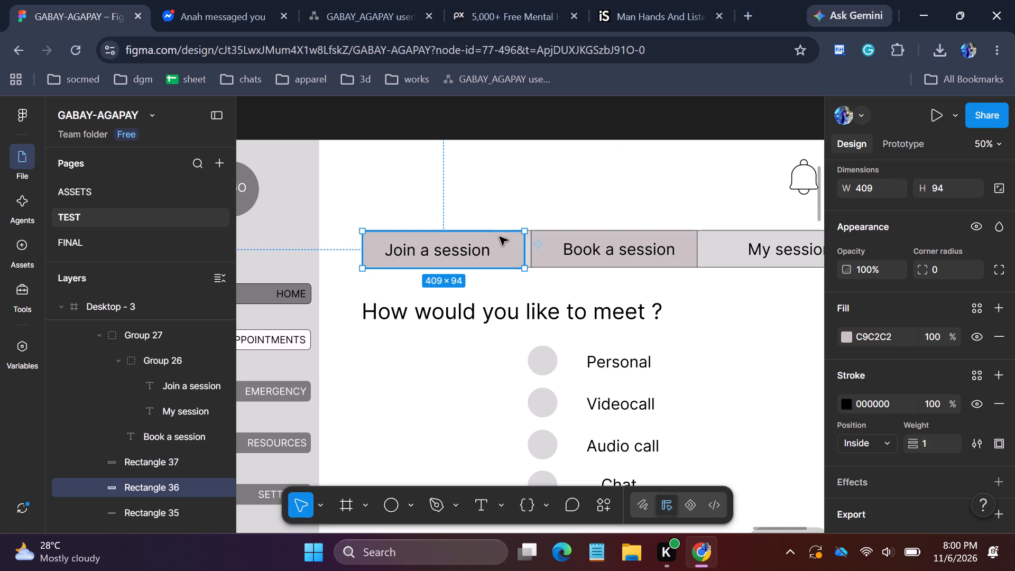
pyautogui.moveTo(524, 243); pyautogui.dragTo(529, 243)
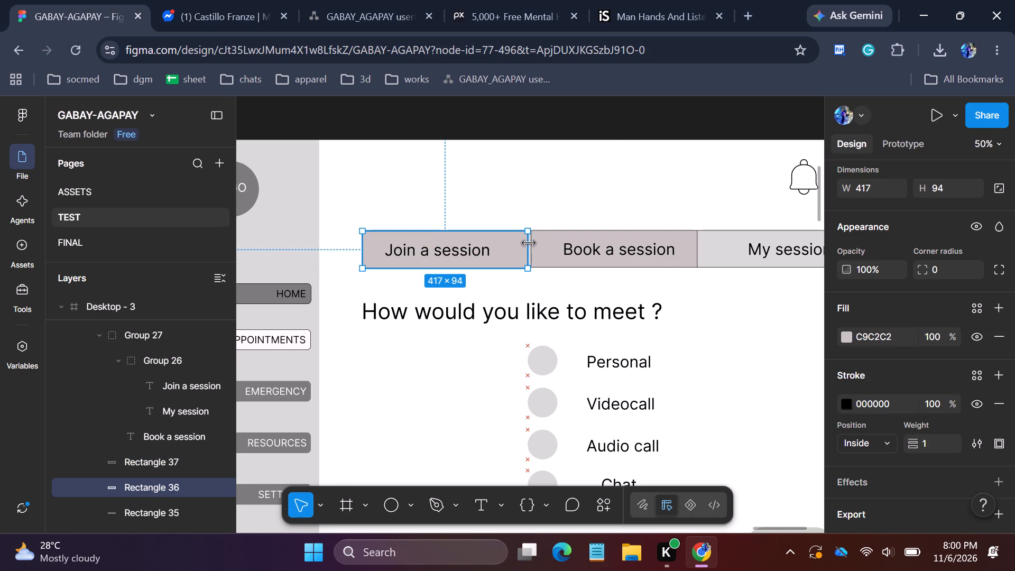
pyautogui.moveTo(529, 243); pyautogui.dragTo(529, 243)
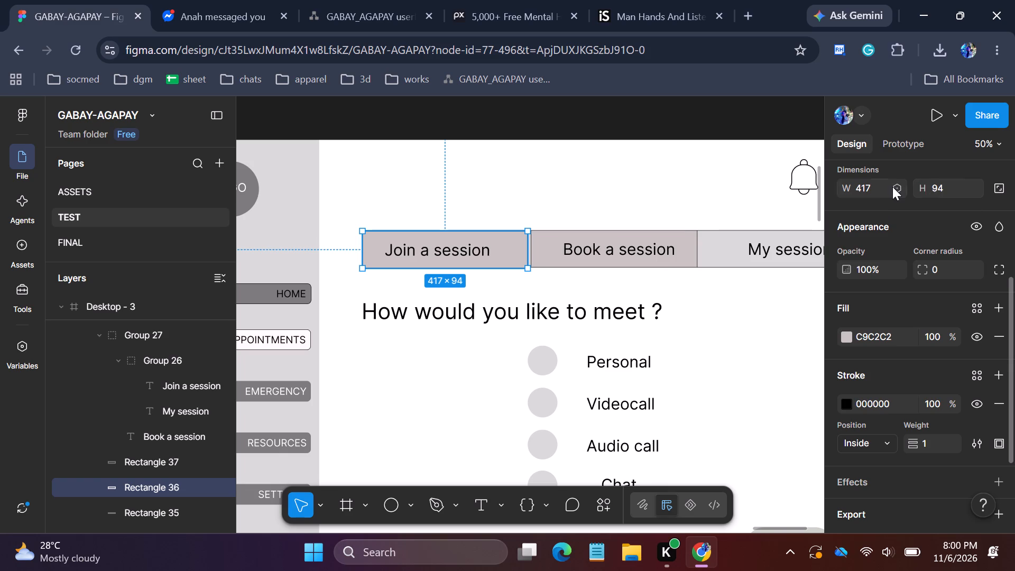
pyautogui.click(874, 182)
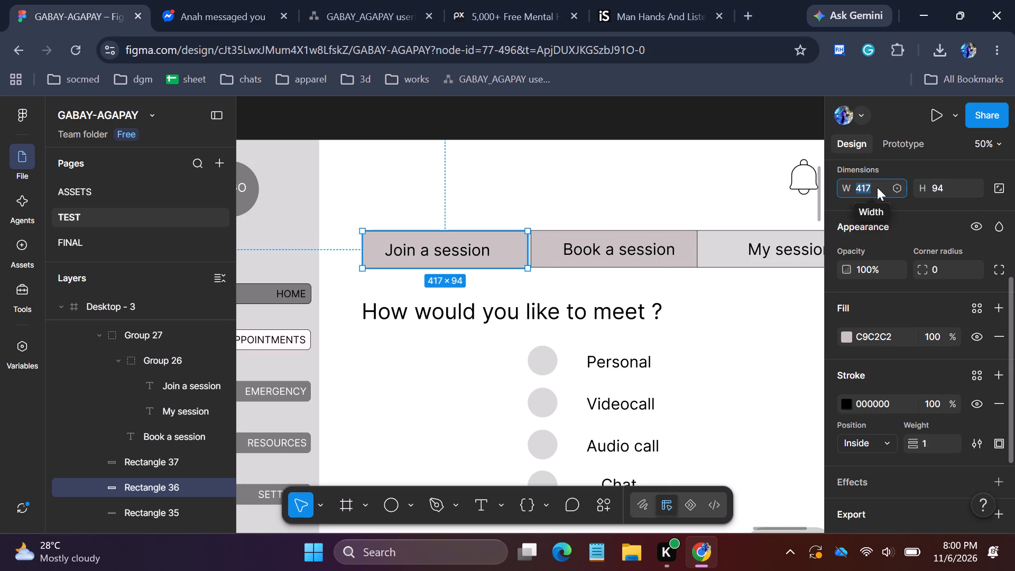
pyautogui.write('420')
pyautogui.press('Return')
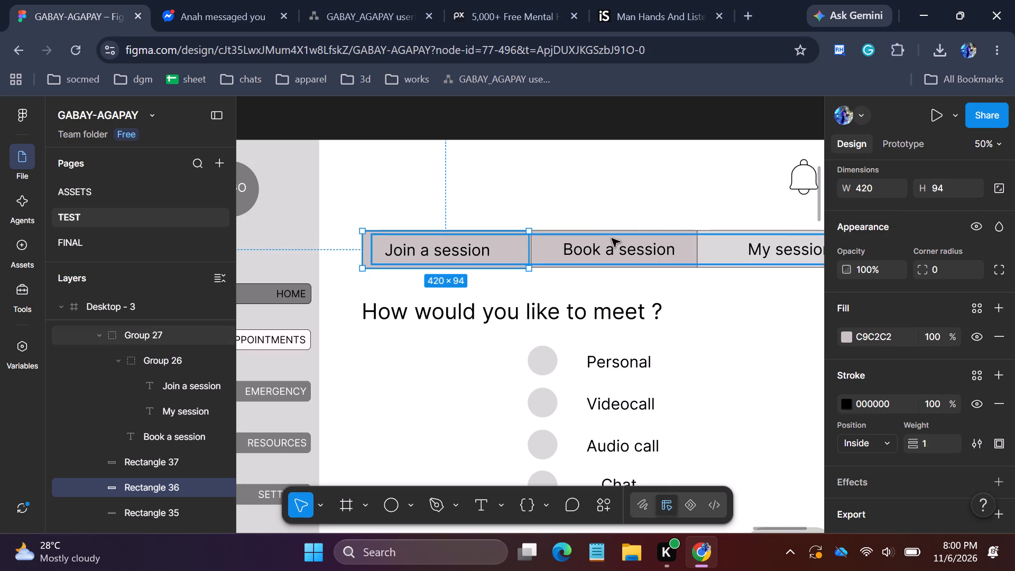
pyautogui.click(602, 210)
# Move the Book a session highlight rectangle slightly left so it sits flush against the Join a session highlight.
pyautogui.click(601, 242)
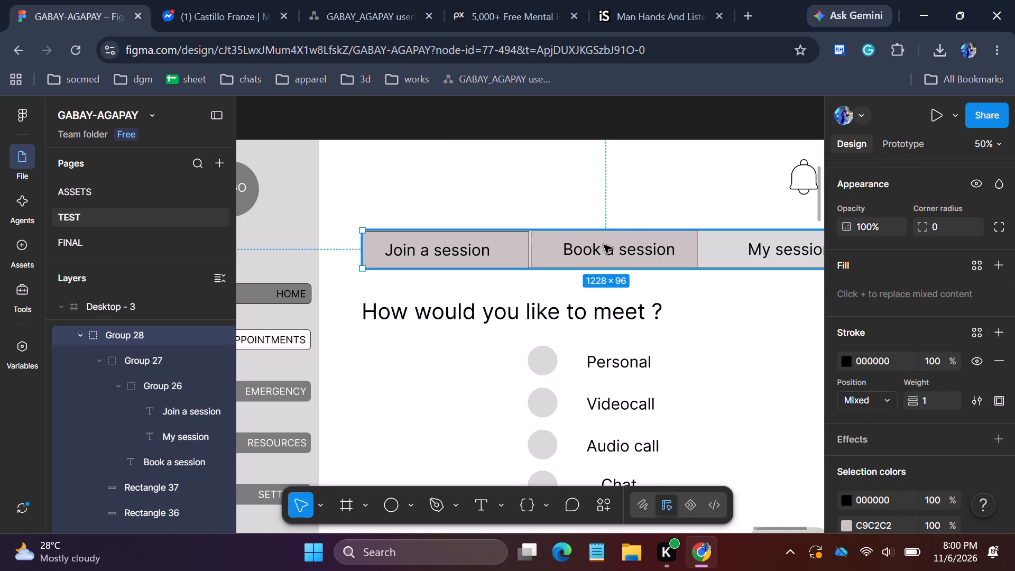
pyautogui.click(545, 238)
pyautogui.click(546, 231)
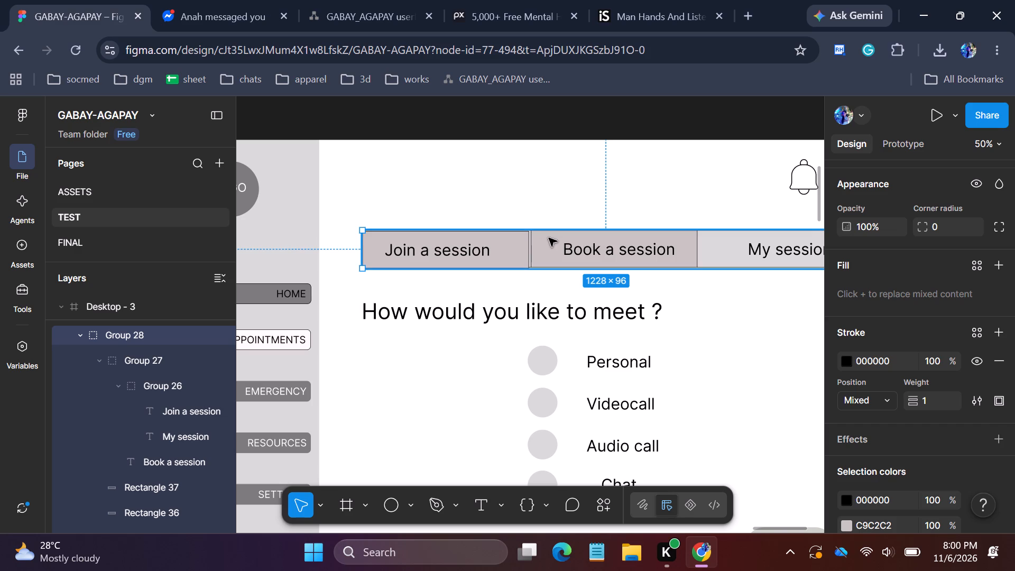
pyautogui.doubleClick(549, 238)
pyautogui.click(550, 244)
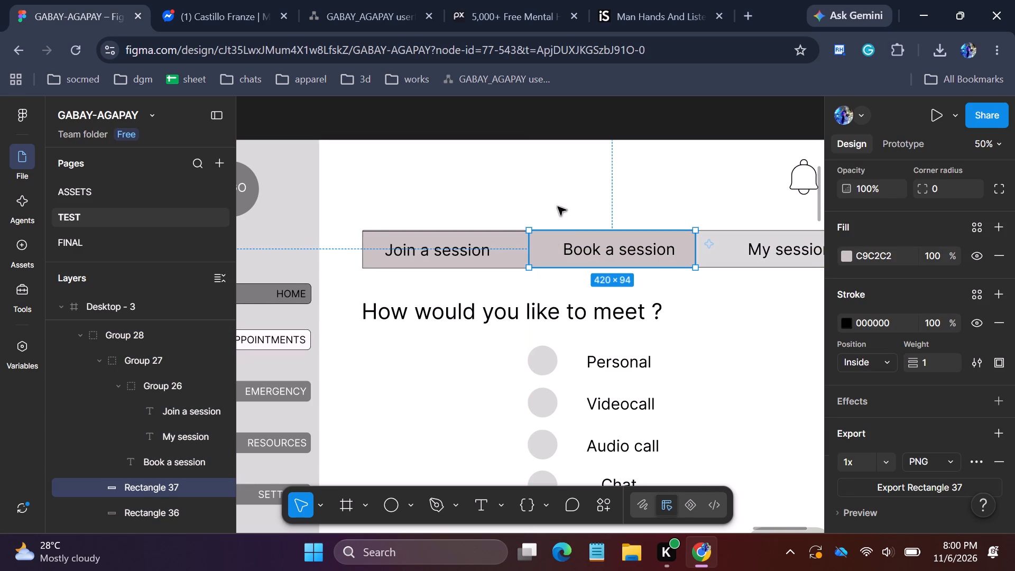
pyautogui.click(558, 207)
pyautogui.click(540, 243)
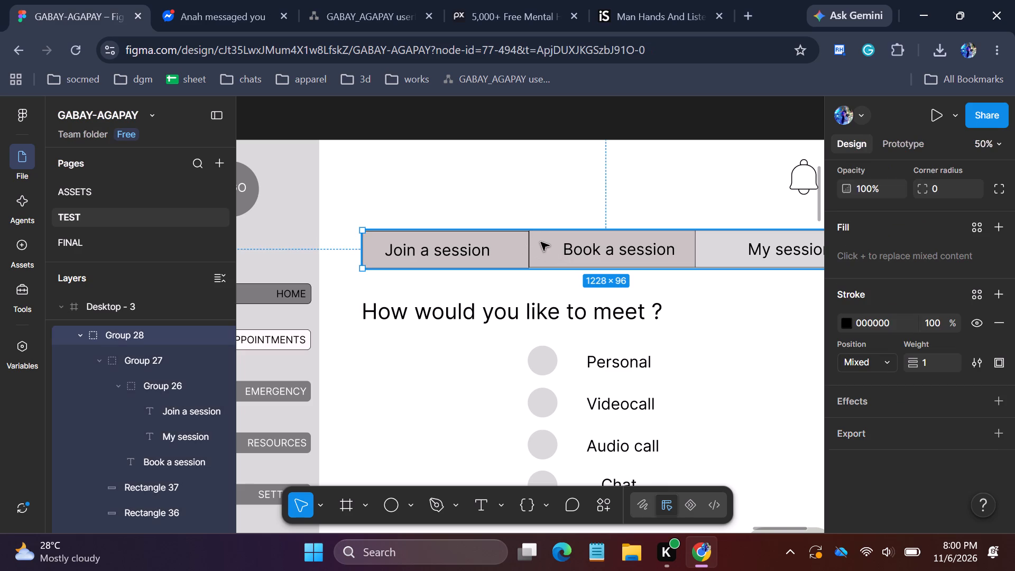
pyautogui.doubleClick(541, 242)
pyautogui.click(542, 242)
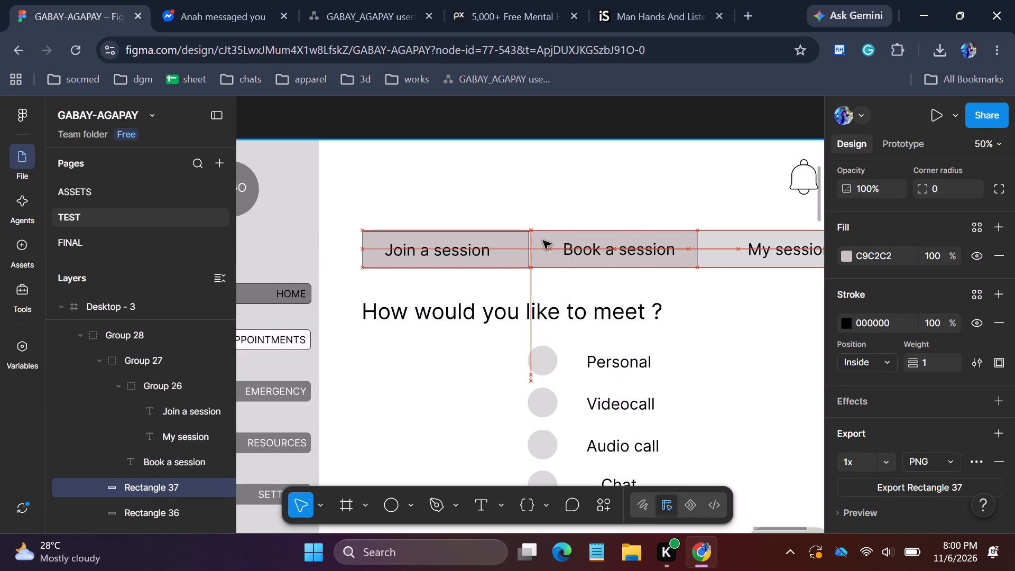
pyautogui.click(576, 208)
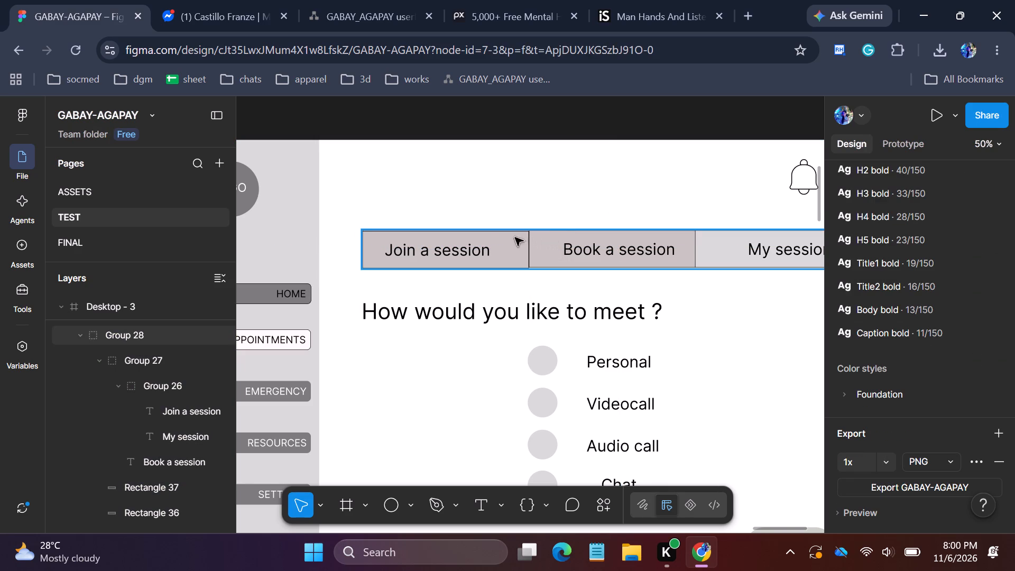
# Delete the highlight rectangle behind the Join a session label in the Desktop - 3 frame.
pyautogui.click(504, 236)
pyautogui.doubleClick(495, 237)
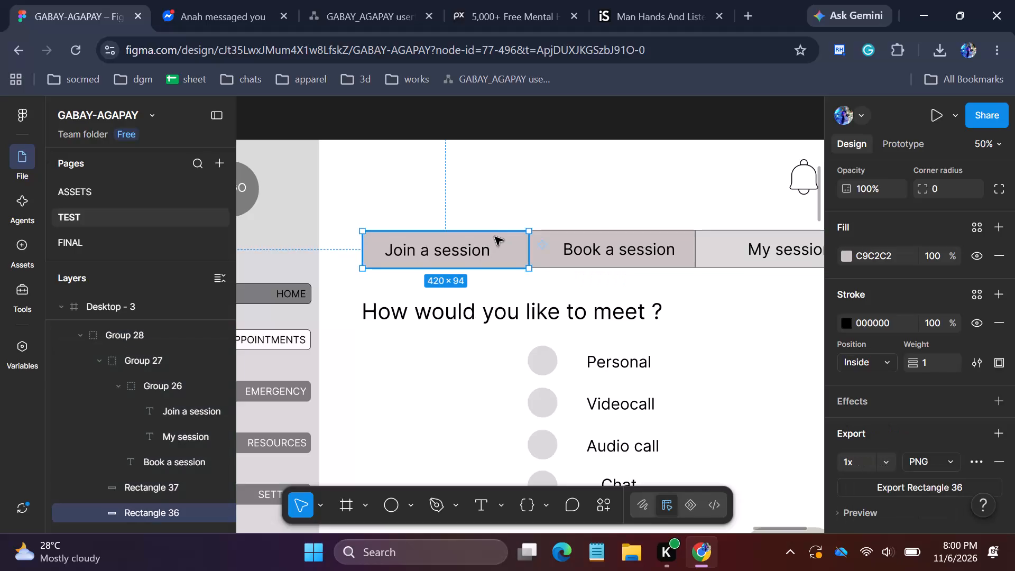
pyautogui.press('Delete')
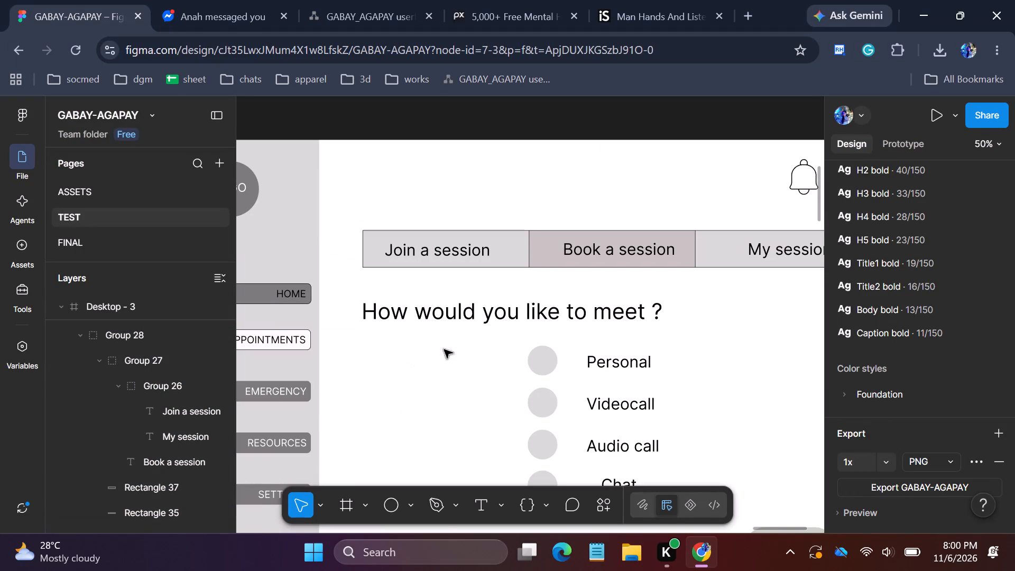
# Set the width of the Join a session highlight rectangle in the Desktop - 2 frame to 420.
pyautogui.moveTo(761, 527); pyautogui.dragTo(735, 526)
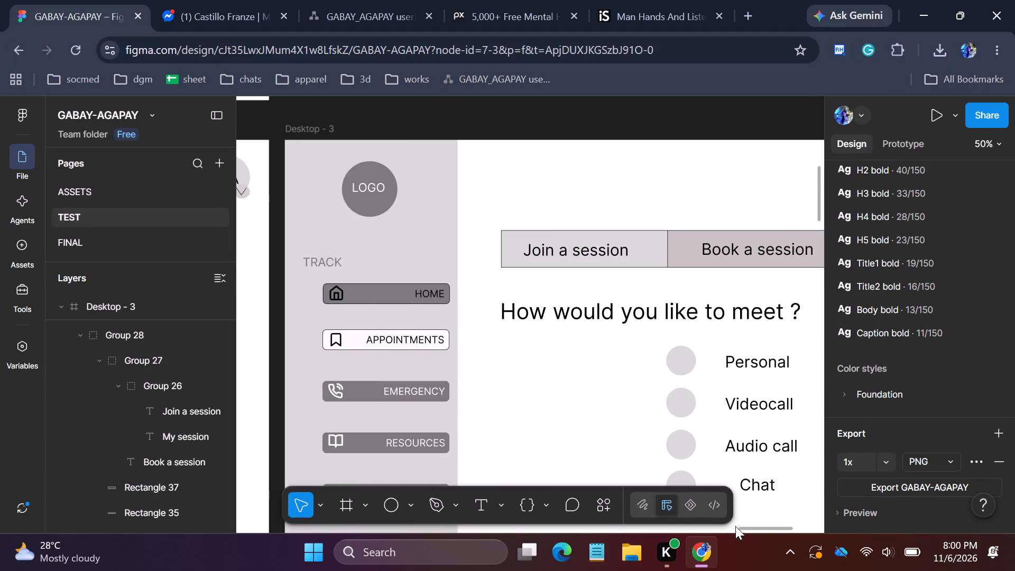
pyautogui.moveTo(735, 526); pyautogui.dragTo(668, 526)
pyautogui.doubleClick(626, 241)
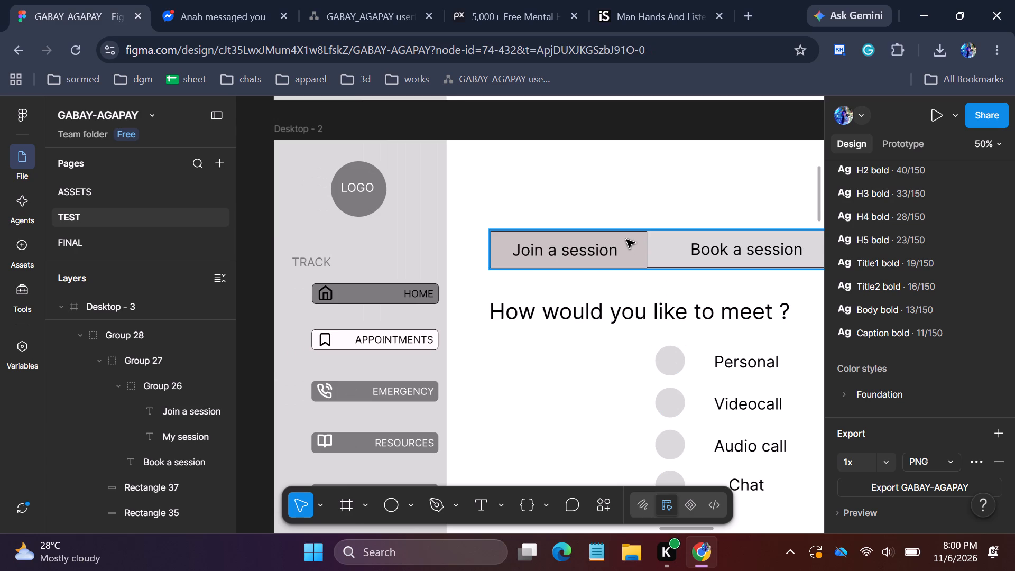
pyautogui.doubleClick(626, 240)
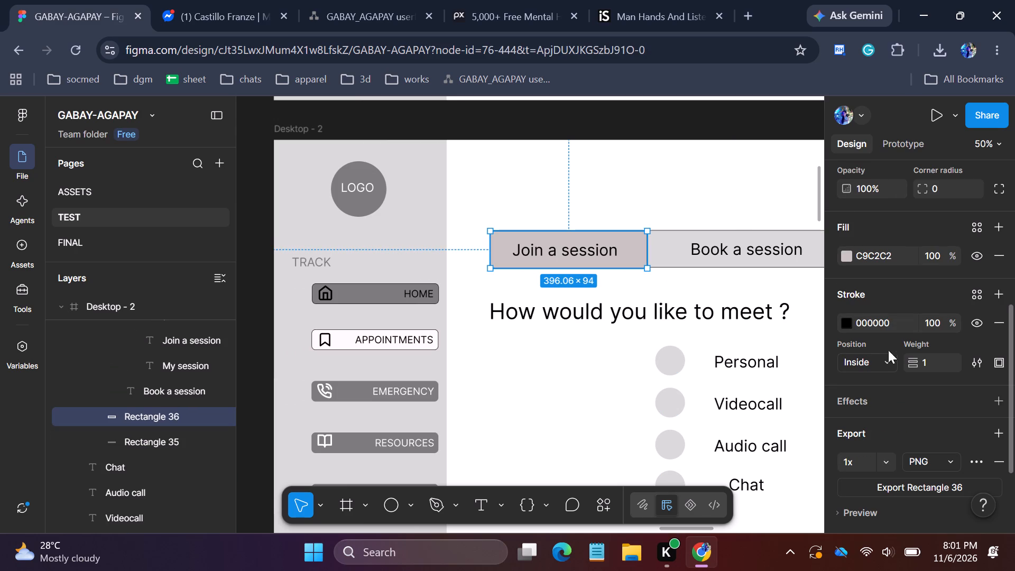
pyautogui.moveTo(1014, 359); pyautogui.dragTo(1014, 311)
pyautogui.click(877, 260)
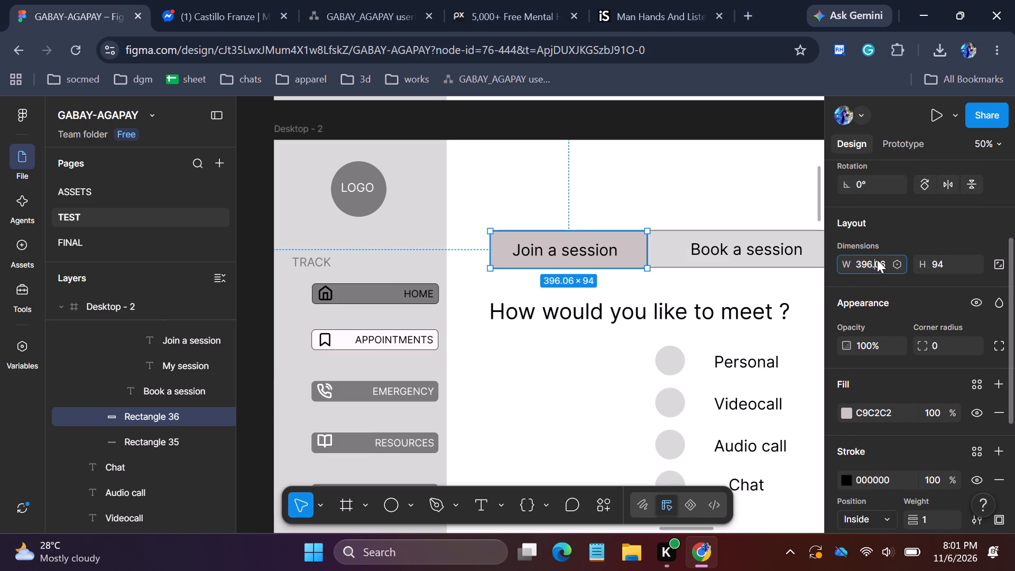
pyautogui.press('4')
pyautogui.press('2')
pyautogui.press('0')
pyautogui.press('Return')
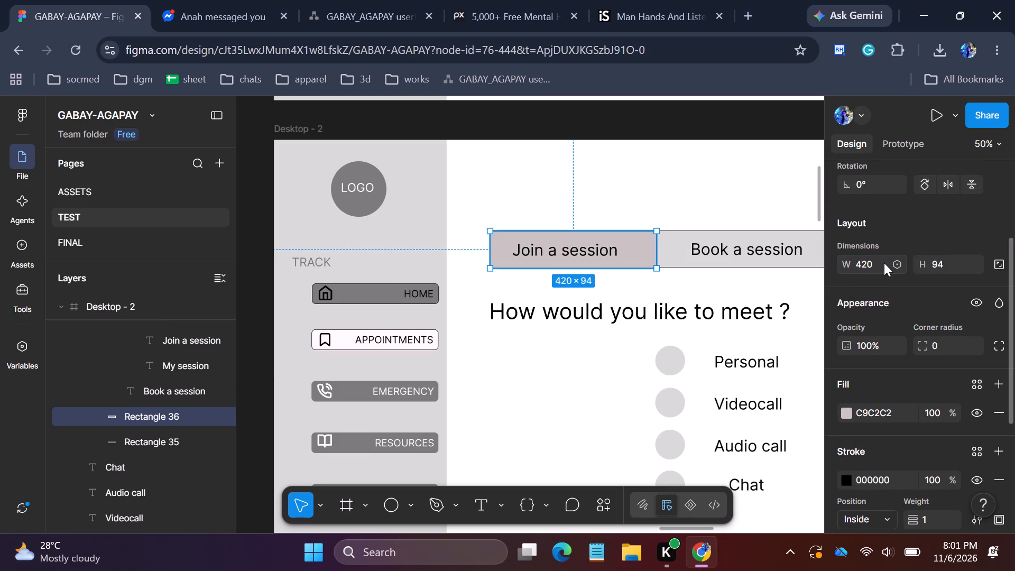
pyautogui.click(670, 211)
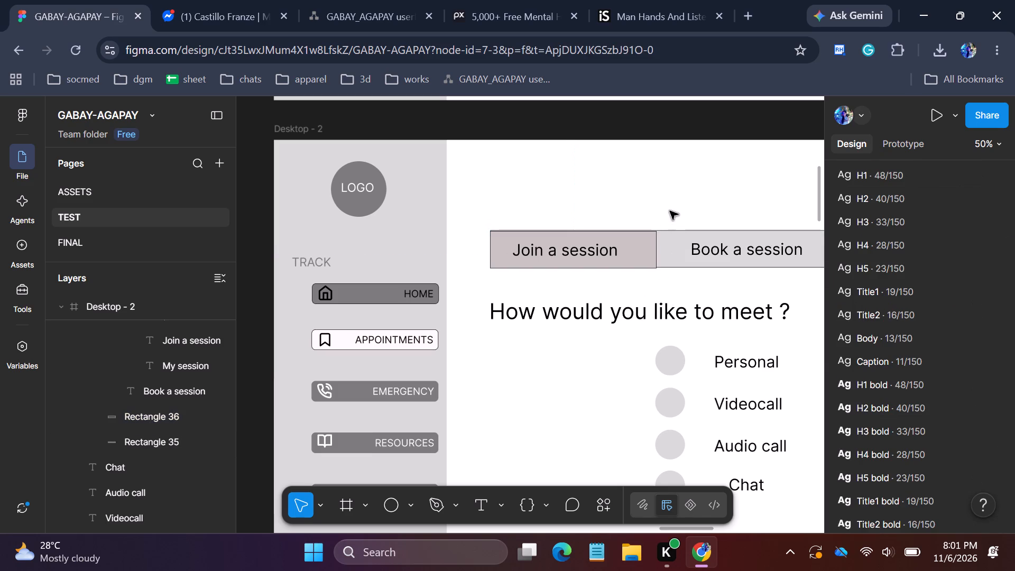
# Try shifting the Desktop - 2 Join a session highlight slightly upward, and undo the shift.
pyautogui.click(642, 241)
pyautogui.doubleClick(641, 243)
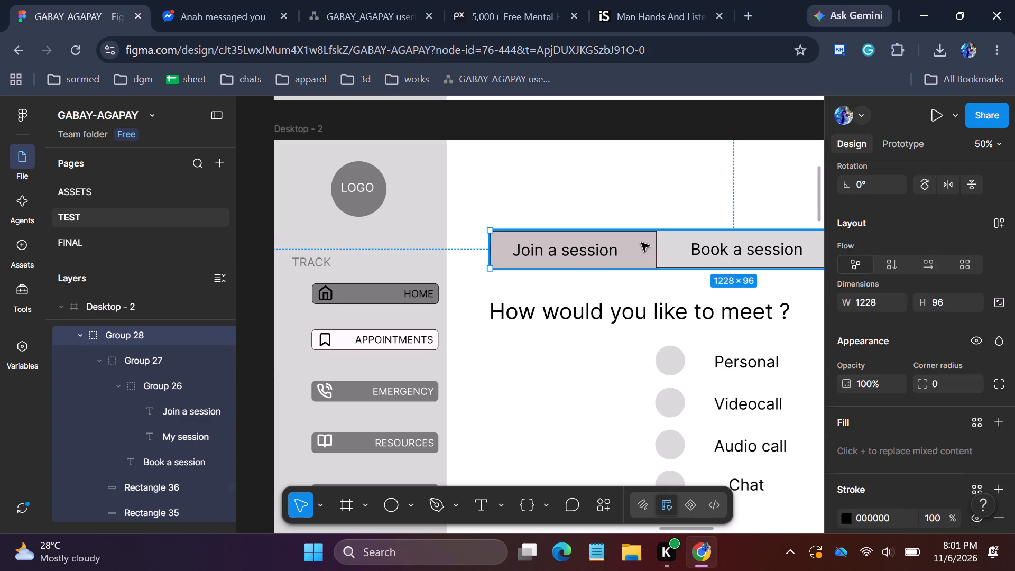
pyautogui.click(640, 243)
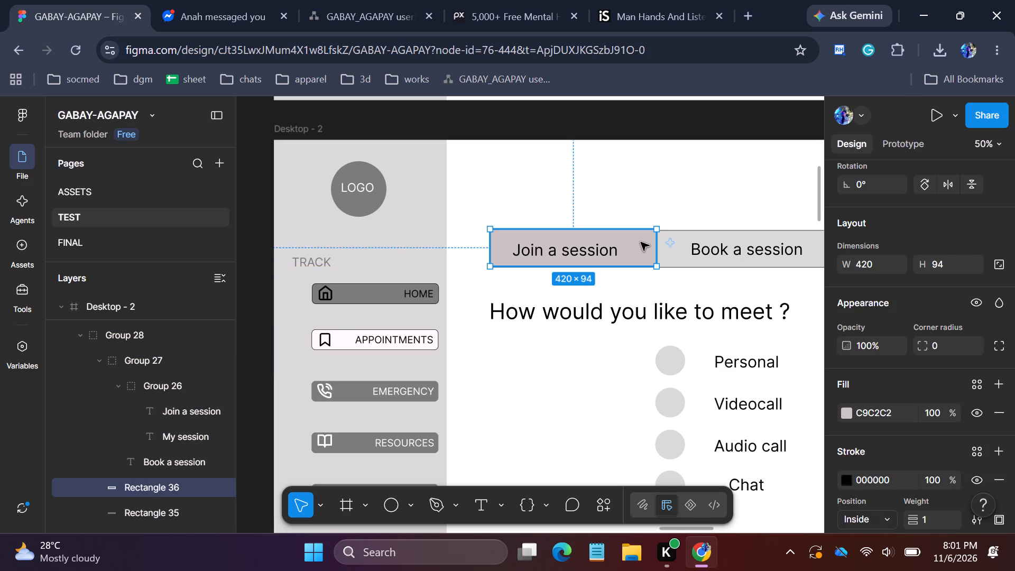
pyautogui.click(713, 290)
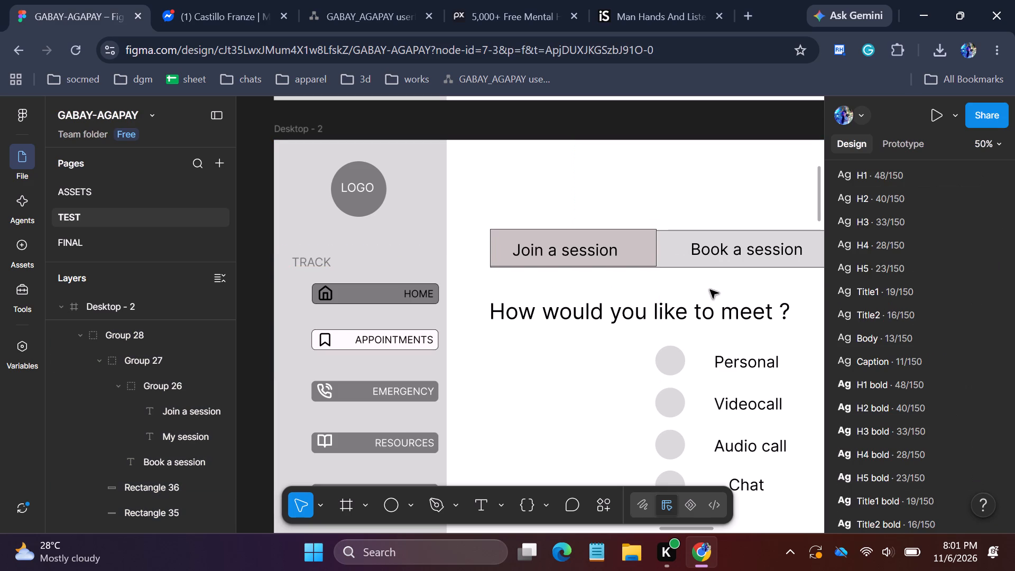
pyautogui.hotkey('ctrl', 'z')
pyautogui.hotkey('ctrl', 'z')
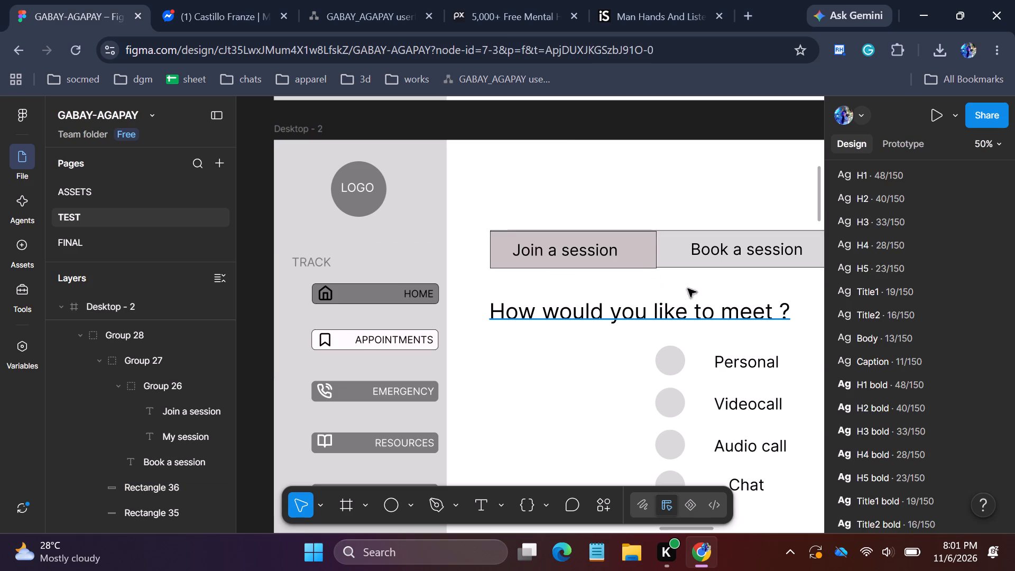
# Shift the Join a session highlight in Desktop - 2 slightly upward to line up its bottom edge with the tab bar.
pyautogui.click(649, 255)
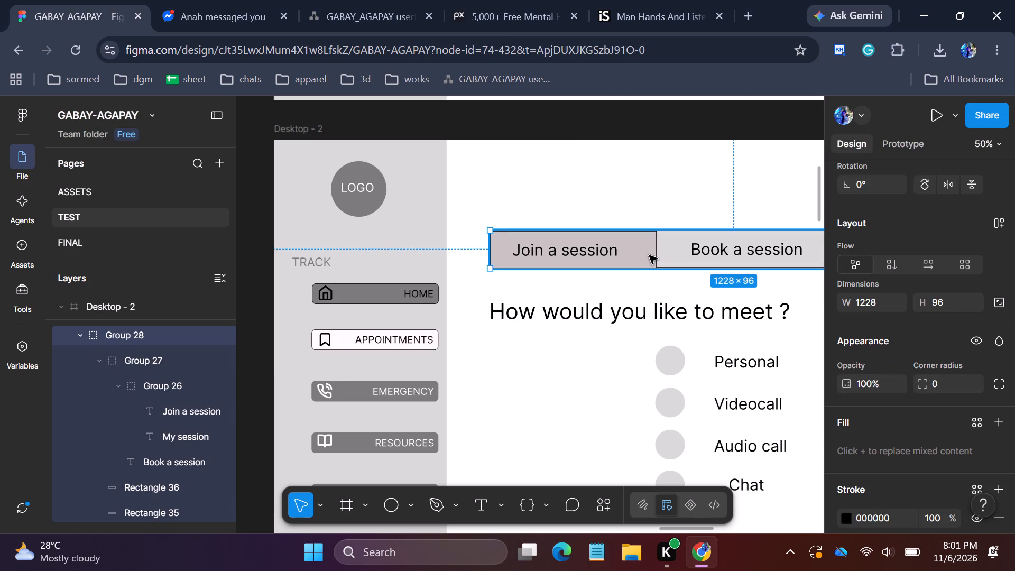
pyautogui.click(647, 247)
pyautogui.click(647, 246)
pyautogui.click(644, 246)
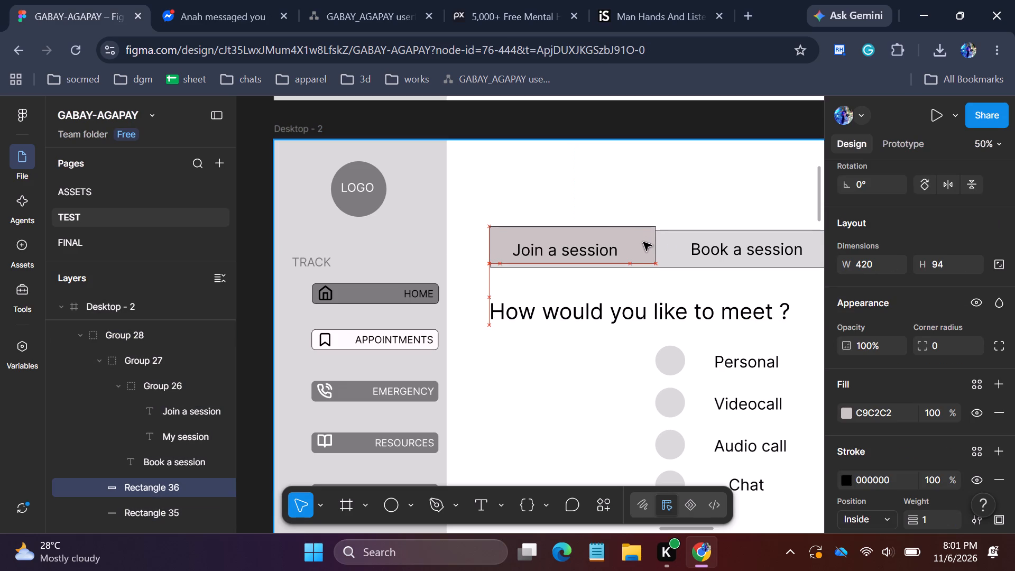
pyautogui.click(676, 286)
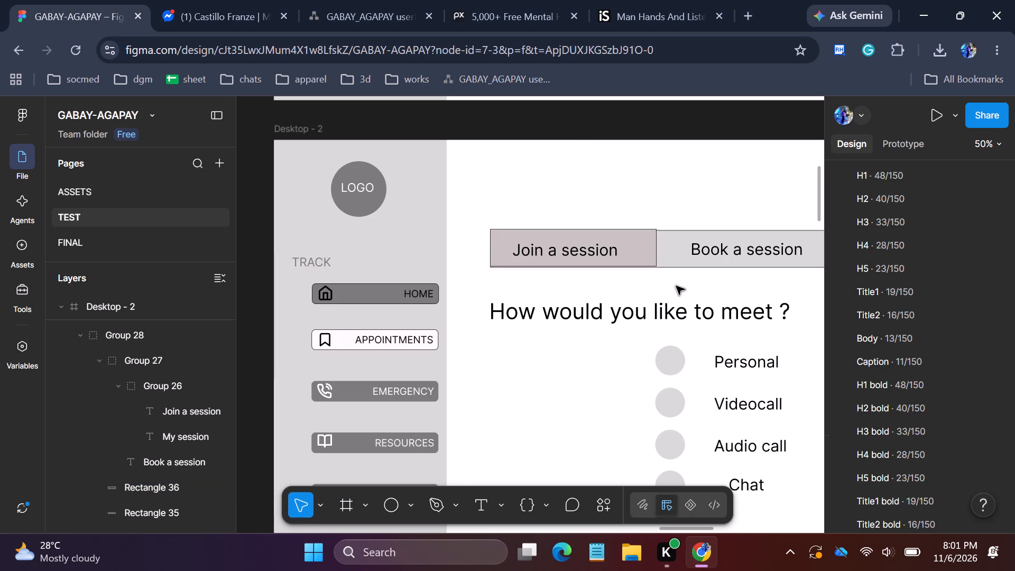
# Stretch the top edge of the whole Desktop - 2 tab bar group upward to a height of about 105.
pyautogui.click(680, 231)
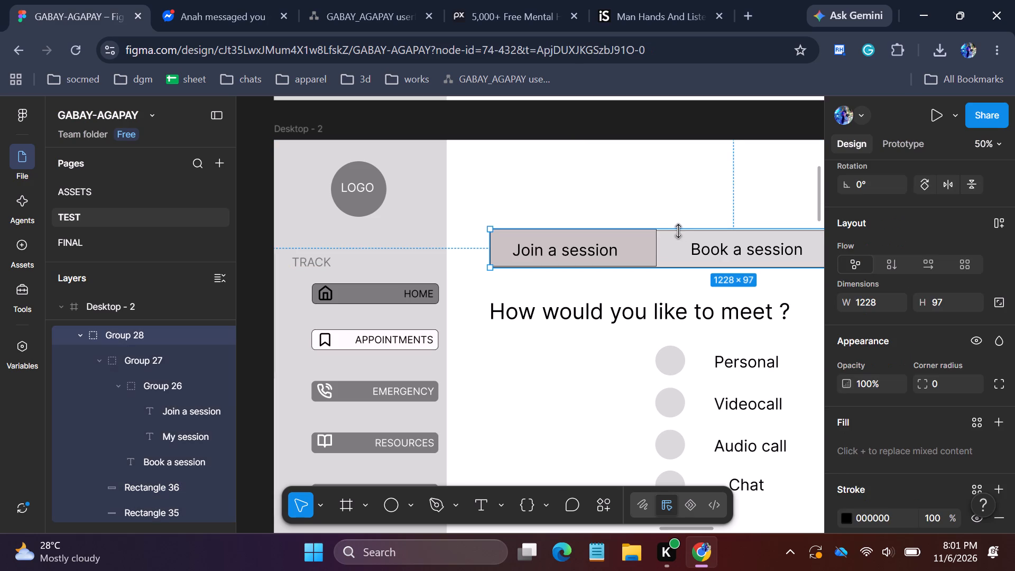
pyautogui.click(679, 231)
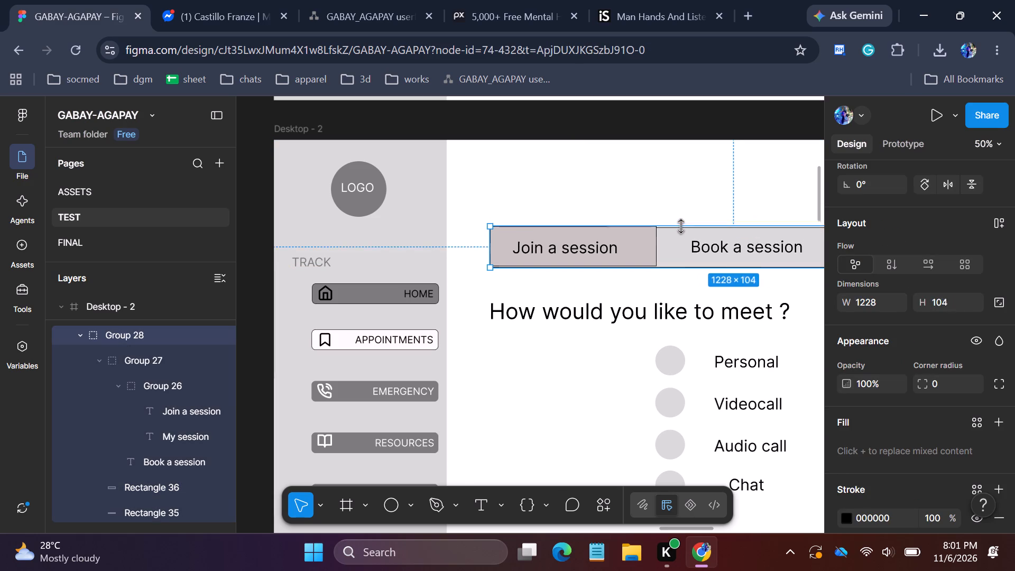
pyautogui.click(679, 211)
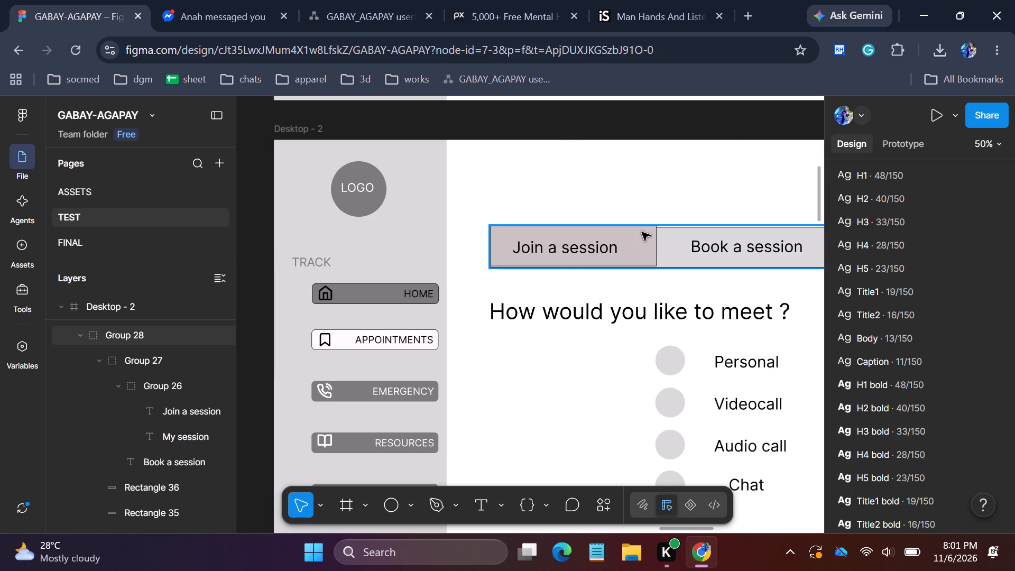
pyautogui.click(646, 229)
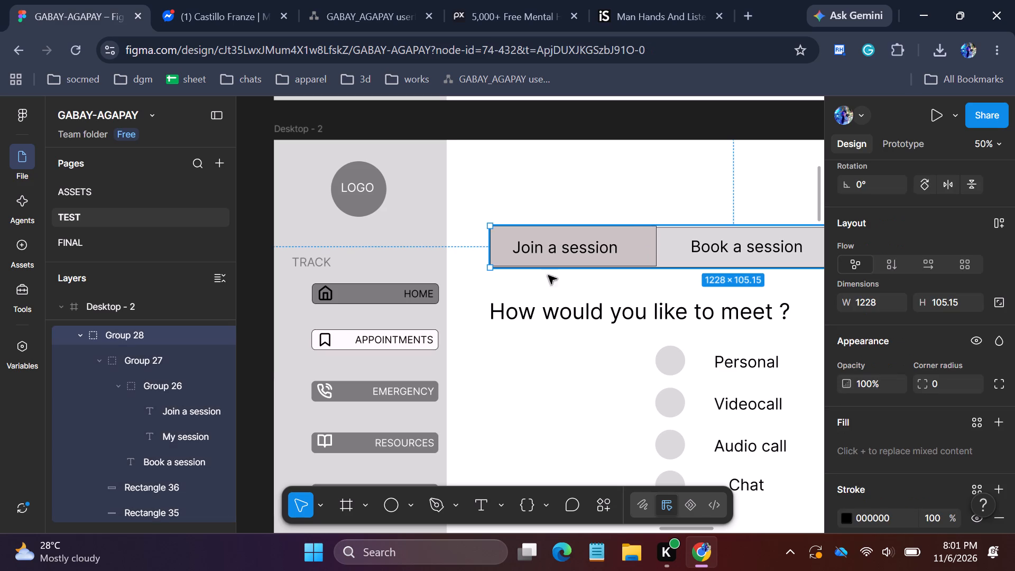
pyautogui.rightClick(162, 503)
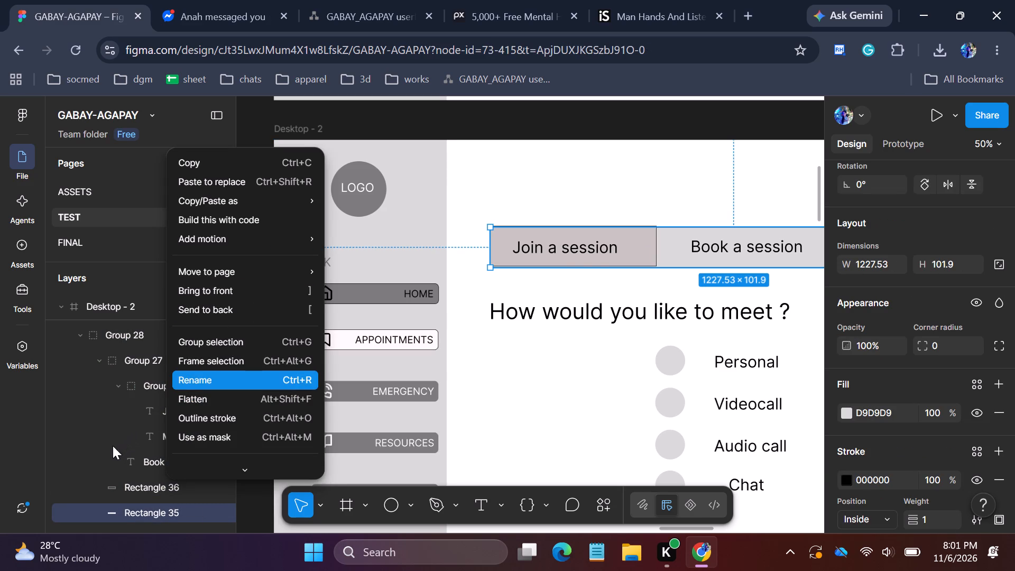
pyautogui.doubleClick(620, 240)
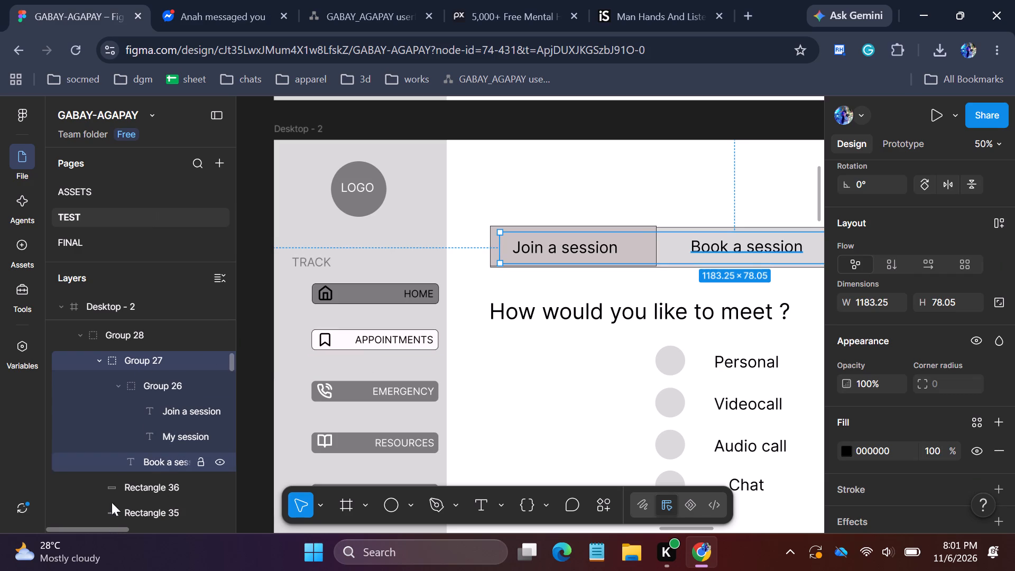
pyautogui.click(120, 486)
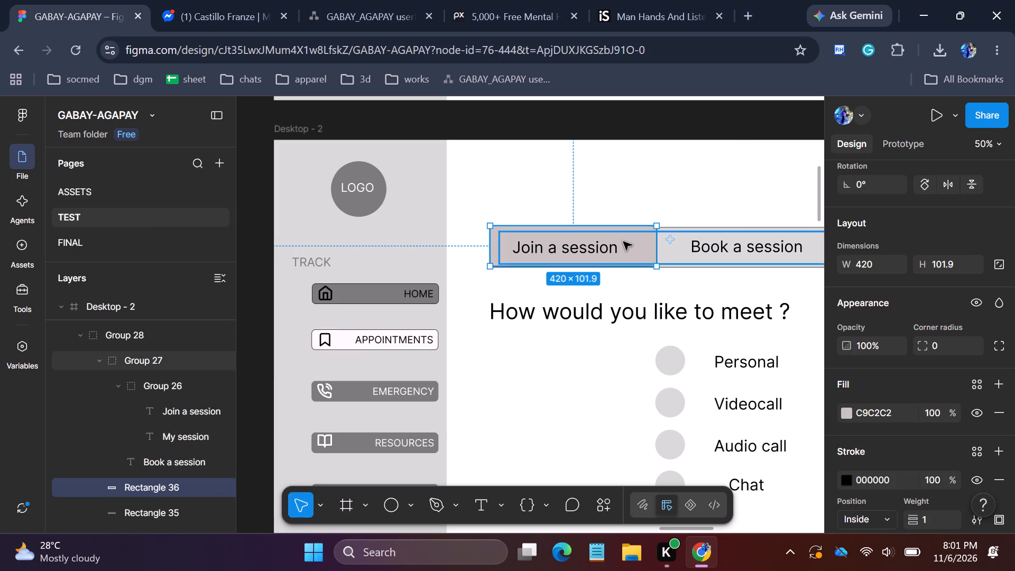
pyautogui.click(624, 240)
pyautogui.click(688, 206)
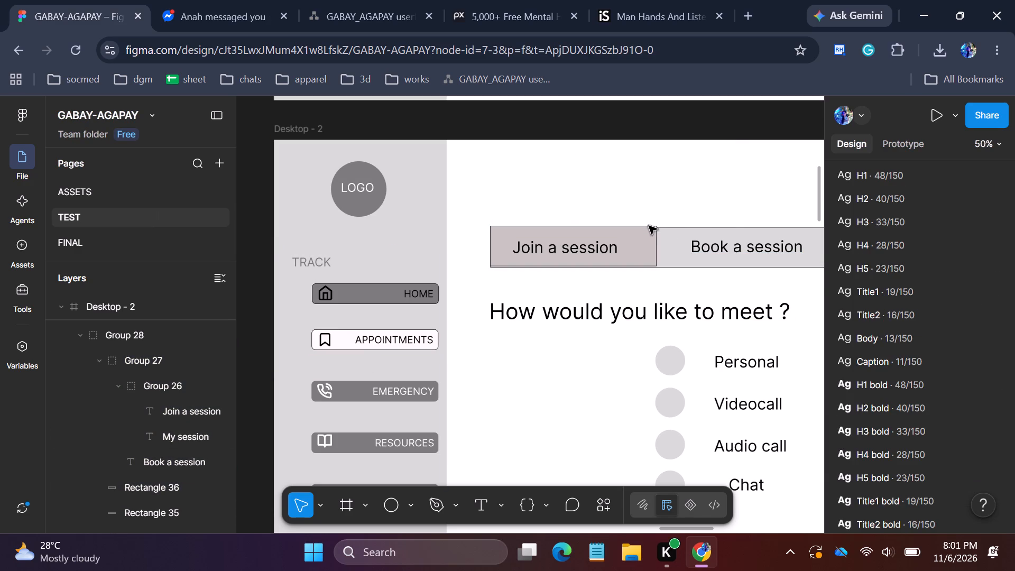
# Stretch the grey background rectangle of the Desktop - 2 tab bar to 1228 × 105, matching the highlight's top edge.
pyautogui.click(647, 231)
pyautogui.click(681, 235)
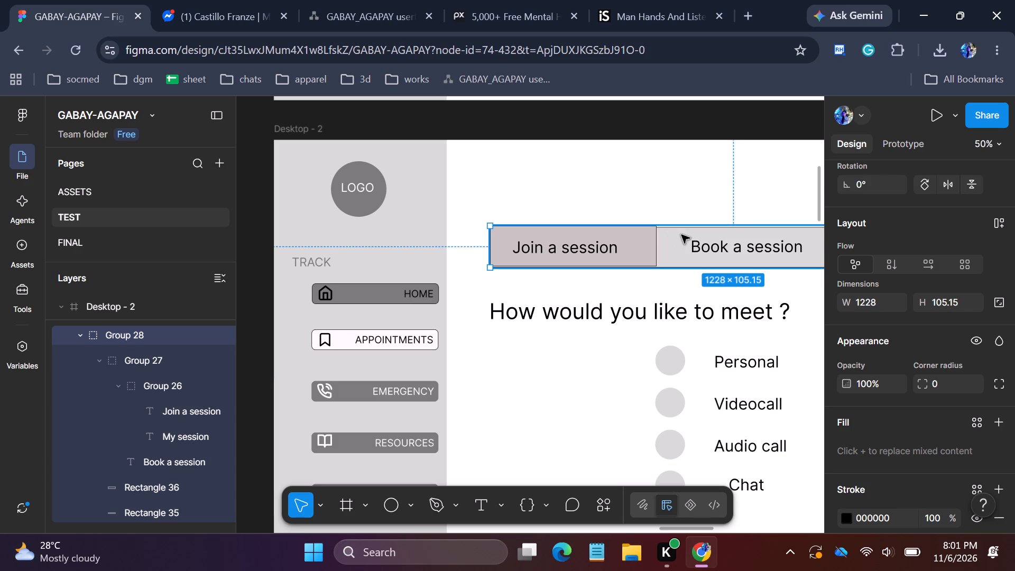
pyautogui.click(683, 230)
pyautogui.click(684, 230)
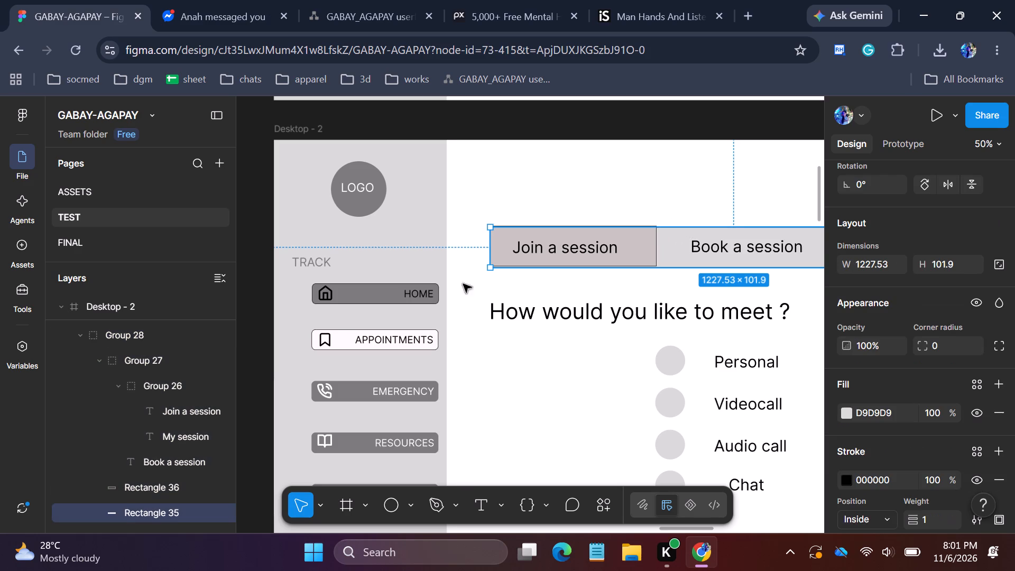
pyautogui.click(710, 225)
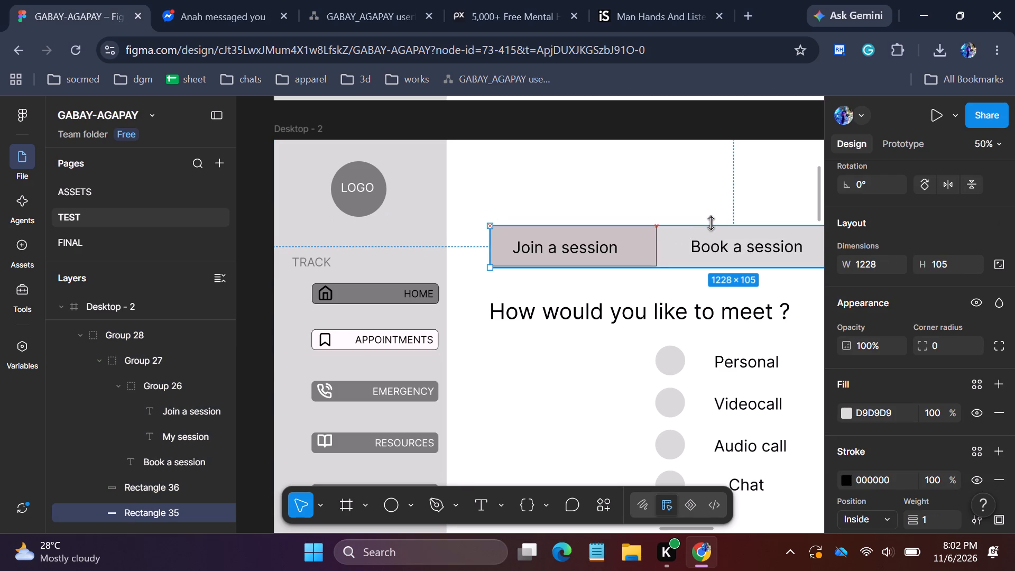
pyautogui.click(714, 202)
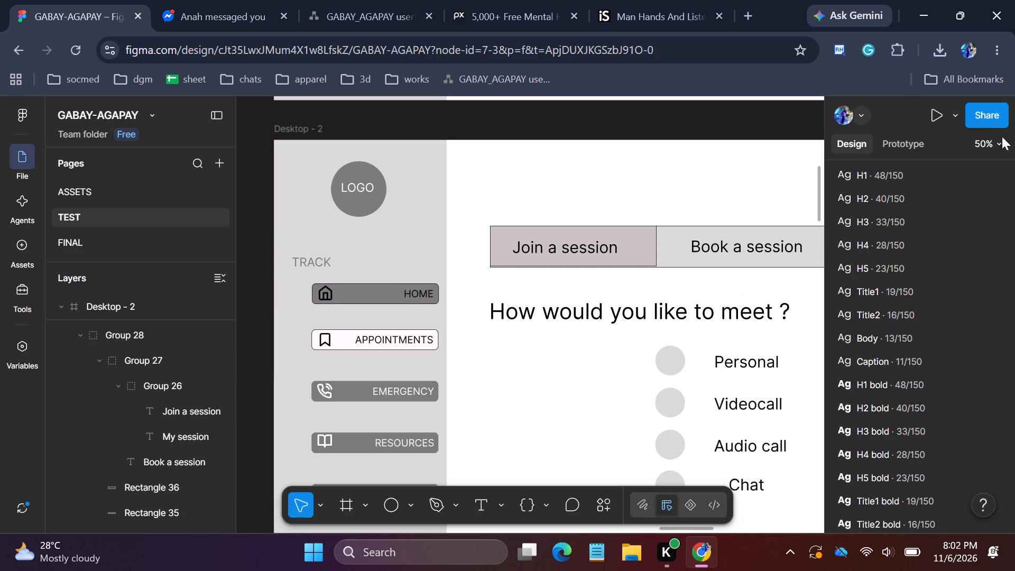
# Delete the existing Desktop - 3 frame beside Desktop - 2.
pyautogui.click(980, 145)
pyautogui.click(936, 232)
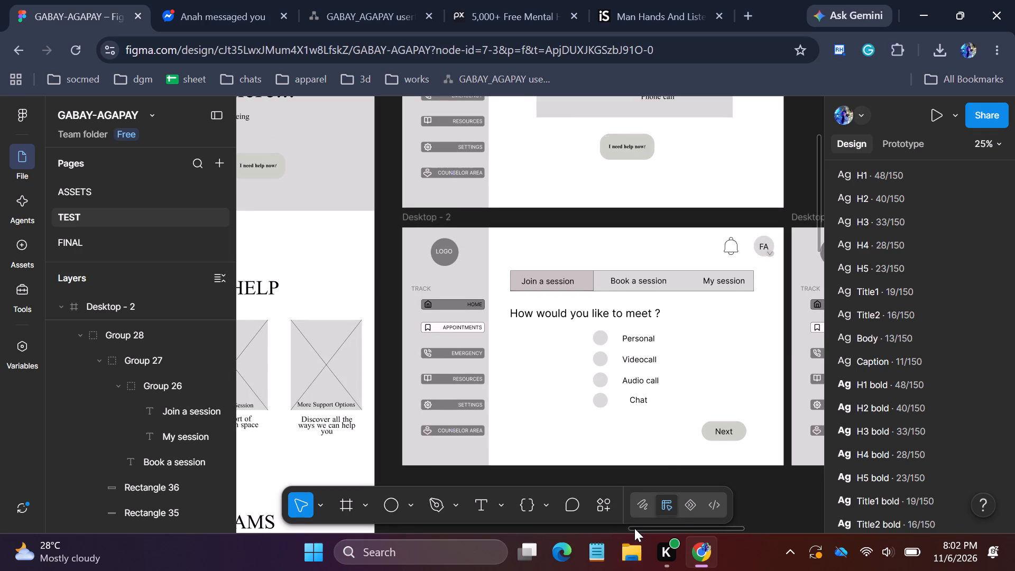
pyautogui.moveTo(635, 528); pyautogui.dragTo(694, 537)
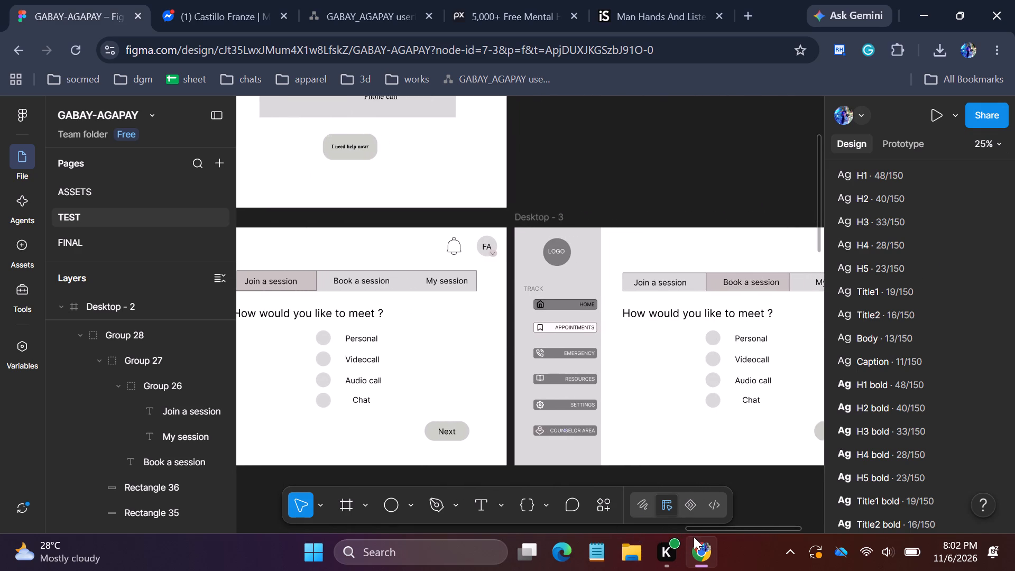
pyautogui.moveTo(694, 537); pyautogui.dragTo(696, 537)
pyautogui.click(677, 240)
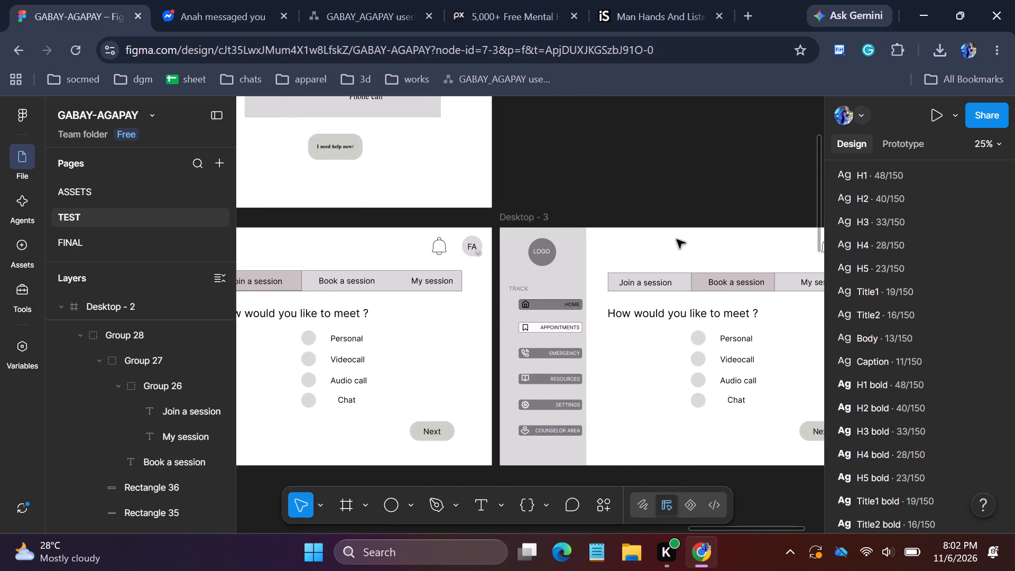
pyautogui.click(664, 225)
pyautogui.click(527, 223)
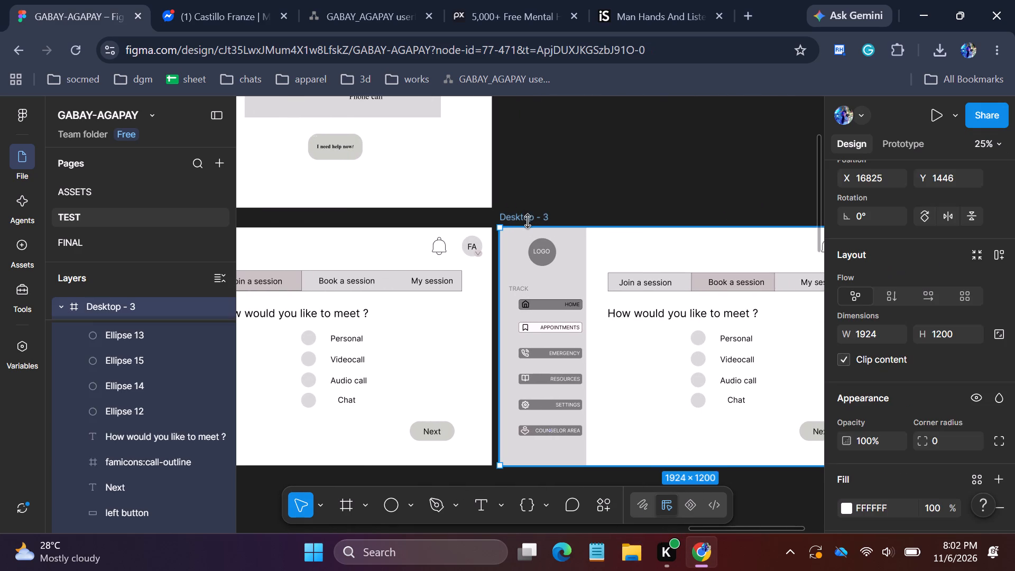
pyautogui.press('Delete')
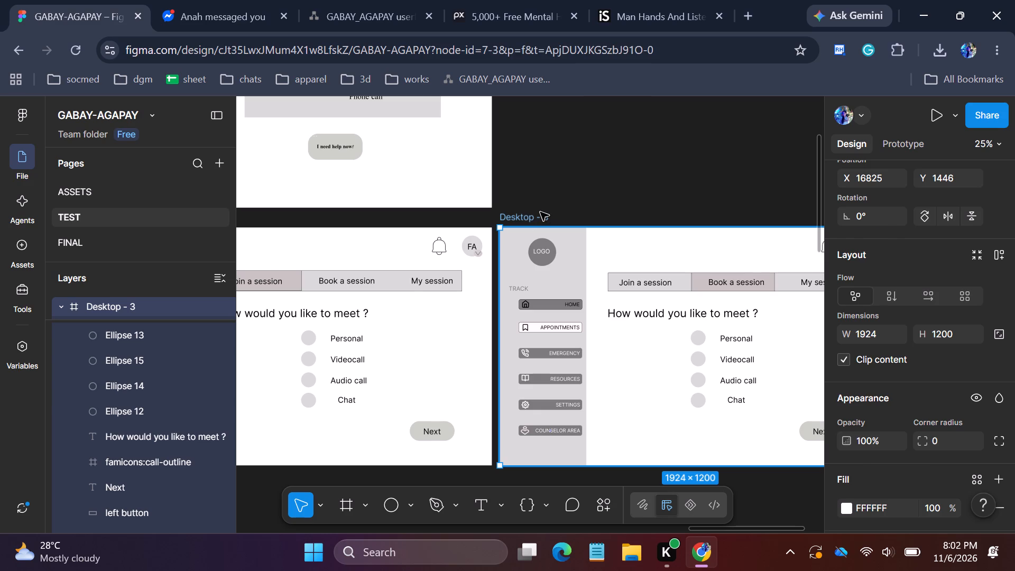
pyautogui.click(368, 243)
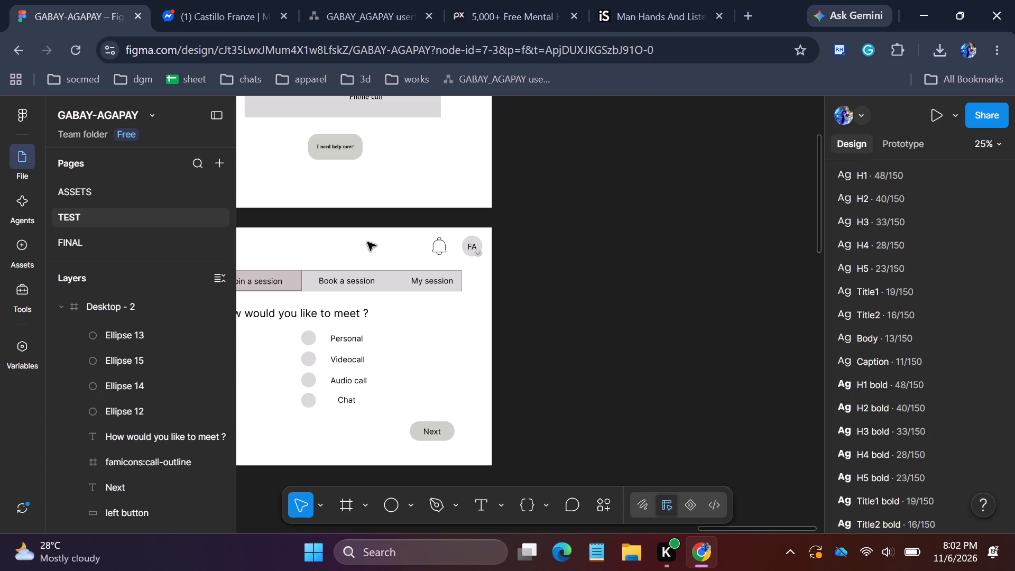
# Duplicate the entire Desktop - 2 frame with its realigned tab bar to make a fresh Desktop - 3.
pyautogui.moveTo(708, 528); pyautogui.dragTo(654, 503)
pyautogui.click(398, 221)
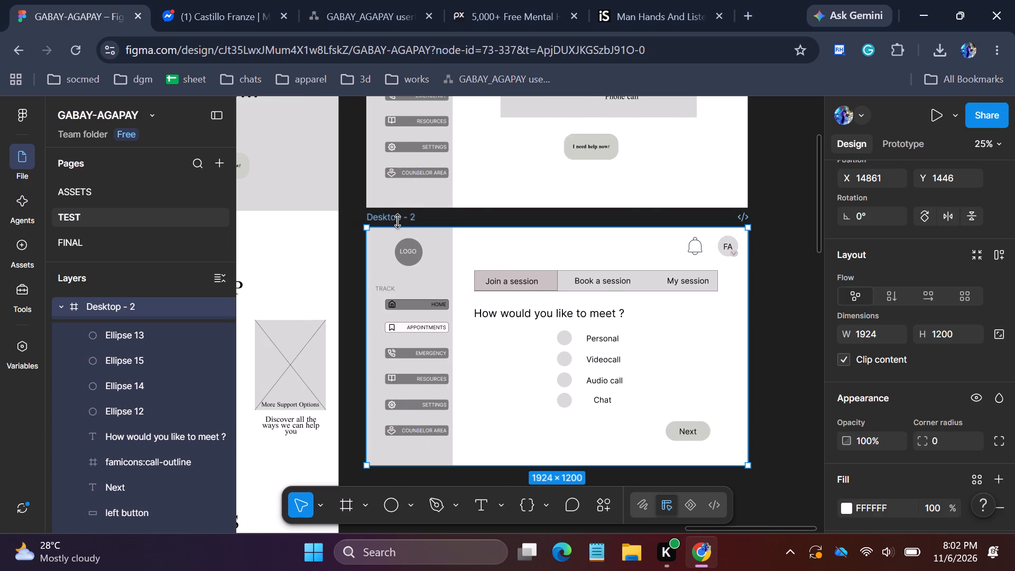
pyautogui.hotkey('ctrl', 'c')
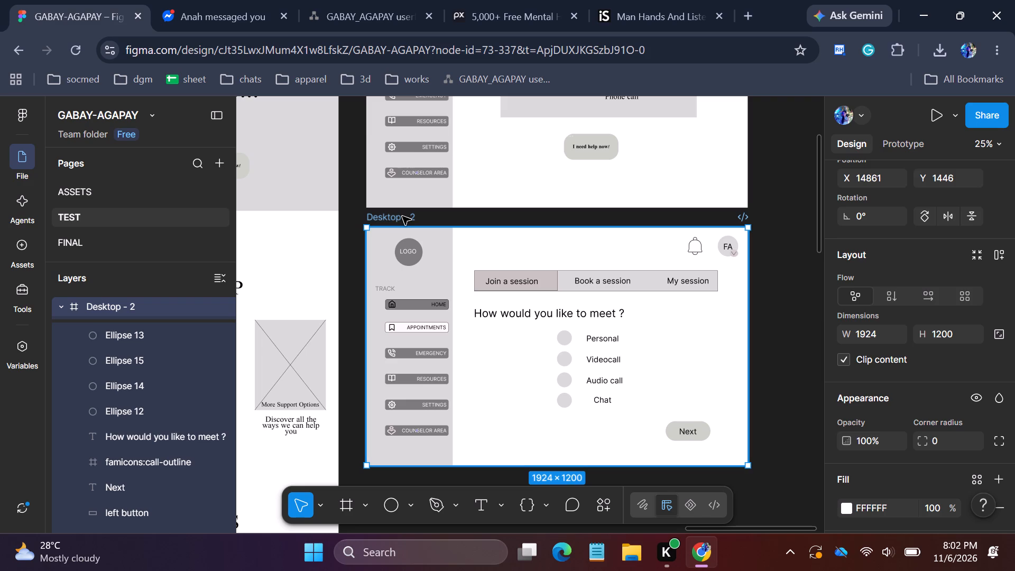
pyautogui.hotkey('ctrl', 'v')
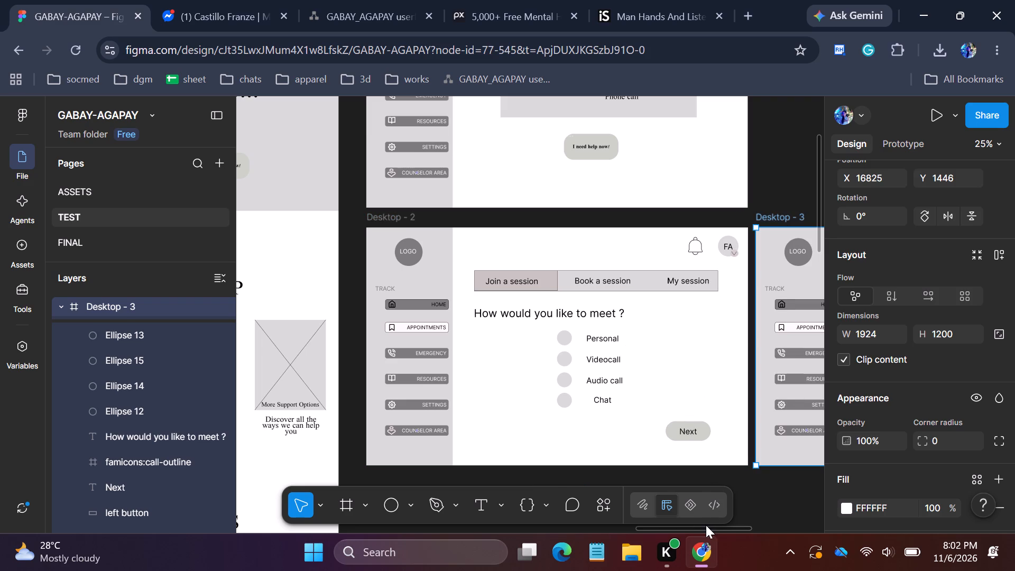
# Duplicate the Join a session highlight rectangle in Desktop - 3 and place the copy behind Book a session at about X 965, Y 219.
pyautogui.moveTo(707, 528); pyautogui.dragTo(781, 535)
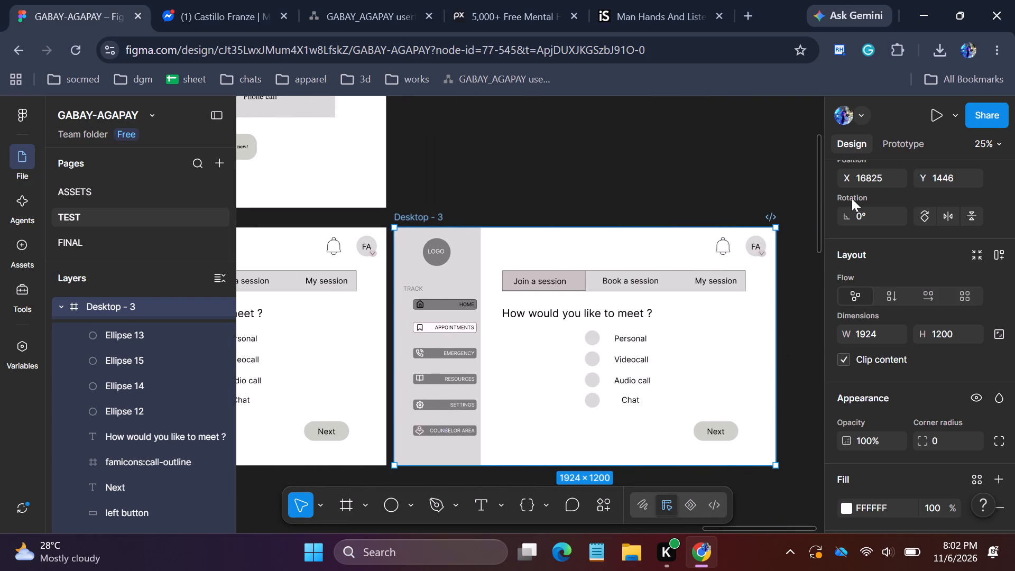
pyautogui.click(996, 142)
pyautogui.click(930, 218)
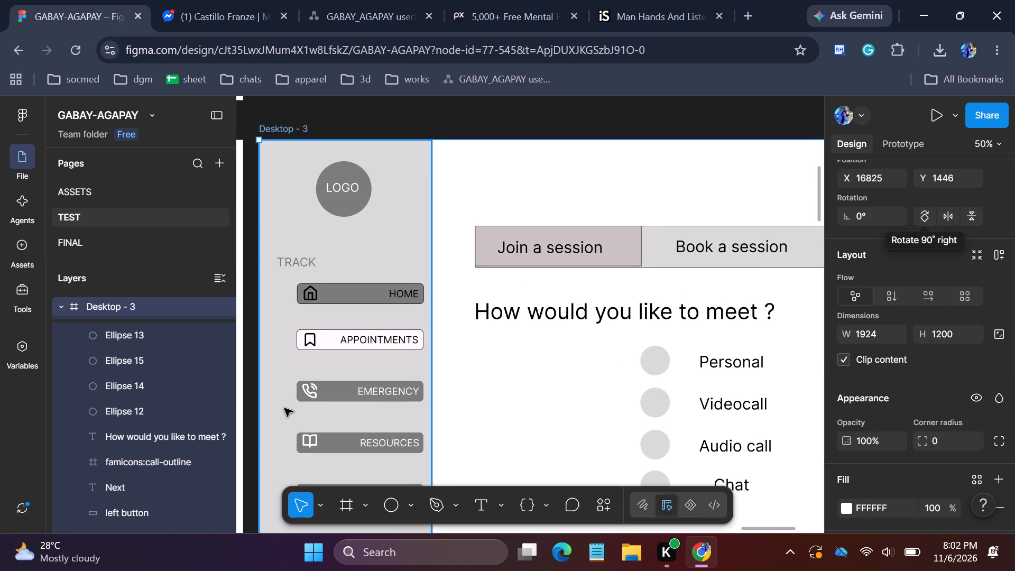
pyautogui.click(534, 234)
pyautogui.doubleClick(534, 234)
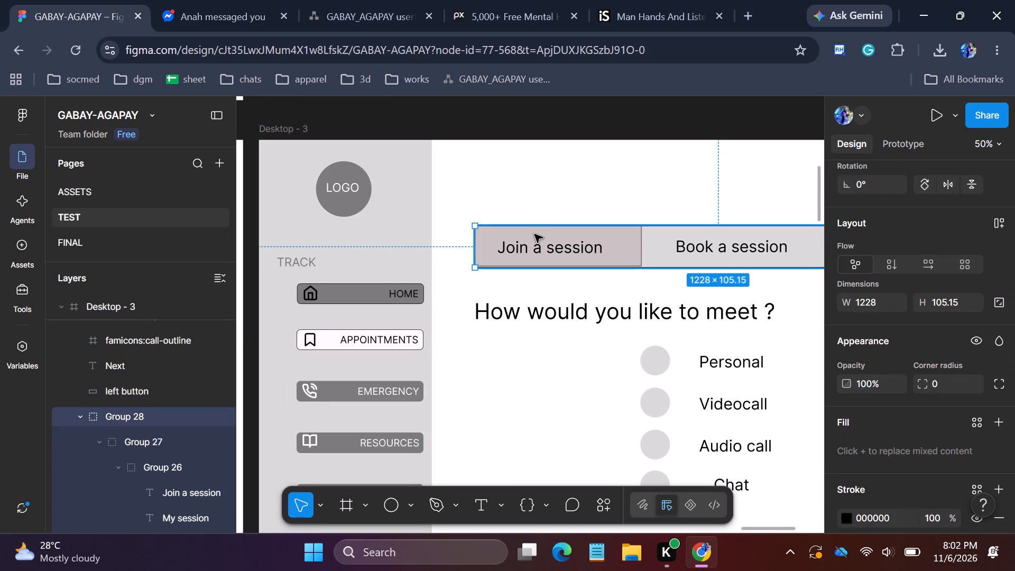
pyautogui.doubleClick(616, 243)
pyautogui.click(610, 241)
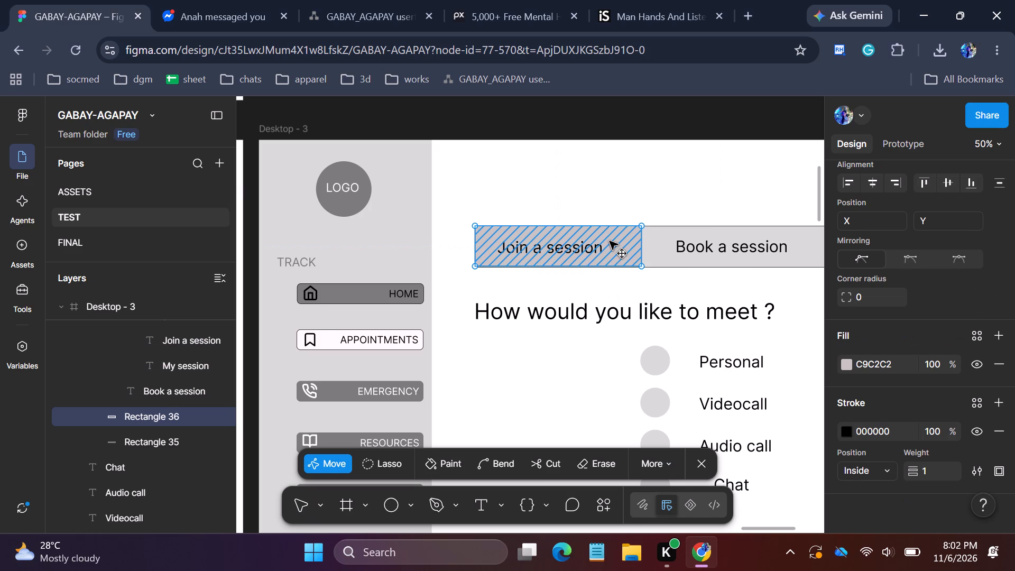
pyautogui.click(633, 178)
pyautogui.doubleClick(617, 241)
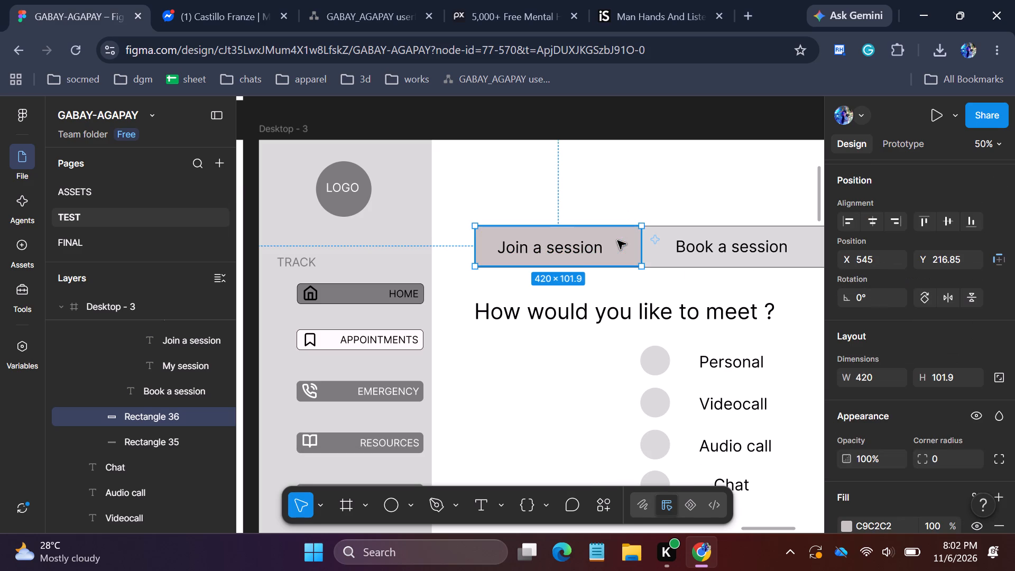
pyautogui.moveTo(742, 527); pyautogui.dragTo(750, 525)
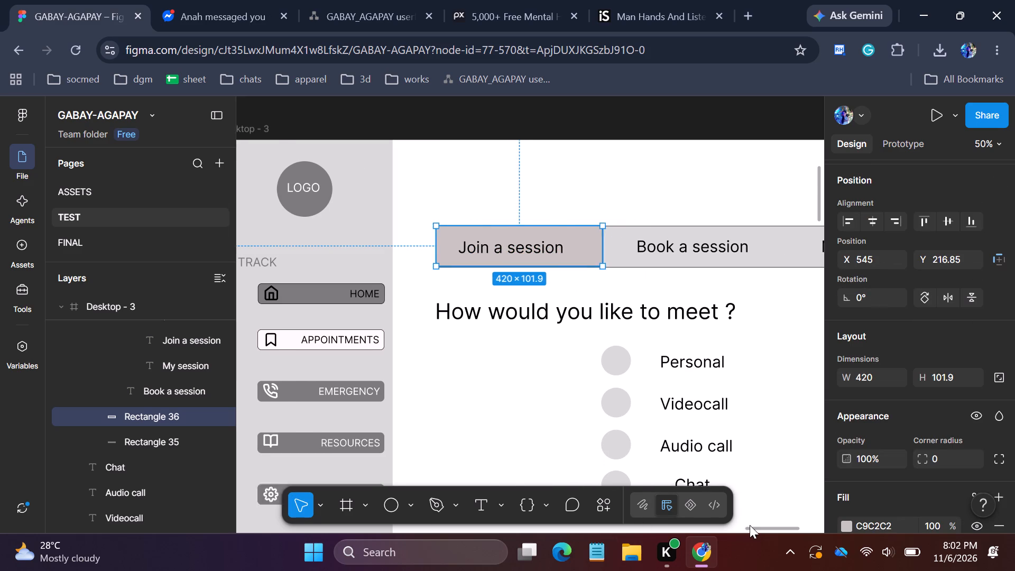
pyautogui.moveTo(750, 525); pyautogui.dragTo(763, 526)
pyautogui.hotkey('ctrl', 'c')
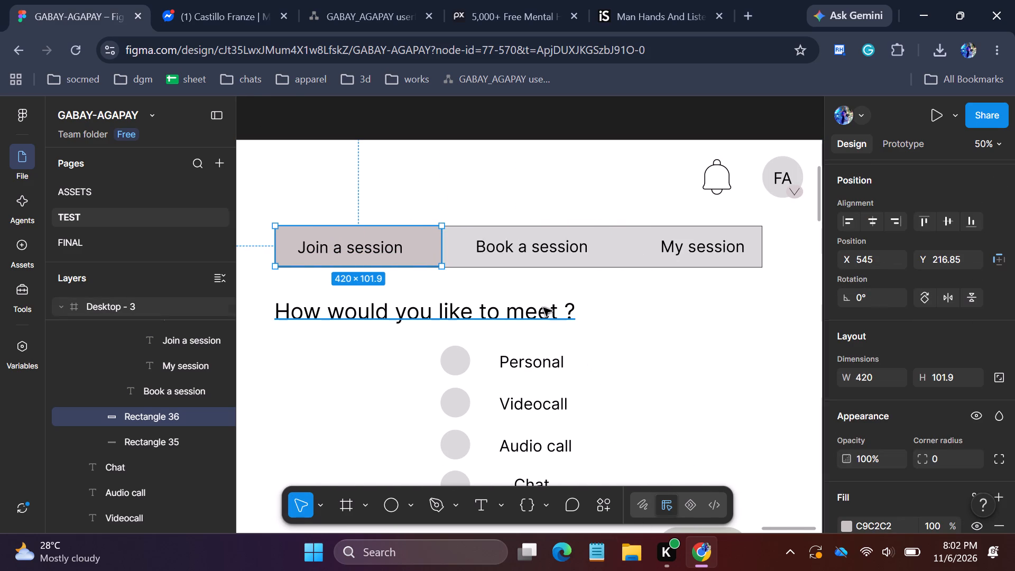
pyautogui.hotkey('ctrl', 'v')
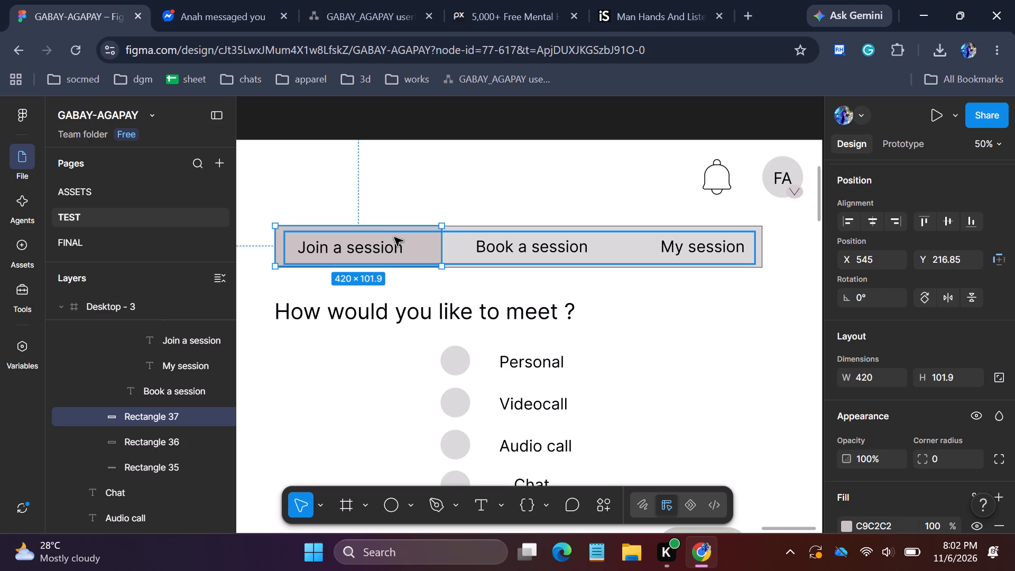
pyautogui.moveTo(414, 238); pyautogui.dragTo(585, 244)
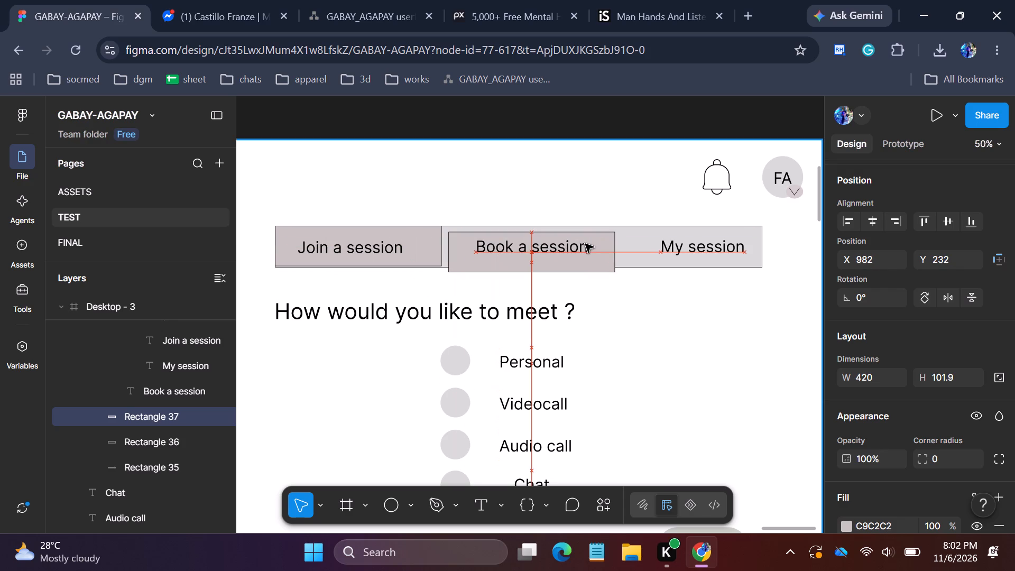
pyautogui.moveTo(585, 244); pyautogui.dragTo(582, 241)
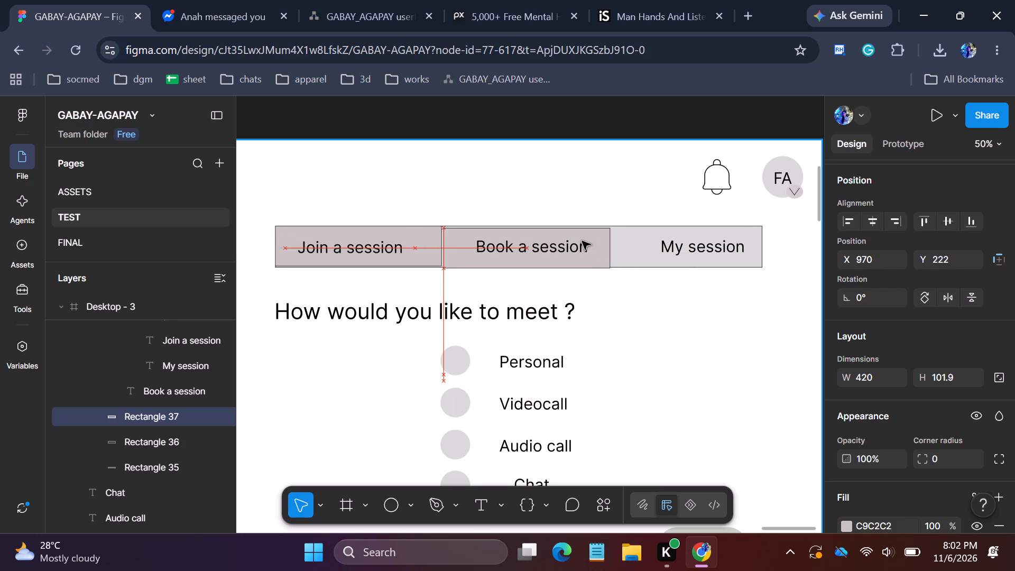
pyautogui.moveTo(582, 241); pyautogui.dragTo(581, 240)
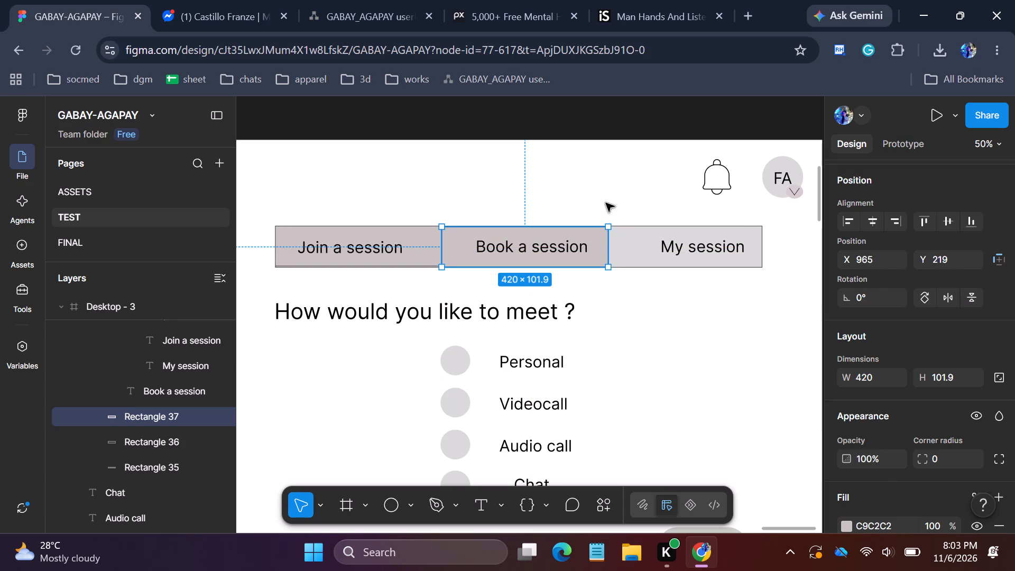
# Shift the Book a session highlight in Desktop - 3 up to Y 217, level with the tab bar's top edge.
pyautogui.click(606, 202)
pyautogui.moveTo(454, 241); pyautogui.dragTo(468, 239)
pyautogui.click(468, 239)
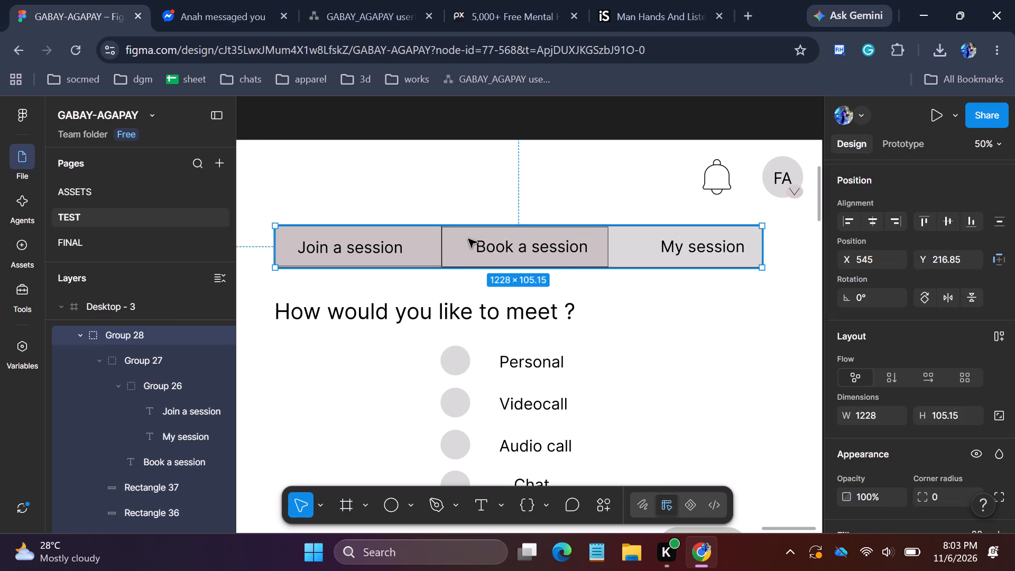
pyautogui.click(472, 238)
pyautogui.hotkey('ctrl', 'z')
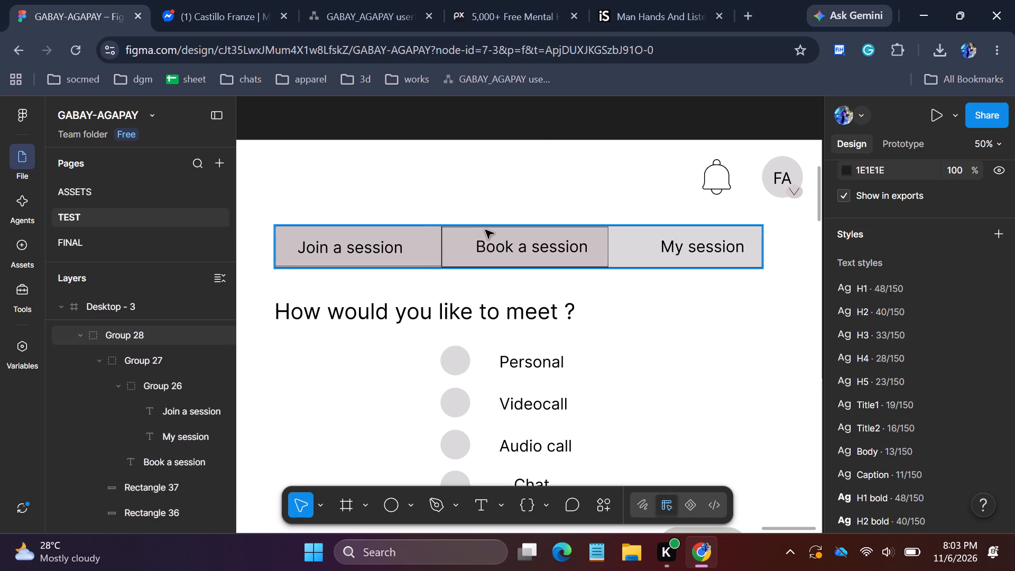
pyautogui.click(479, 231)
pyautogui.doubleClick(481, 232)
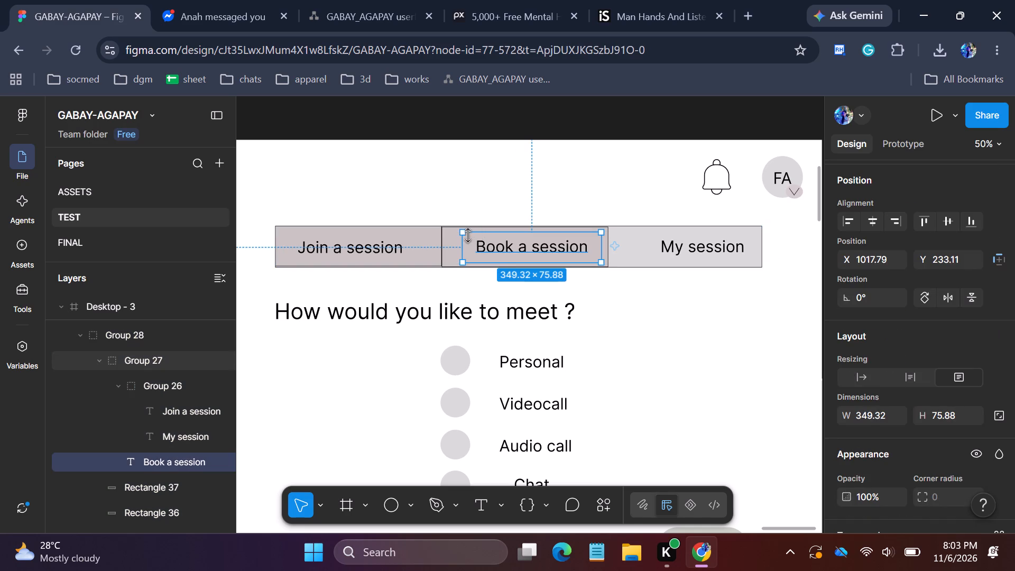
pyautogui.doubleClick(456, 236)
pyautogui.click(456, 236)
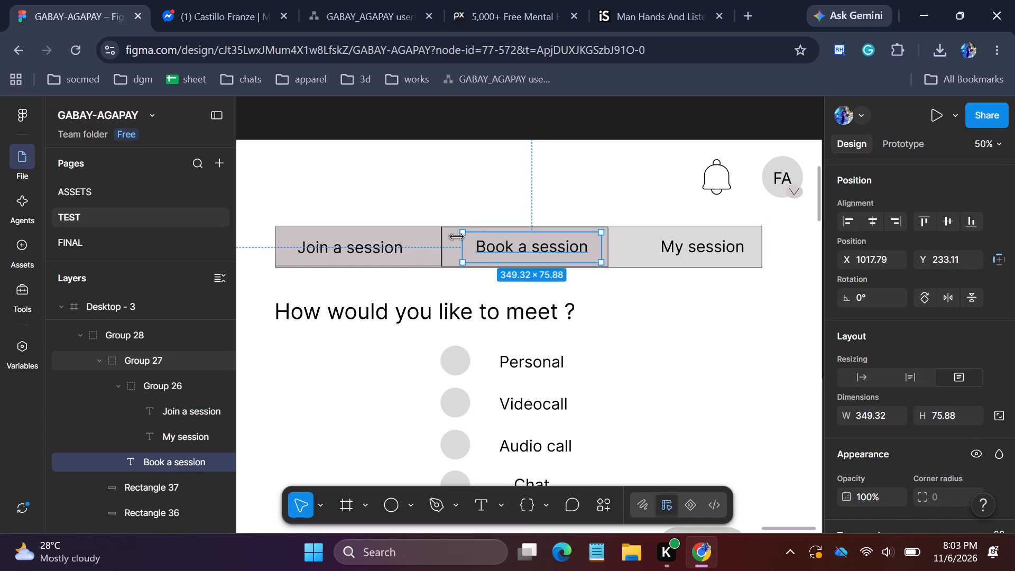
pyautogui.doubleClick(450, 247)
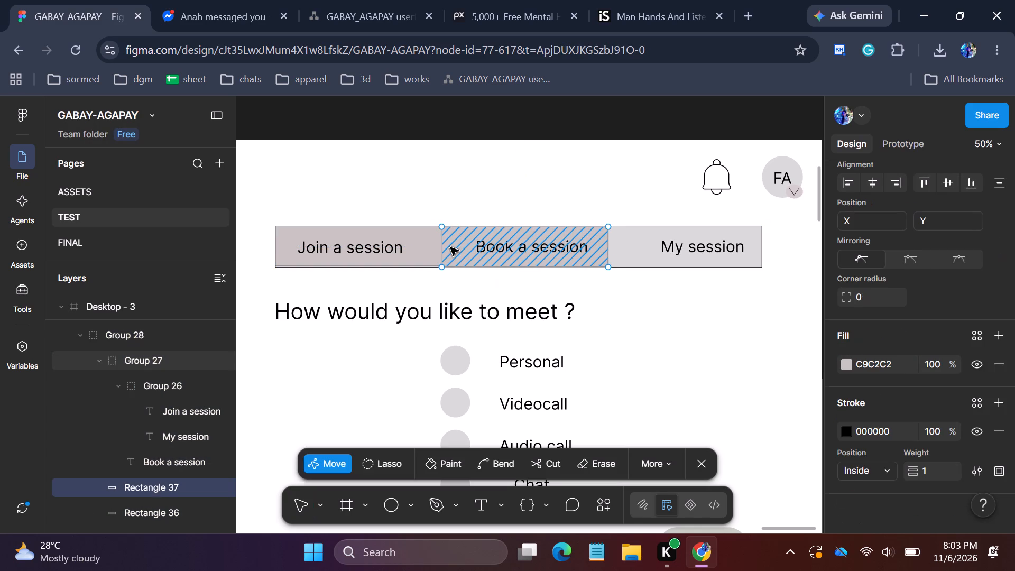
pyautogui.click(548, 207)
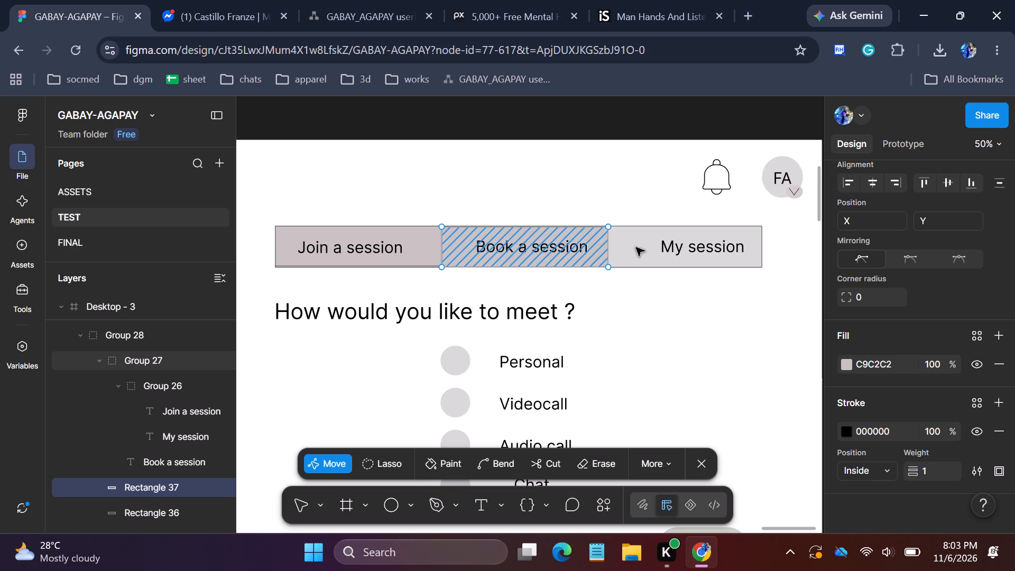
pyautogui.doubleClick(603, 248)
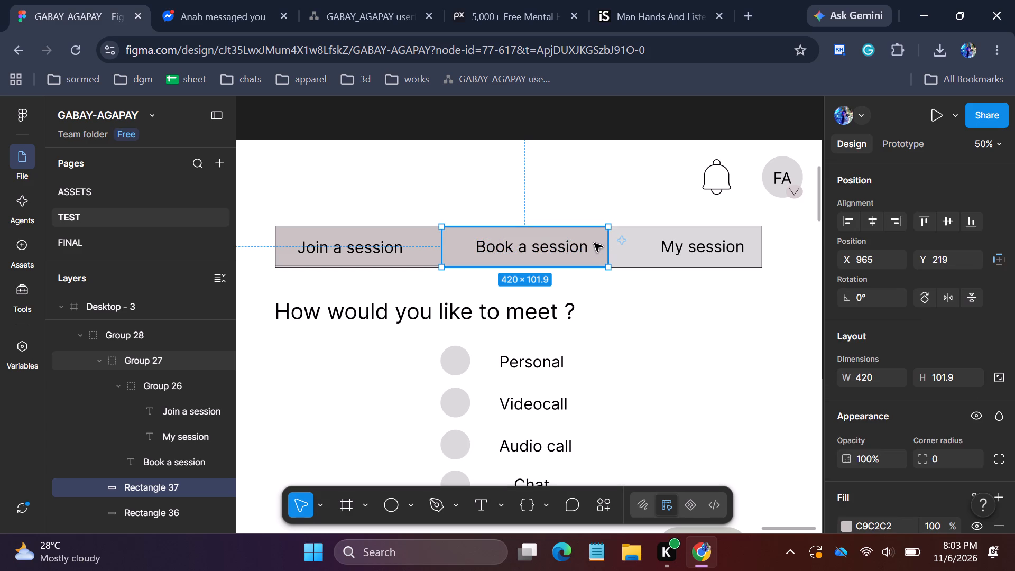
pyautogui.click(594, 243)
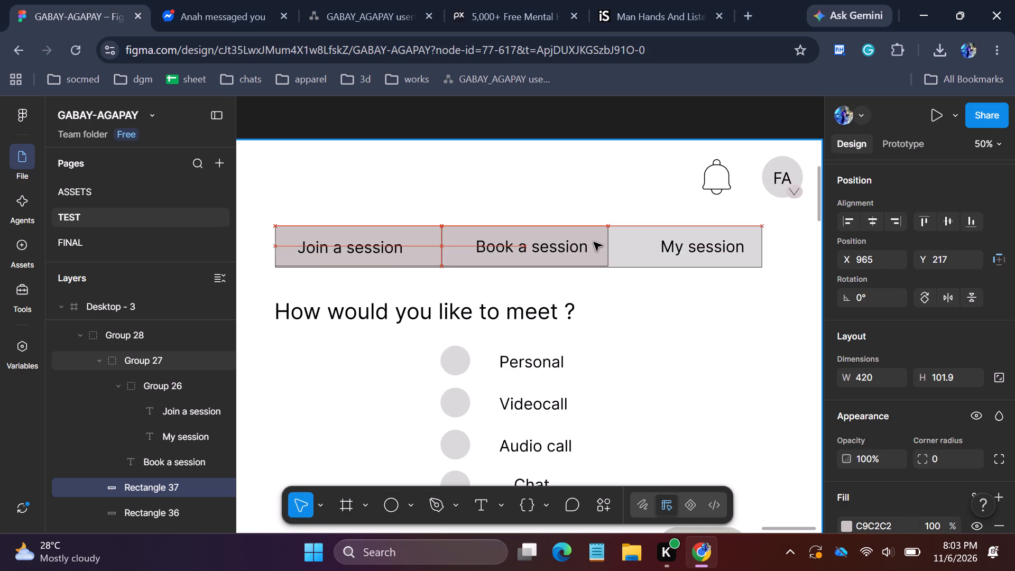
pyautogui.click(592, 216)
# Delete the original highlight rectangle behind Join a session in the Desktop - 3 tab bar.
pyautogui.click(384, 241)
pyautogui.doubleClick(408, 233)
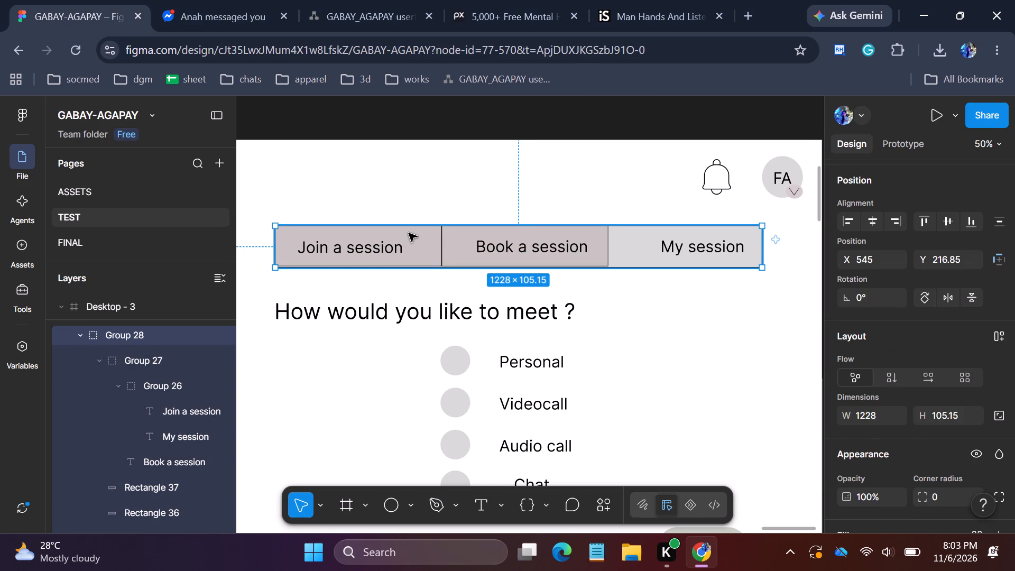
pyautogui.press('Delete')
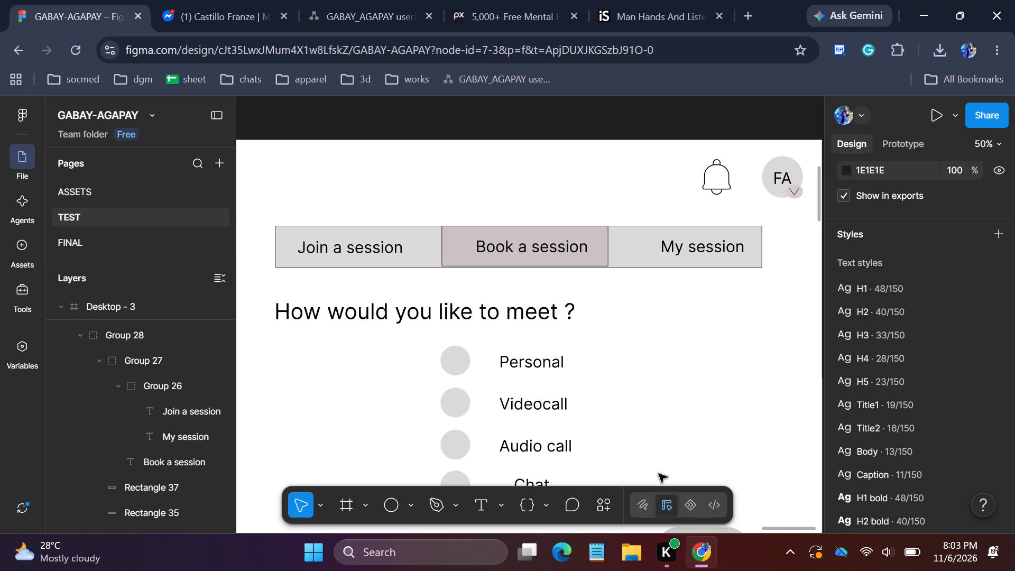
# Check the whole Desktop - 3 frame against the appointments branch of the GABAY_AGAPAY userflow diagram in diagrams.net.
pyautogui.click(994, 135)
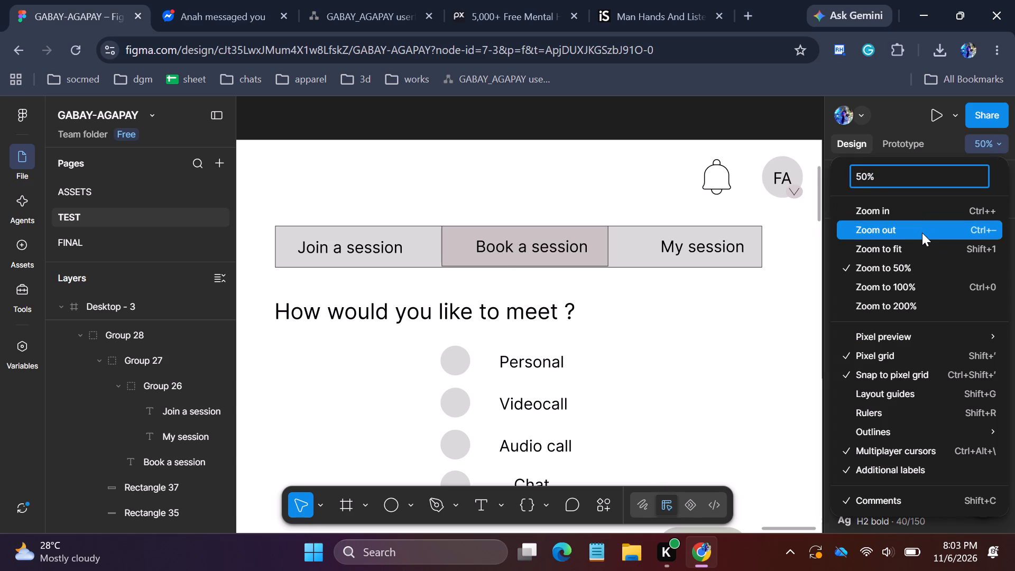
pyautogui.click(922, 233)
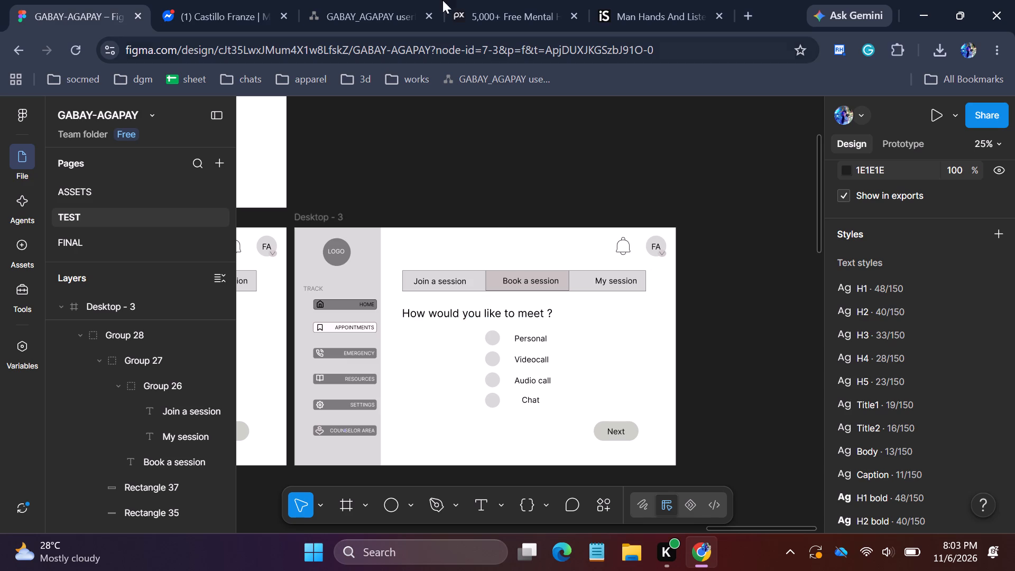
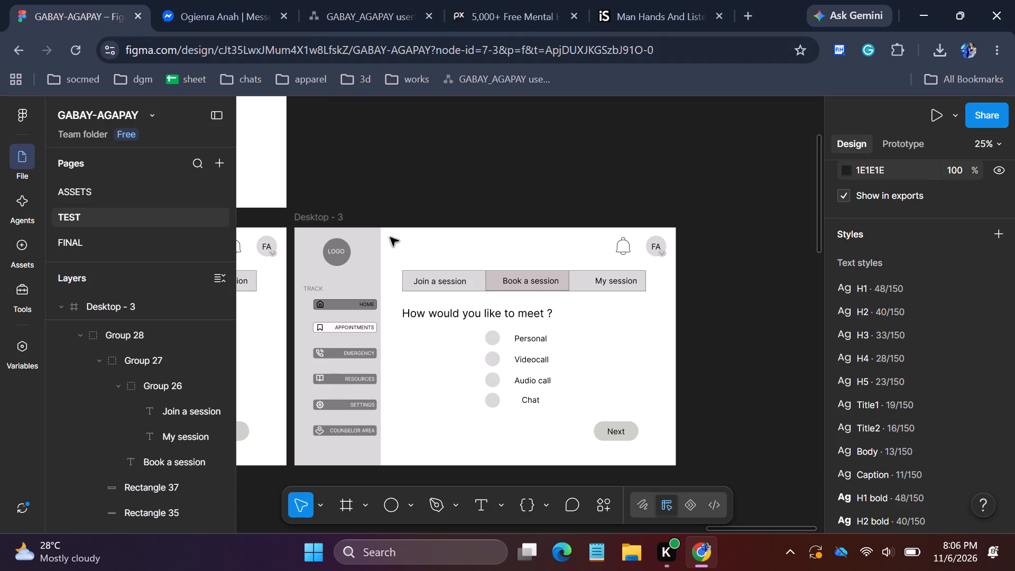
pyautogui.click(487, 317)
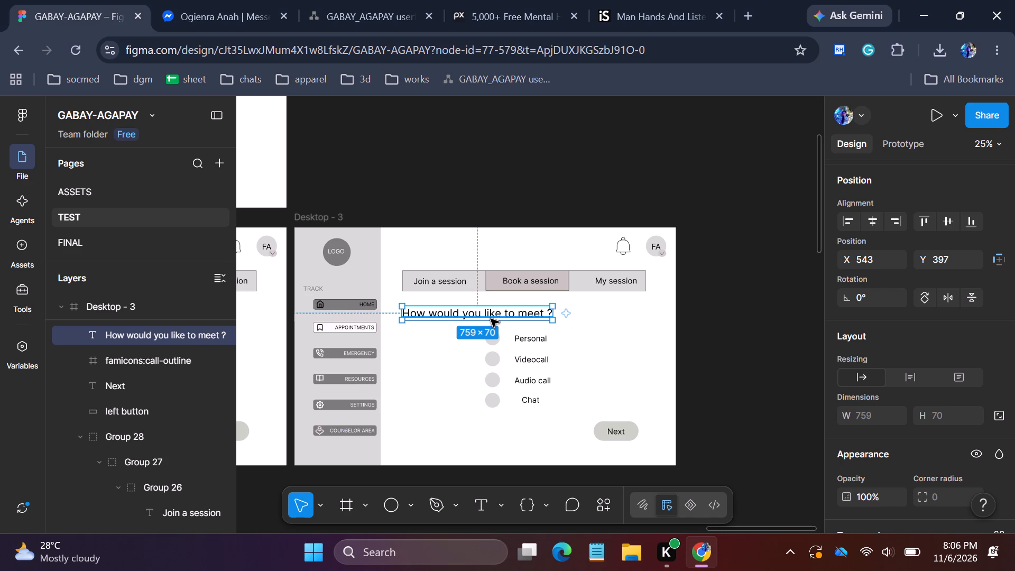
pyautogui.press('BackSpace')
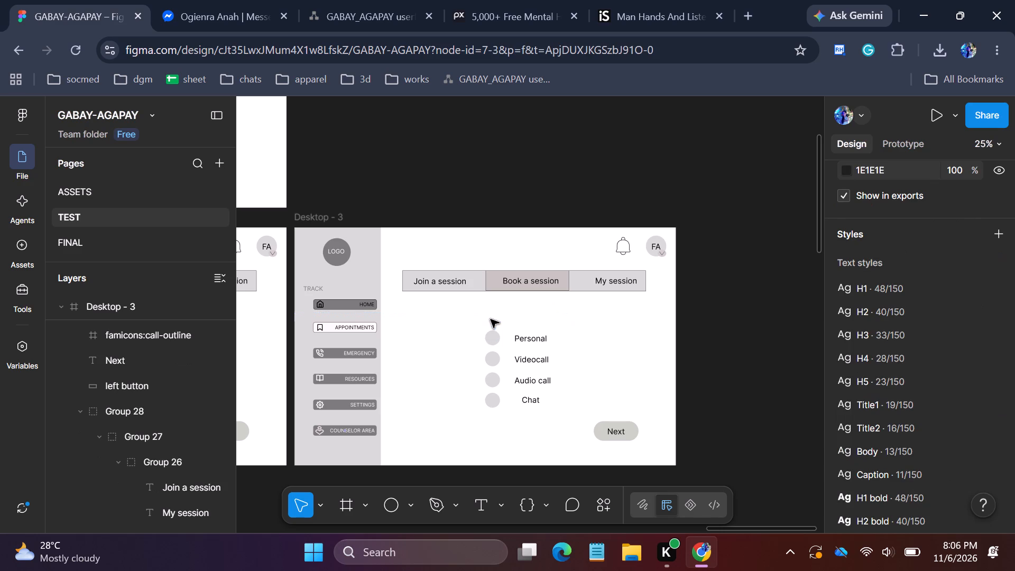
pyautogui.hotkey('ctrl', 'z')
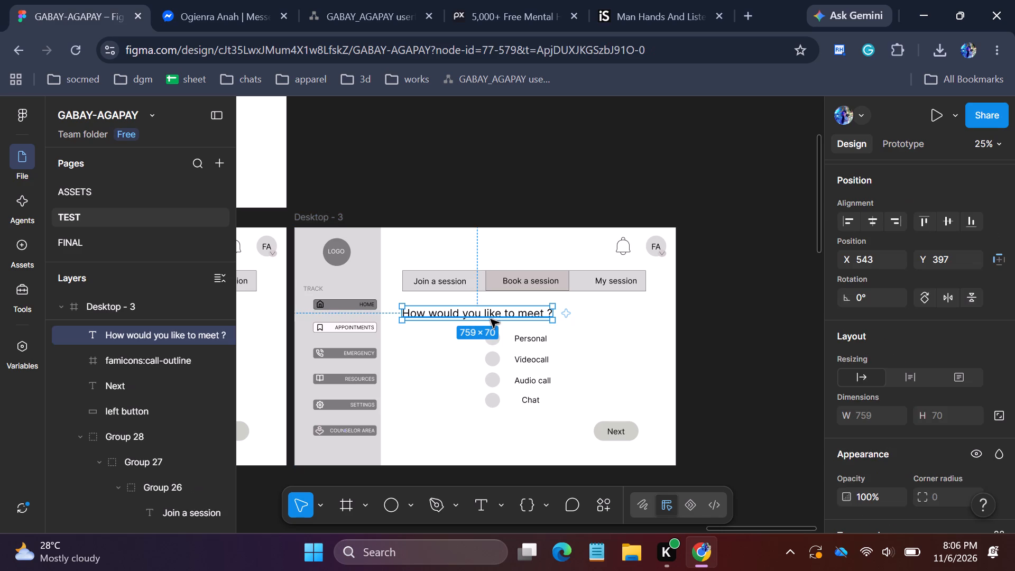
# Open the "How would you like to meet ?" heading in Desktop - 3 for editing with all its text selected.
pyautogui.doubleClick(483, 324)
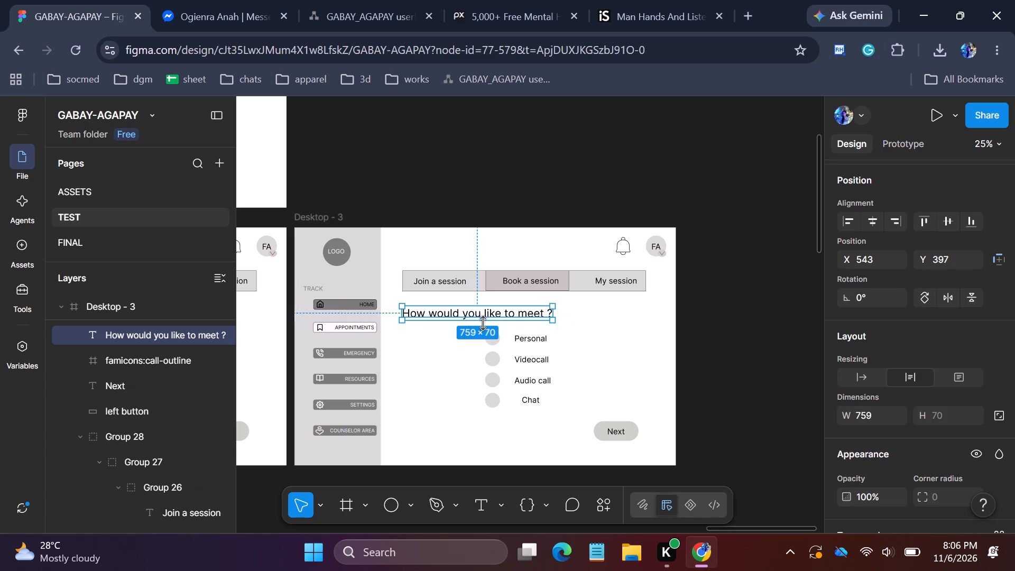
pyautogui.doubleClick(485, 313)
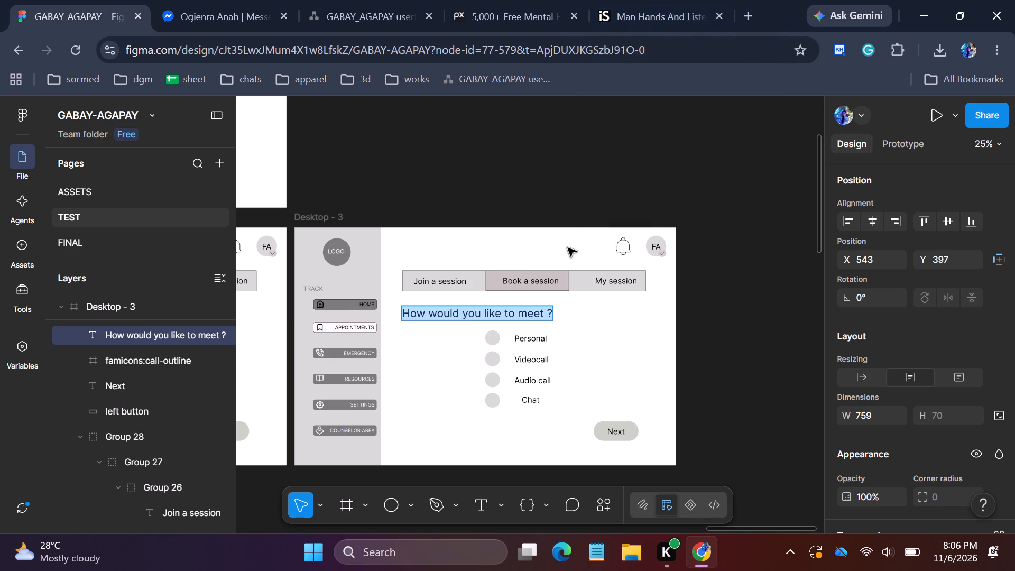
# Switch to the iStock browser tab and search Google there for "do you have concern in right term".
pyautogui.click(666, 4)
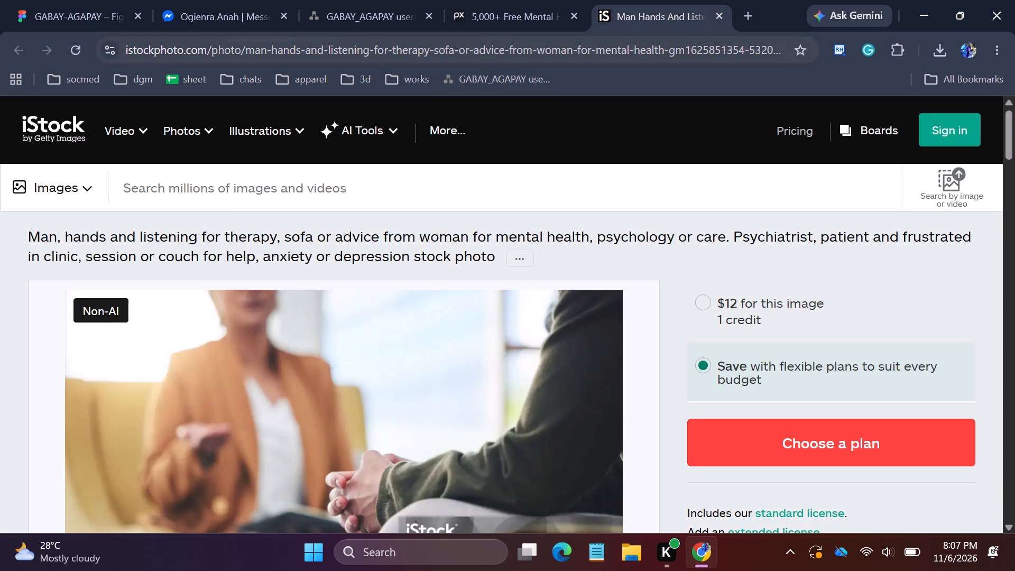
pyautogui.click(625, 49)
pyautogui.write('do')
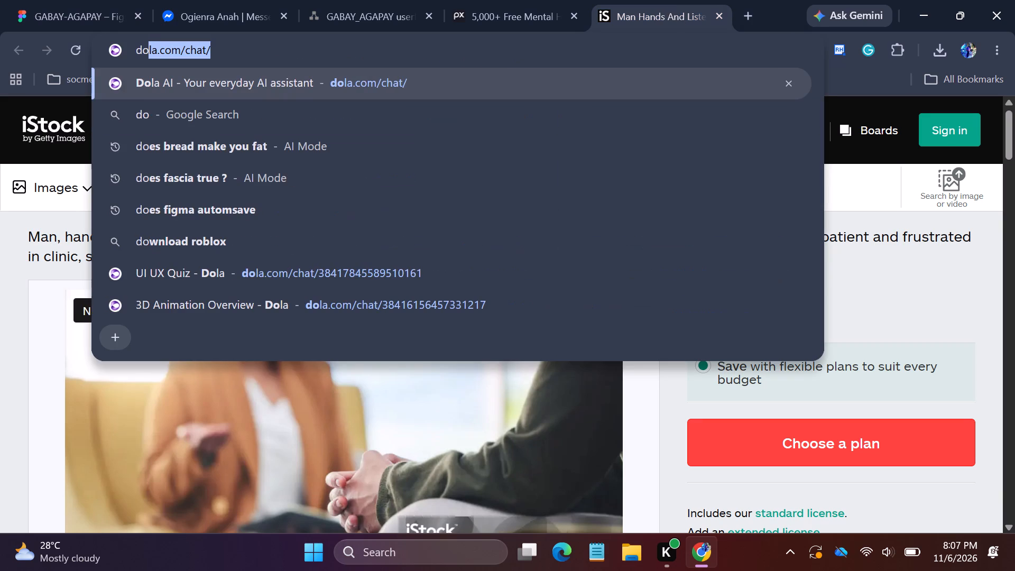
pyautogui.press('space')
pyautogui.write('you have concern')
pyautogui.press('space')
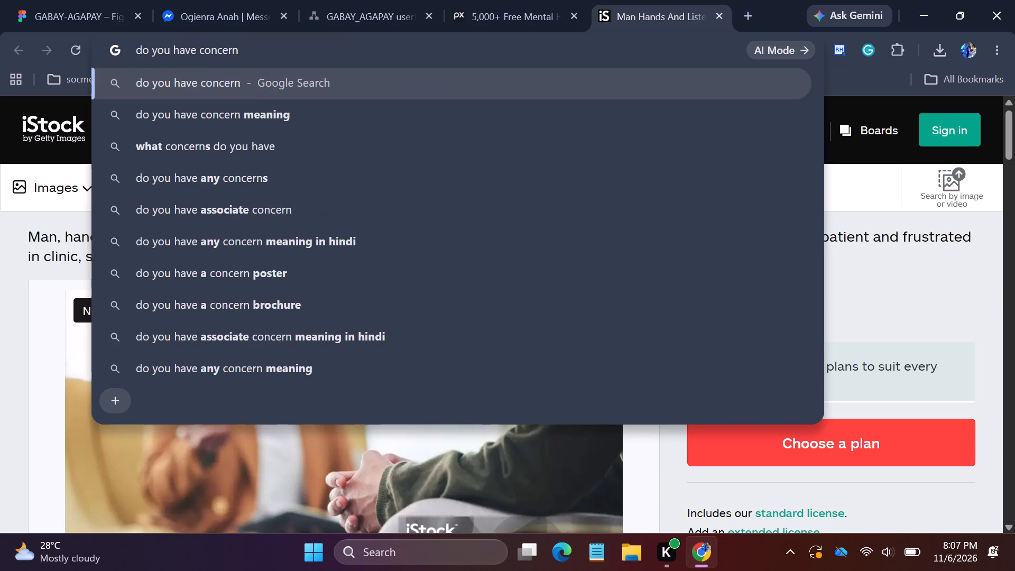
pyautogui.write('in')
pyautogui.press('space')
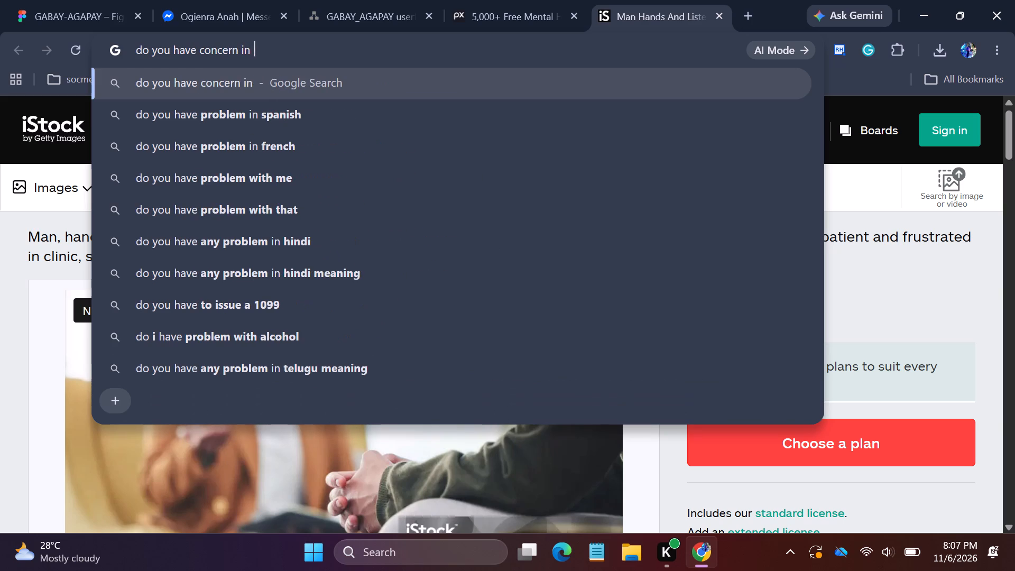
pyautogui.write('right term')
pyautogui.press('Return')
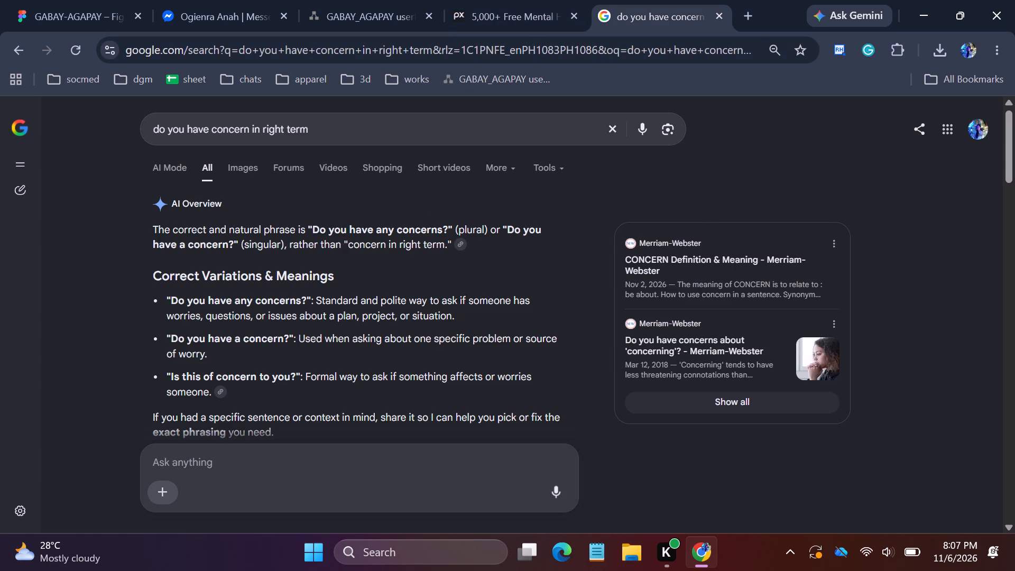
# Copy "Do you have any concerns?" from the search answer and paste it over the selected Desktop - 3 heading text in Figma.
pyautogui.moveTo(315, 229); pyautogui.dragTo(315, 230)
pyautogui.moveTo(315, 230); pyautogui.dragTo(445, 228)
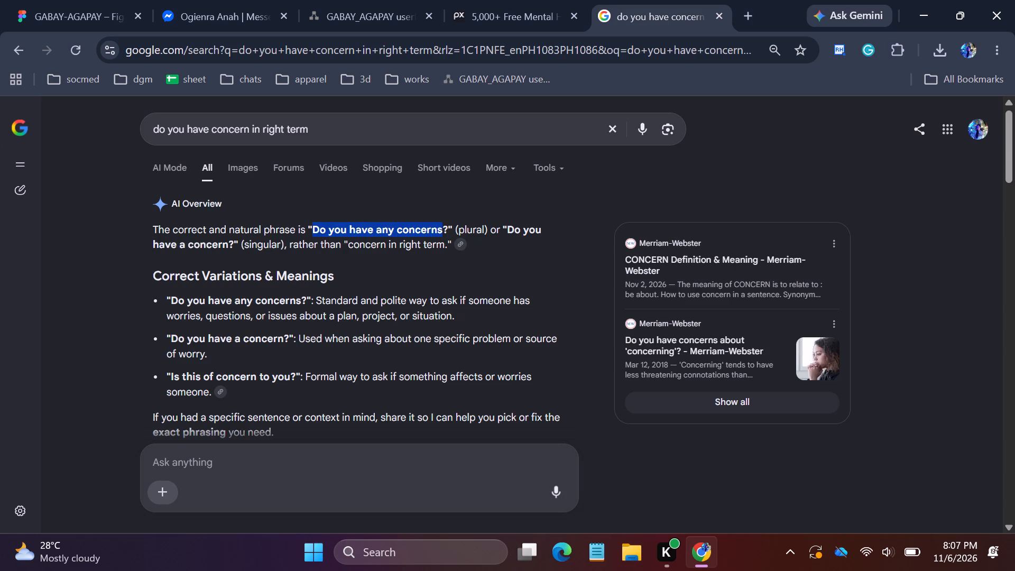
pyautogui.moveTo(445, 228); pyautogui.dragTo(447, 229)
pyautogui.hotkey('ctrl', 'c')
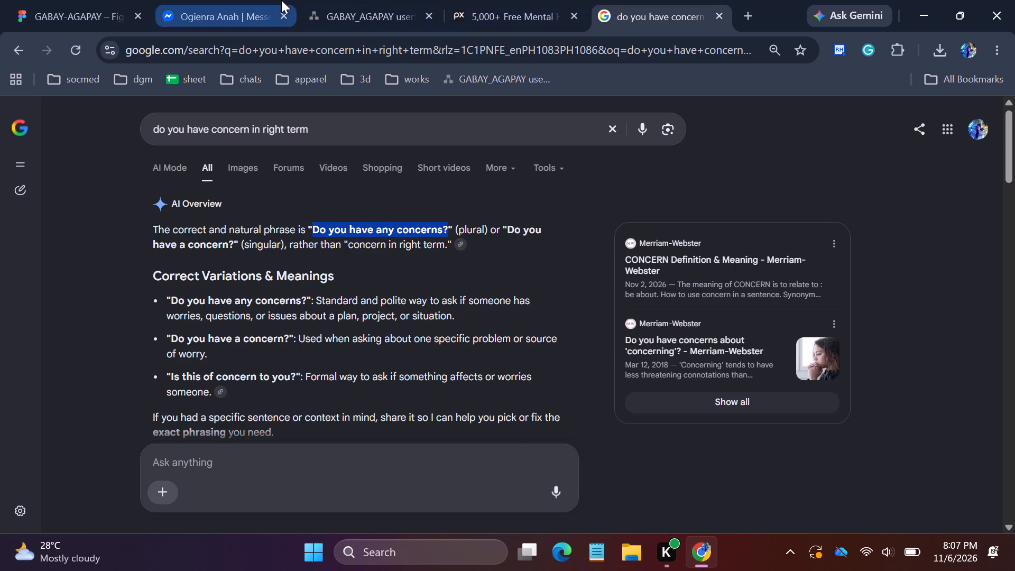
pyautogui.click(97, 0)
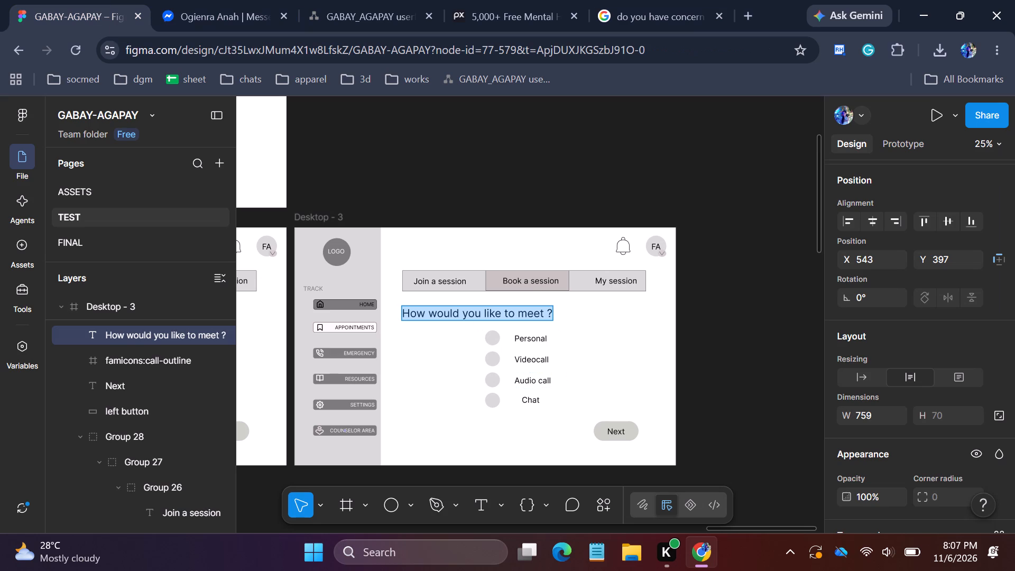
pyautogui.hotkey('ctrl', 'v')
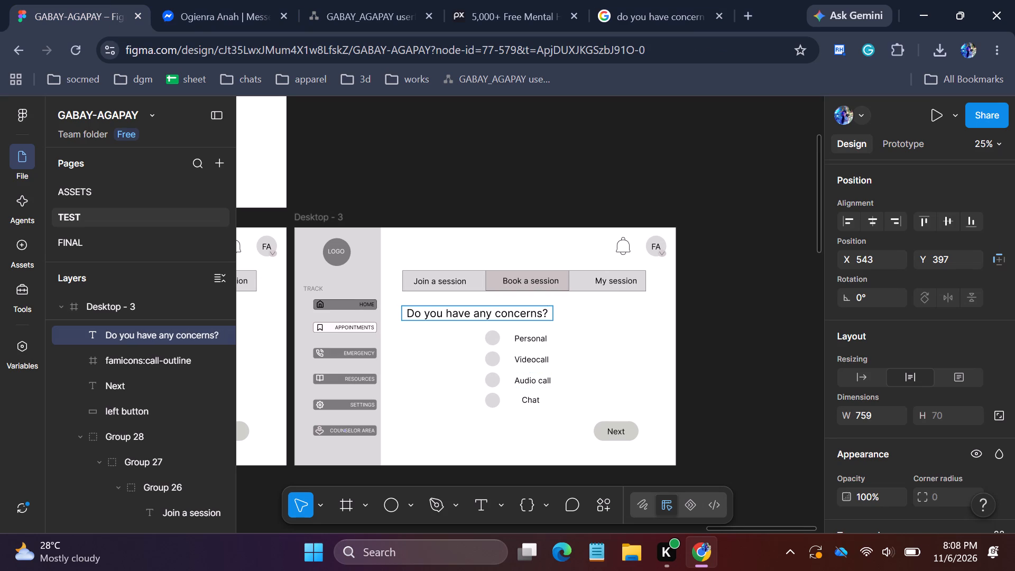
# Deselect the edited heading, check the userflow diagram in diagrams.net, and return to the Figma design.
pyautogui.click(608, 339)
pyautogui.click(601, 336)
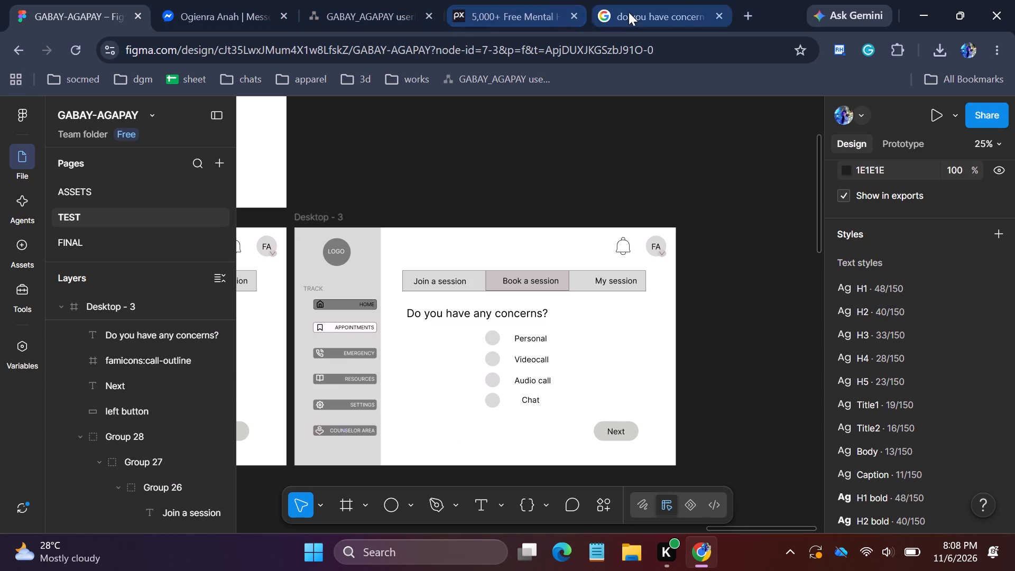
pyautogui.click(370, 3)
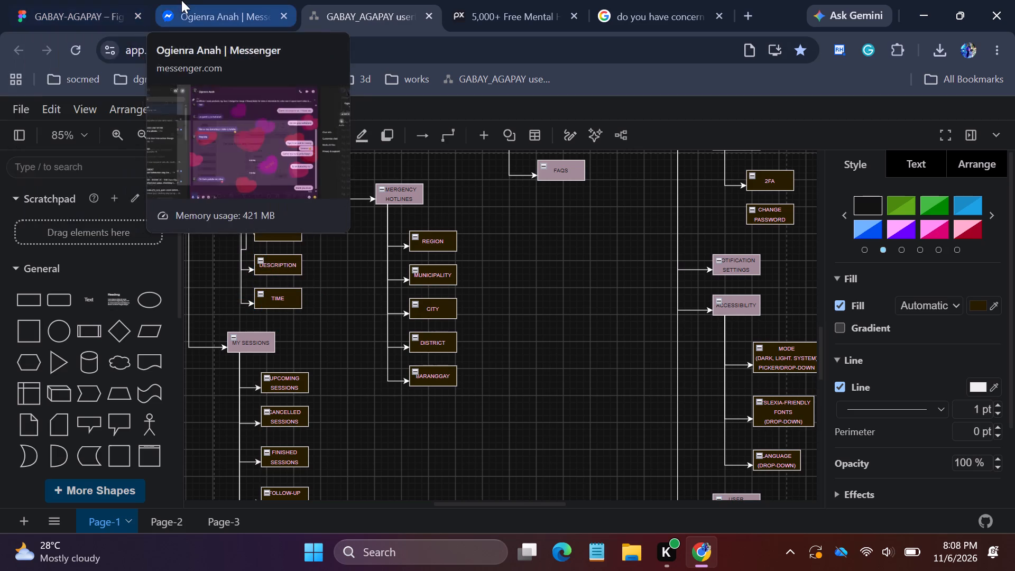
pyautogui.click(106, 1)
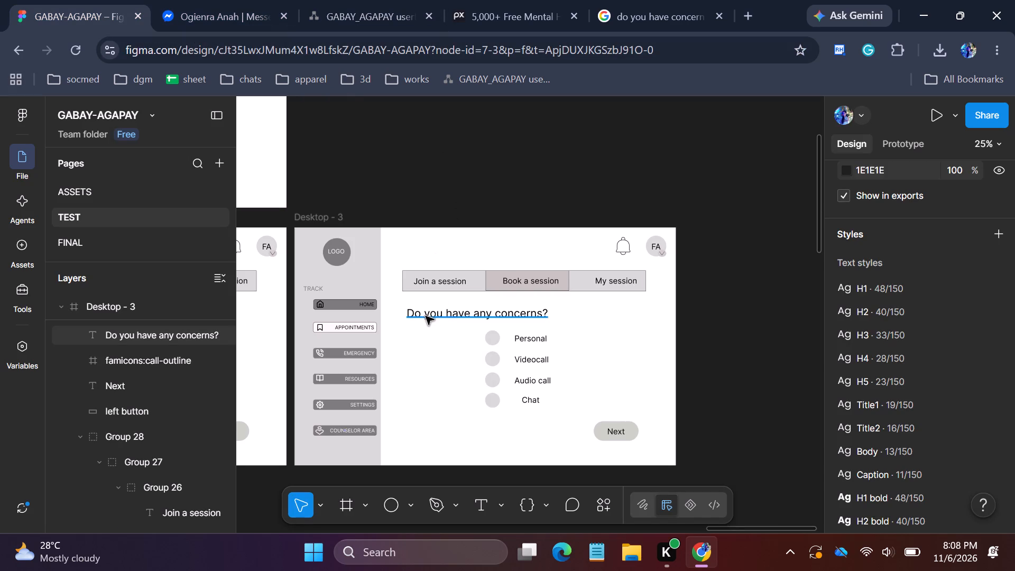
# Draw a short line with the Line tool just beneath the start of the "Do you have any concerns?" heading in Desktop - 3.
pyautogui.click(405, 503)
pyautogui.click(473, 379)
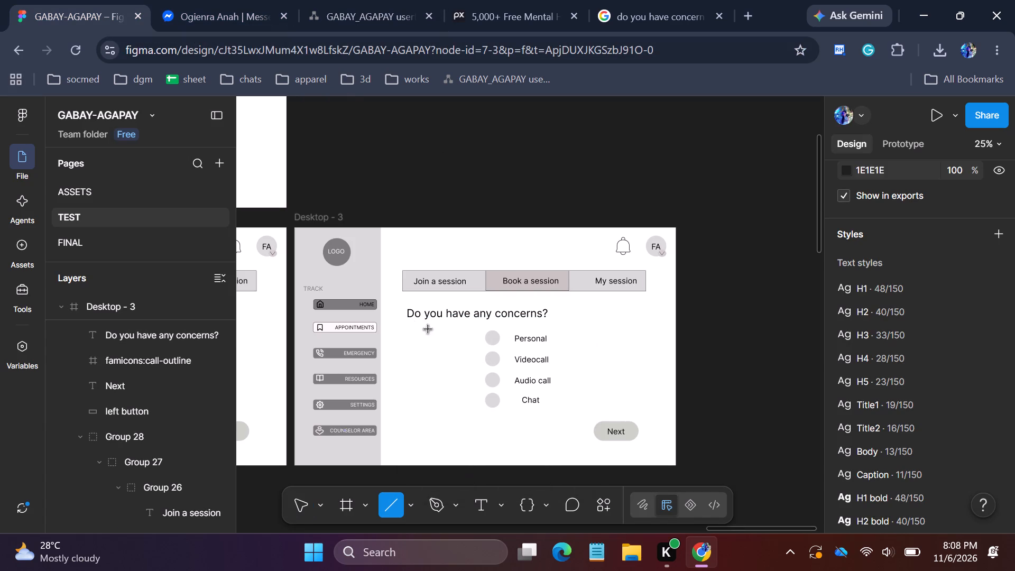
pyautogui.moveTo(409, 323); pyautogui.dragTo(464, 327)
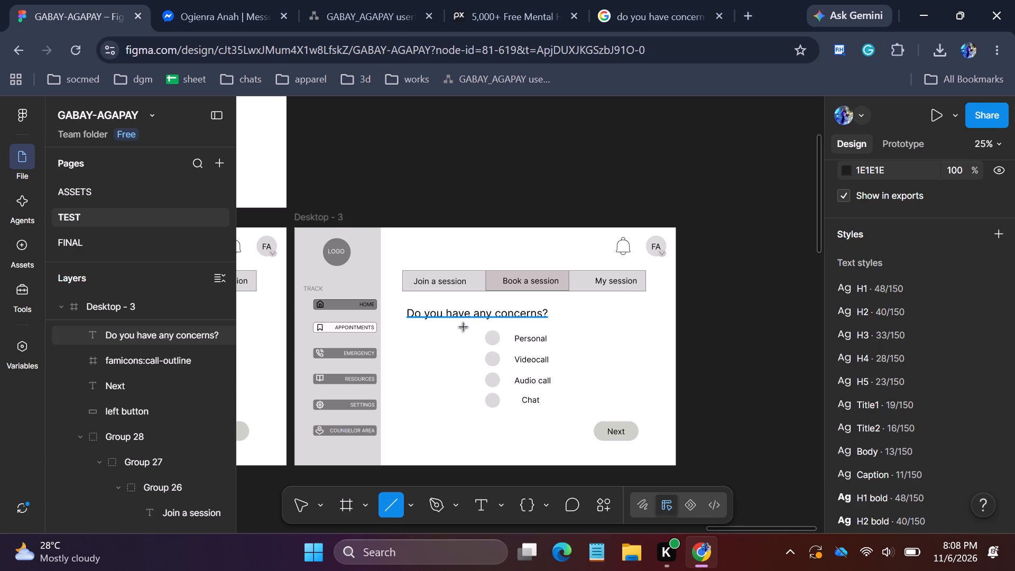
# Draw a nearly horizontal line about 695 wide under the "Do you have any concerns?" heading, at about X 575, Y 465.
pyautogui.moveTo(464, 327); pyautogui.dragTo(546, 324)
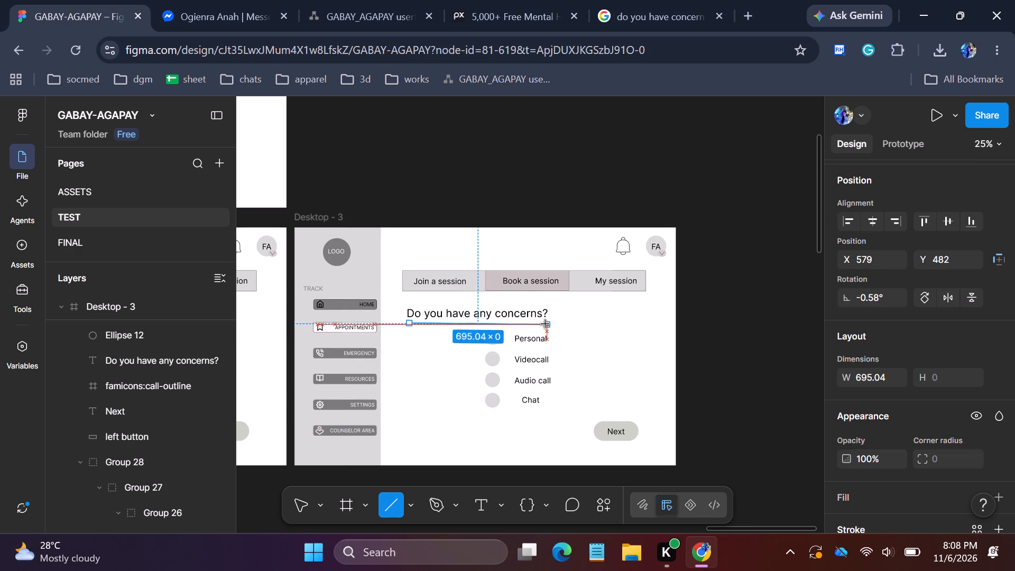
pyautogui.moveTo(546, 324); pyautogui.dragTo(546, 324)
pyautogui.click(485, 323)
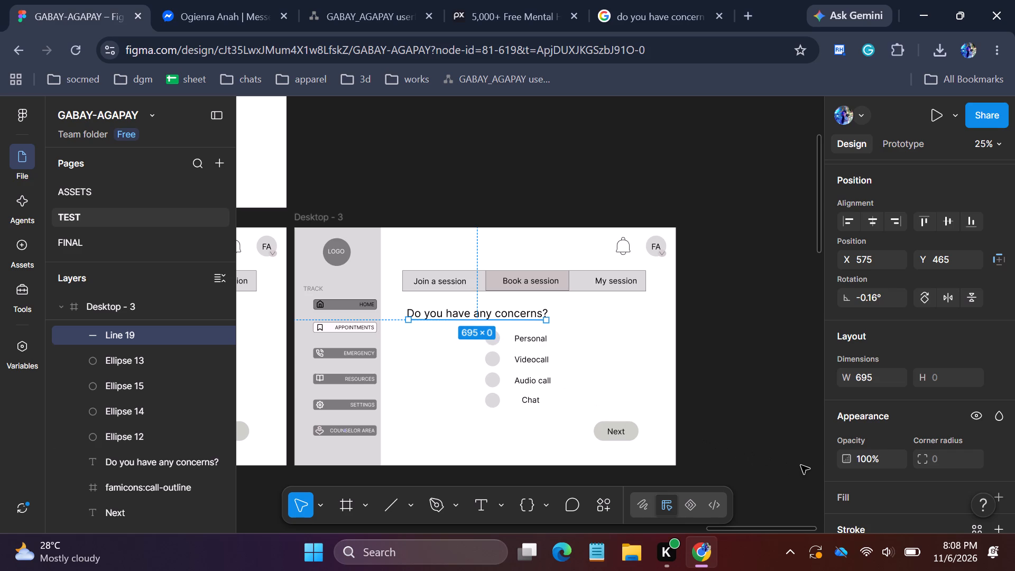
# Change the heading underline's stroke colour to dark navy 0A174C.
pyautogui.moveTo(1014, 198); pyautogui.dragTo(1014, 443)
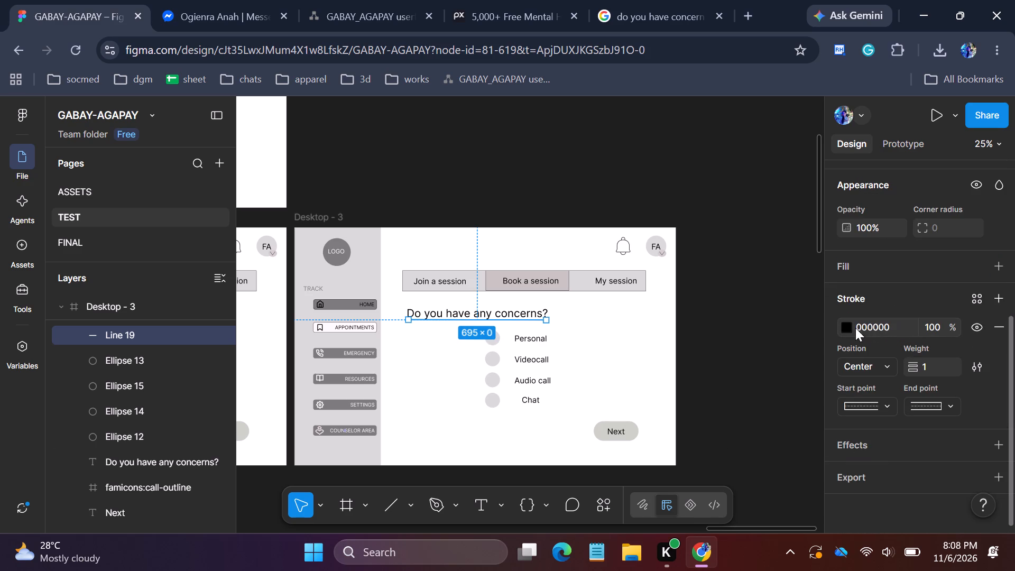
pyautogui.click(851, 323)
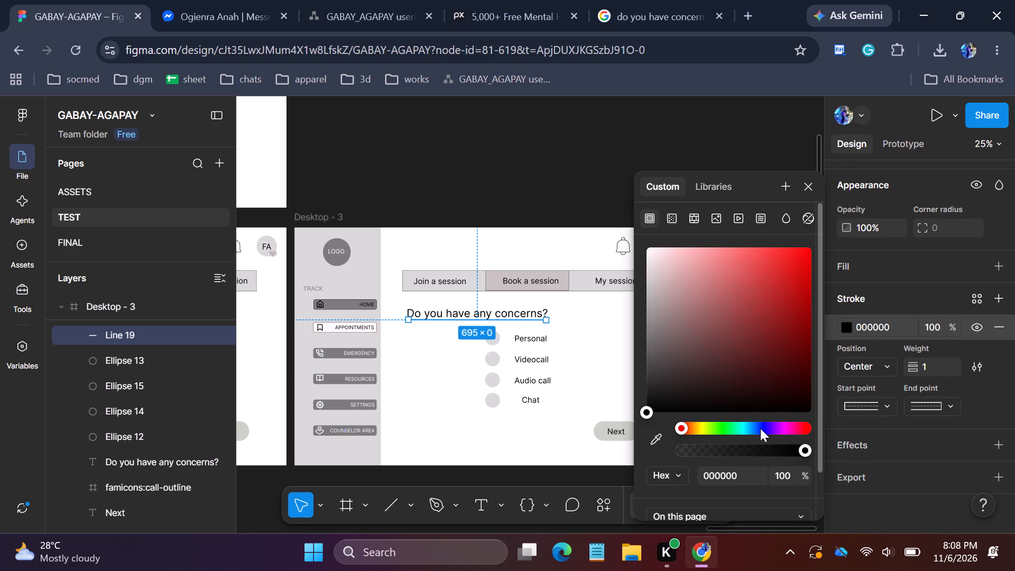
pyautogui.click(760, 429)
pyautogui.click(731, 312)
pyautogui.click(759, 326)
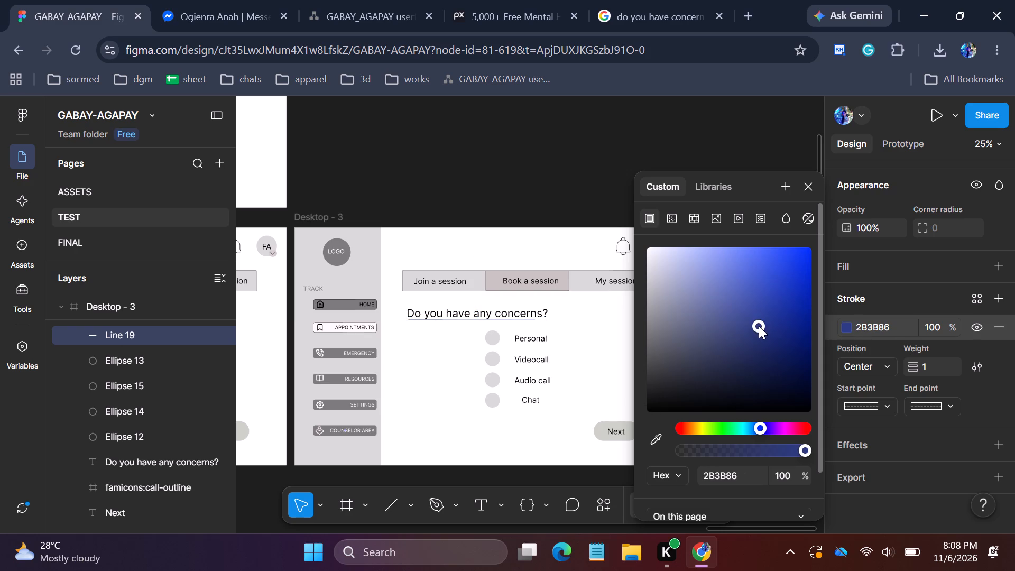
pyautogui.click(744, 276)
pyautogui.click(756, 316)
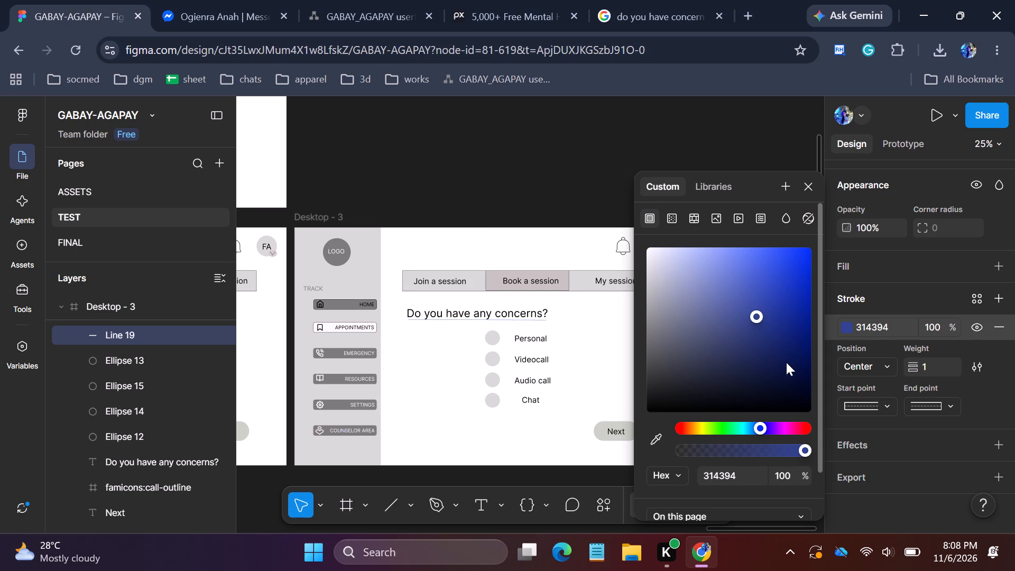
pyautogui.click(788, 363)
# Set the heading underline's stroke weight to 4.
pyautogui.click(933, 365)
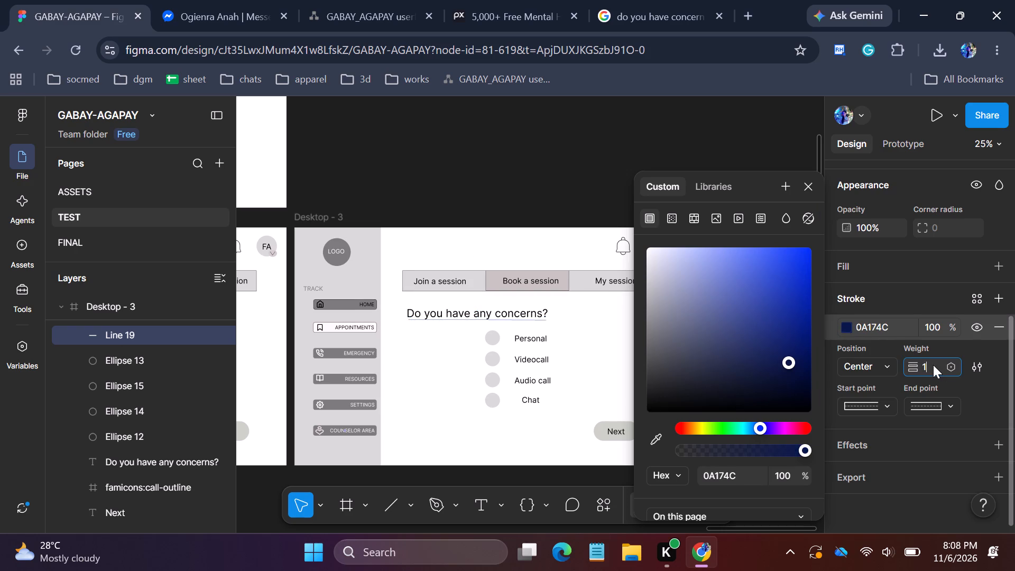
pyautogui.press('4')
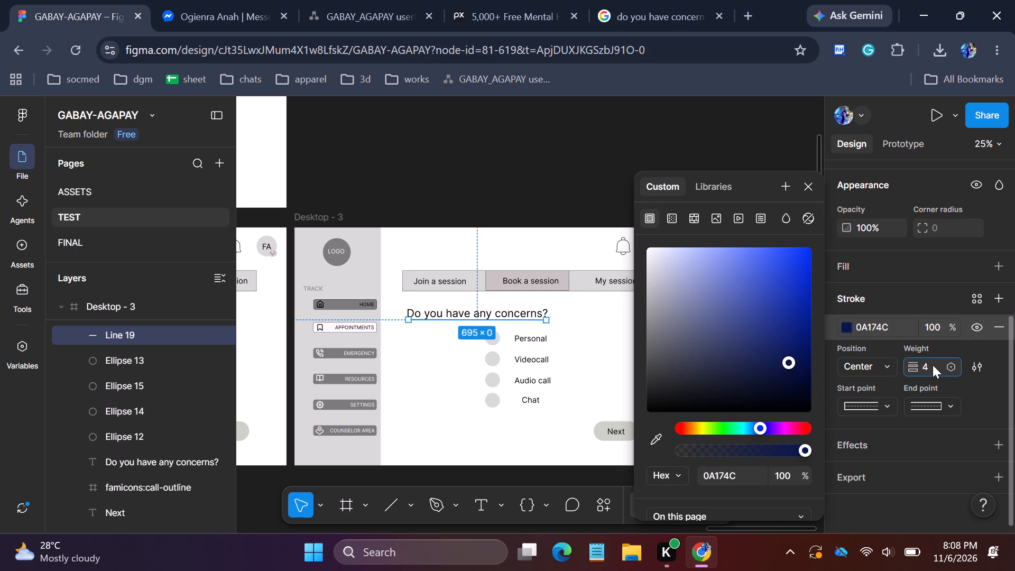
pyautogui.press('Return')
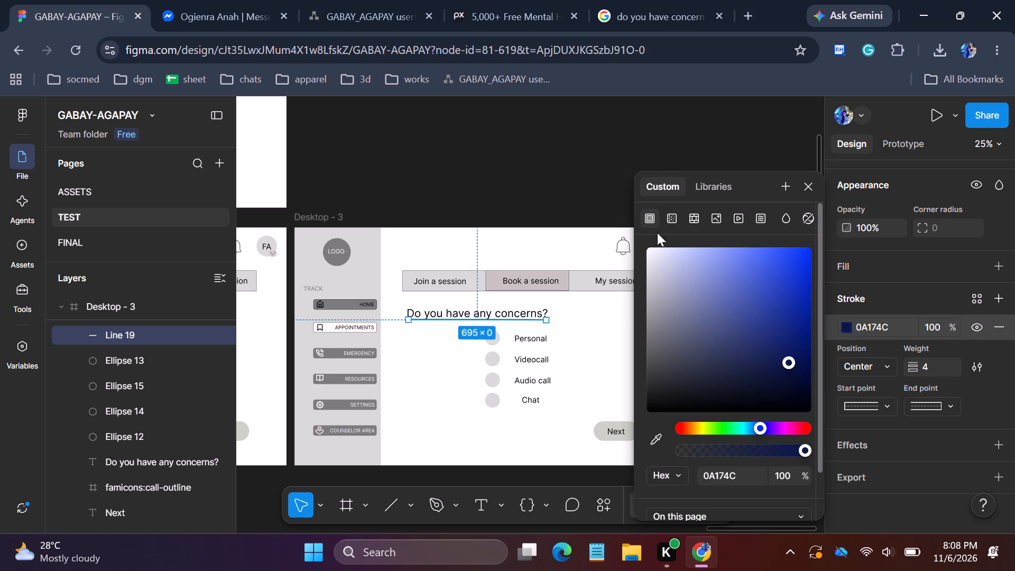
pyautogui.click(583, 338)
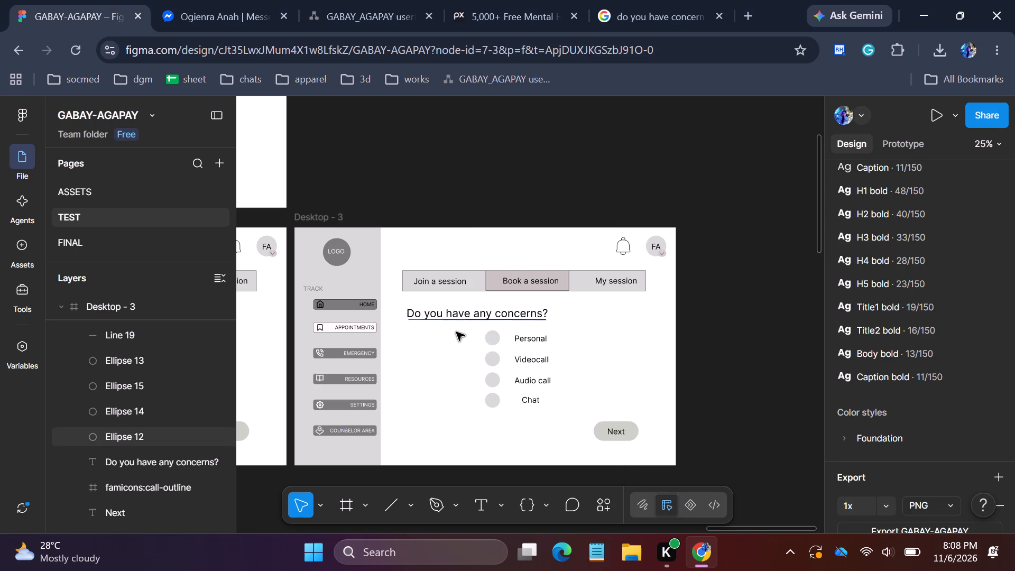
# Lighten the heading underline's stroke colour to the soft blue 6577C6.
pyautogui.click(462, 319)
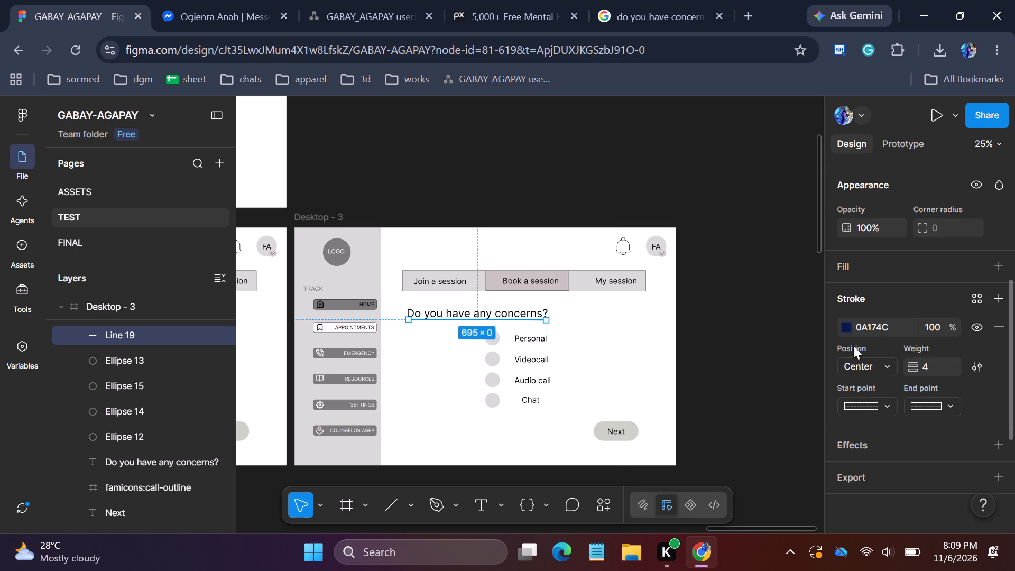
pyautogui.click(850, 328)
pyautogui.click(746, 276)
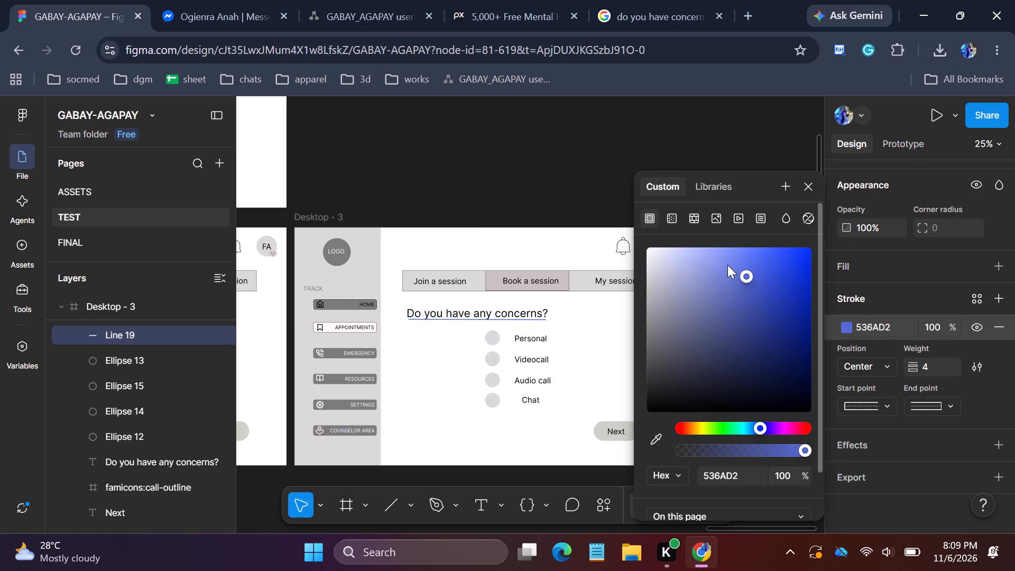
pyautogui.click(725, 257)
pyautogui.click(699, 256)
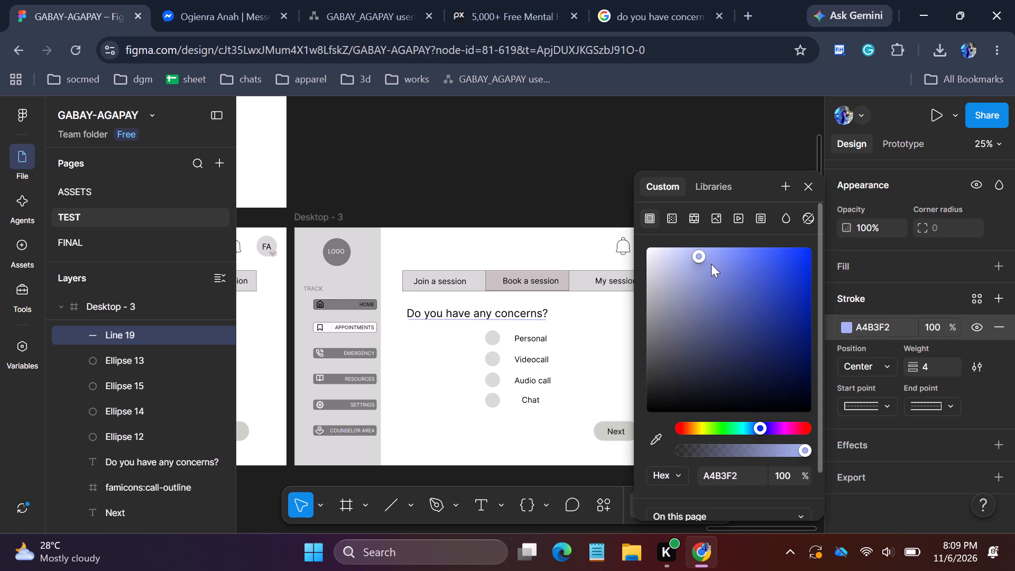
pyautogui.click(711, 268)
pyautogui.click(726, 260)
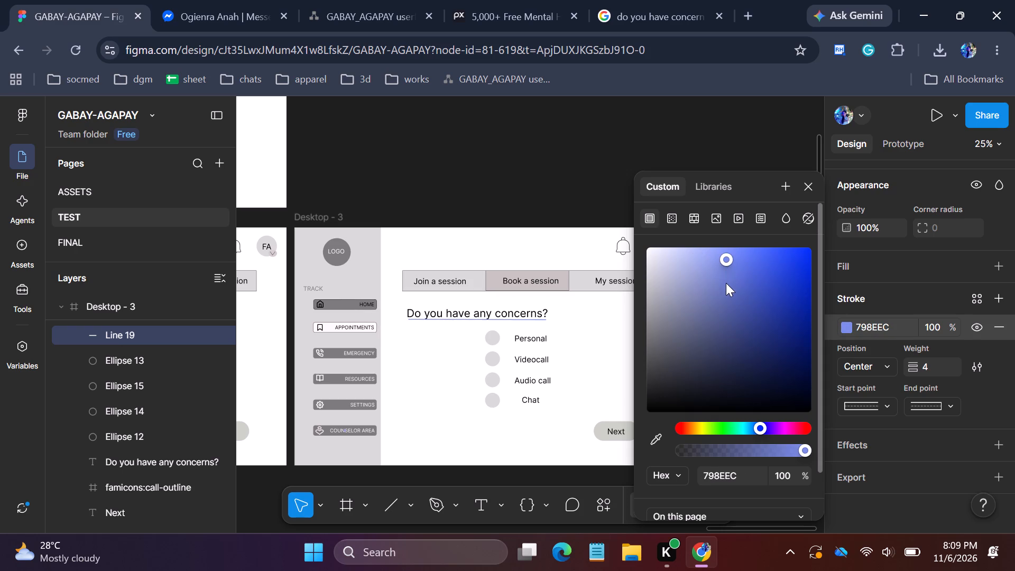
pyautogui.click(727, 284)
pyautogui.click(561, 205)
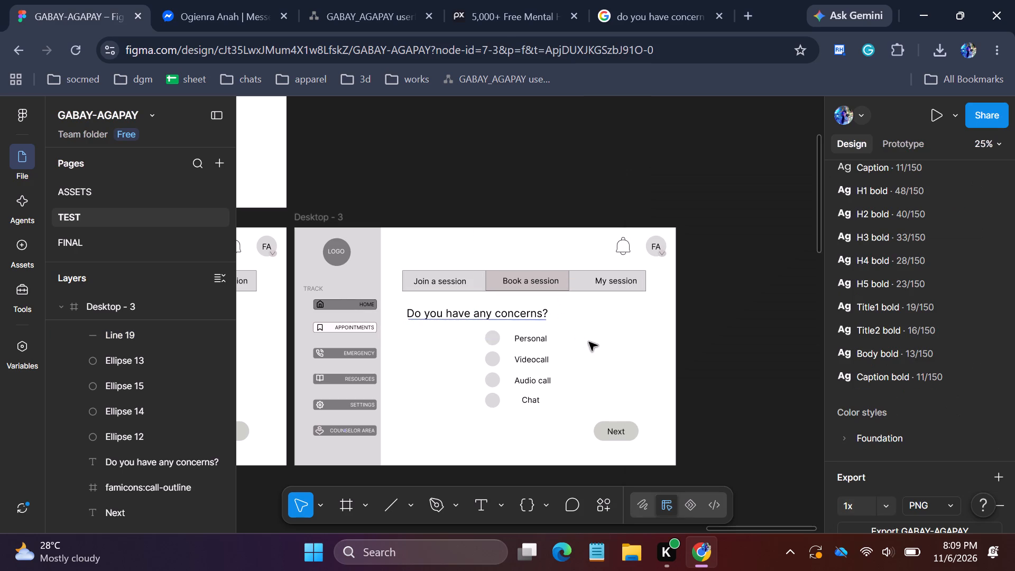
# Set the heading underline's stroke weight to 5.
pyautogui.click(543, 319)
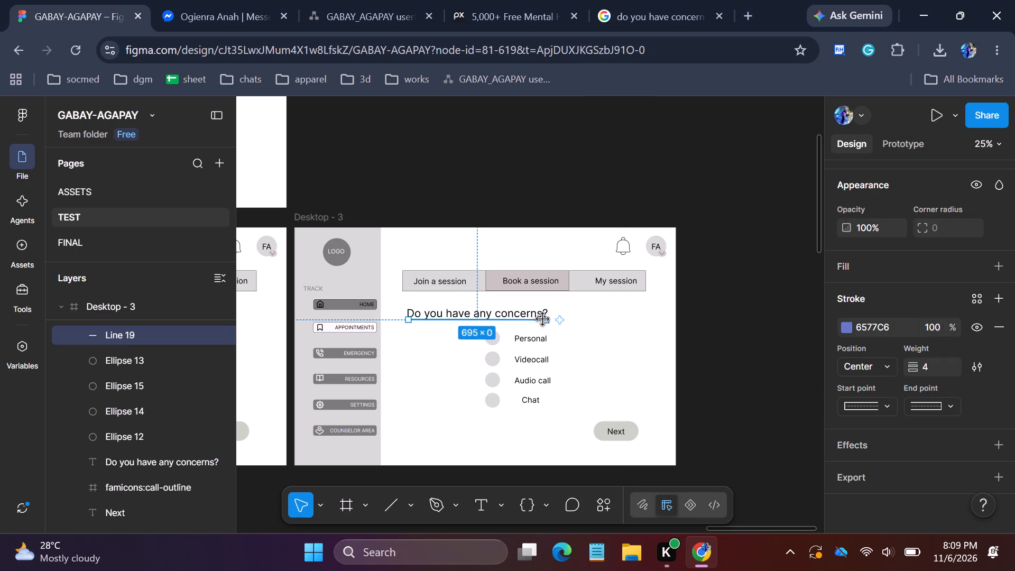
pyautogui.click(930, 366)
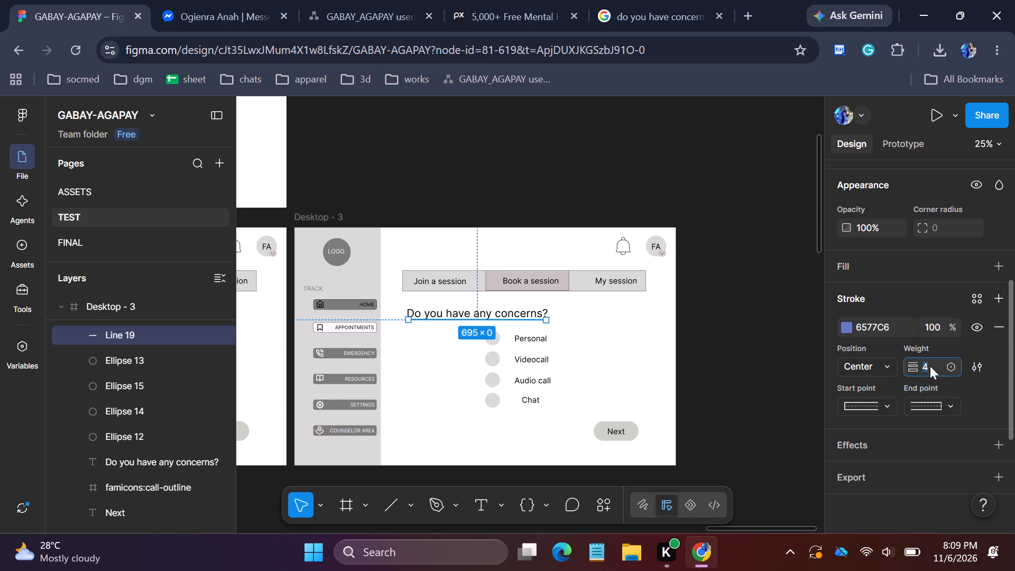
pyautogui.press('5')
pyautogui.press('Return')
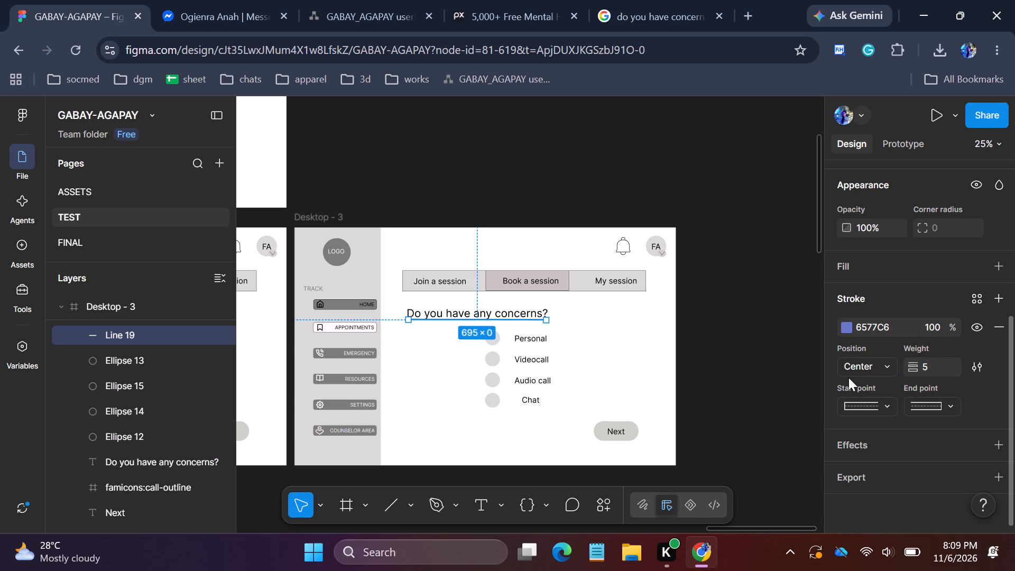
pyautogui.click(700, 337)
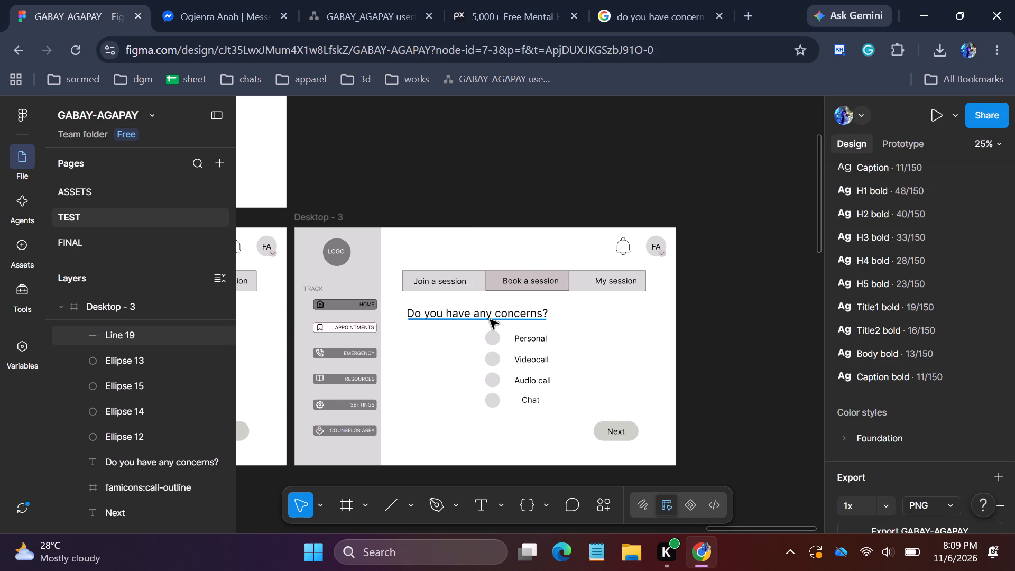
# Set the heading underline's stroke weight to 7.
pyautogui.click(490, 320)
pyautogui.click(937, 364)
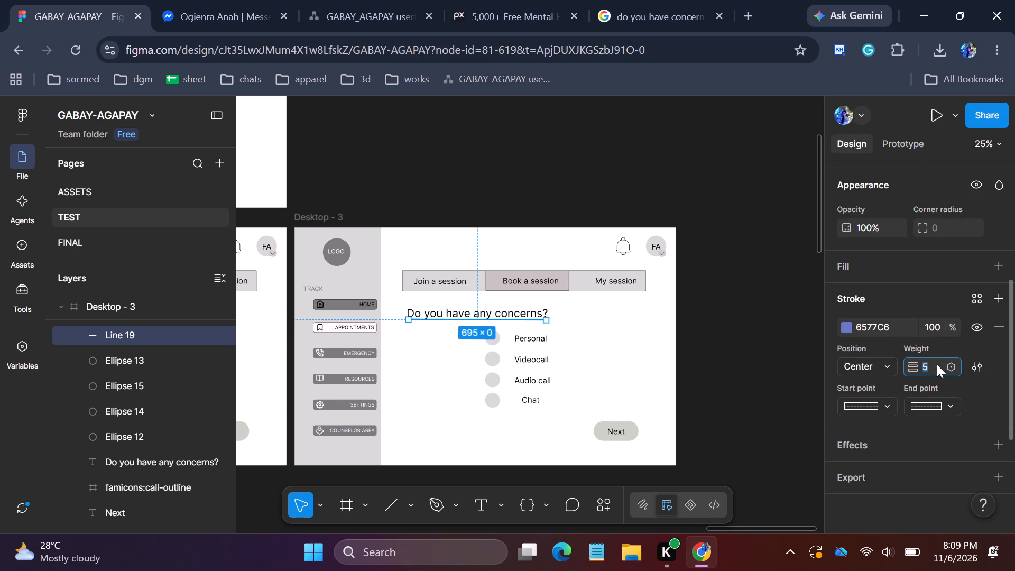
pyautogui.press('7')
pyautogui.press('Return')
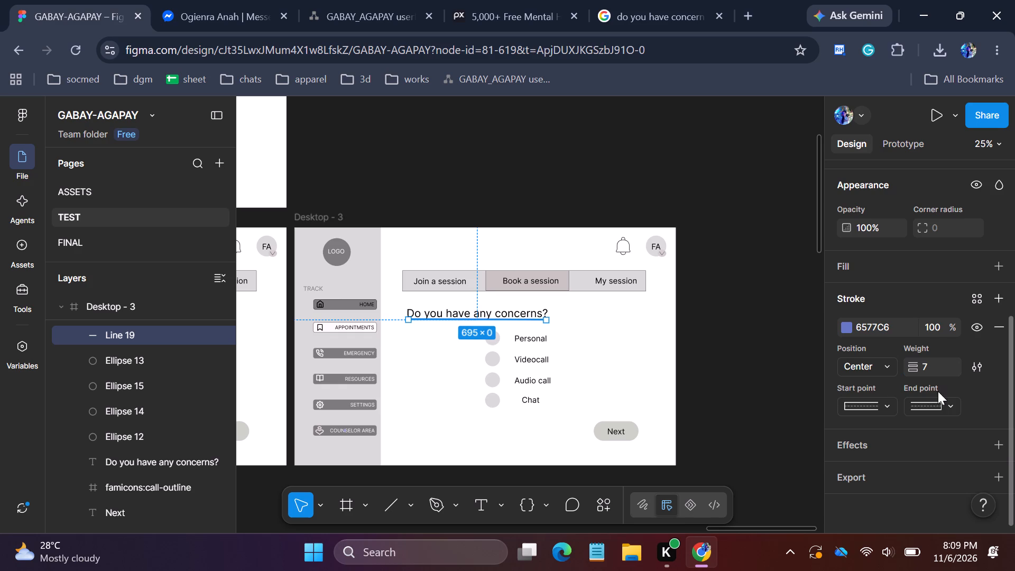
pyautogui.click(687, 351)
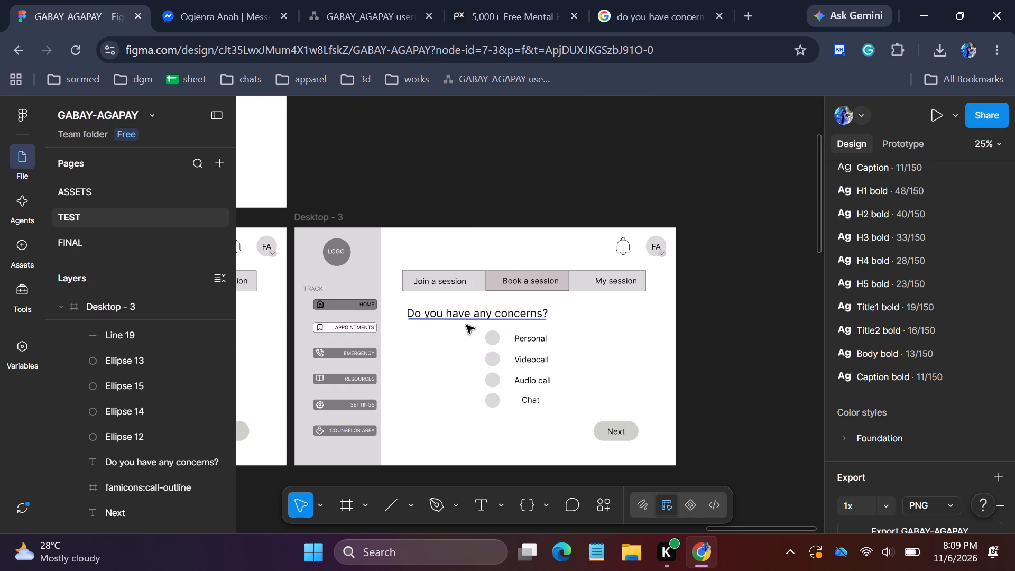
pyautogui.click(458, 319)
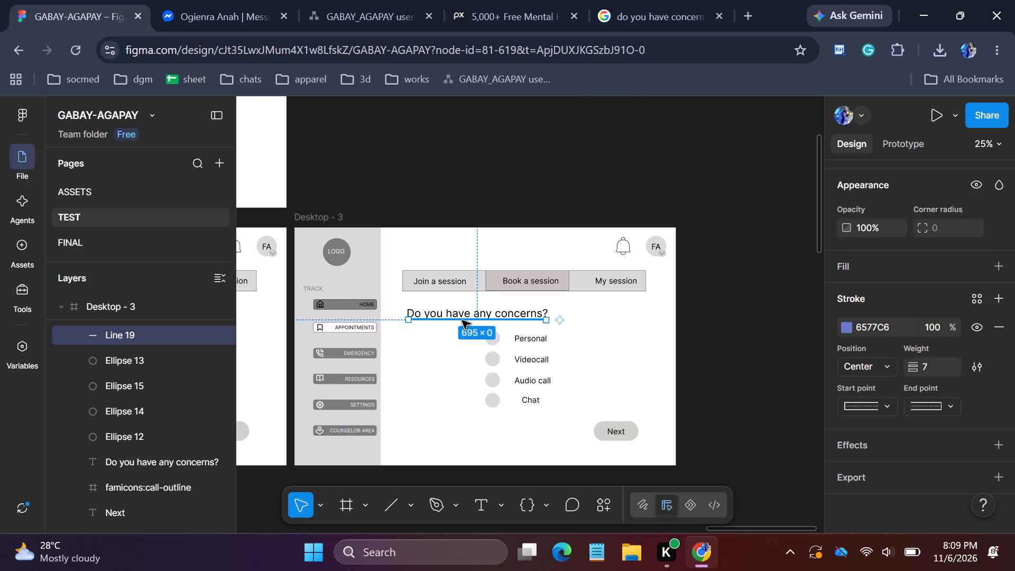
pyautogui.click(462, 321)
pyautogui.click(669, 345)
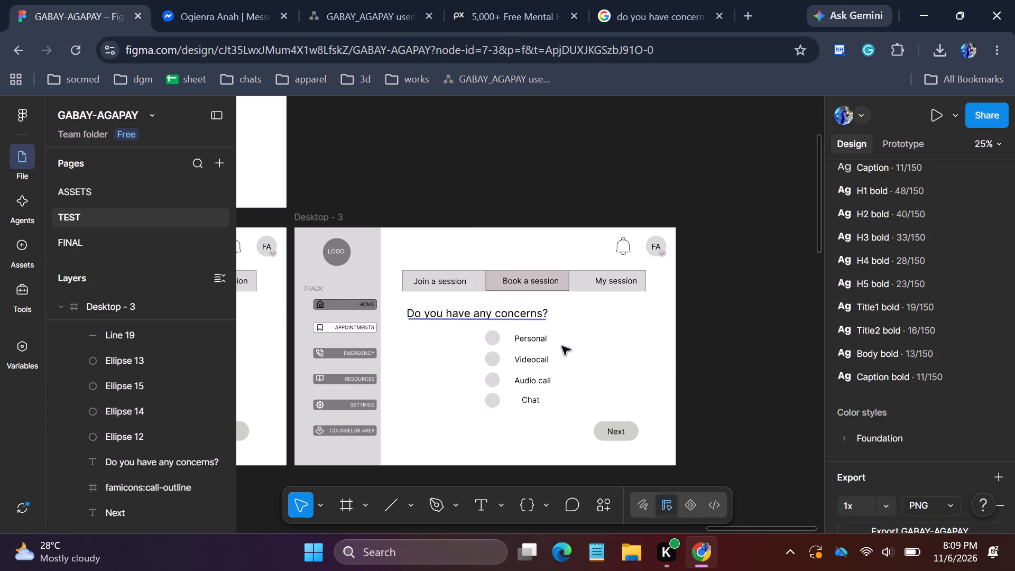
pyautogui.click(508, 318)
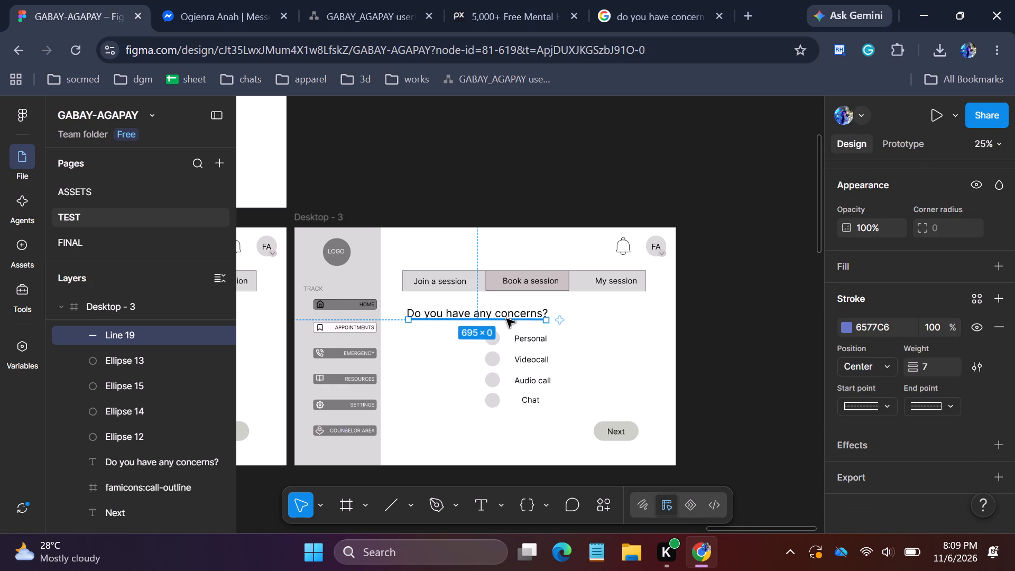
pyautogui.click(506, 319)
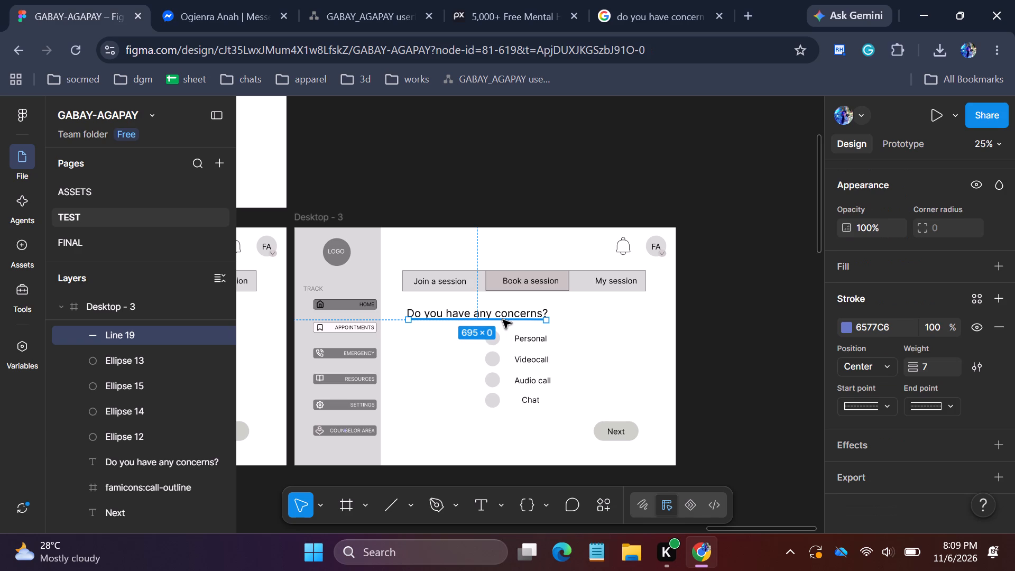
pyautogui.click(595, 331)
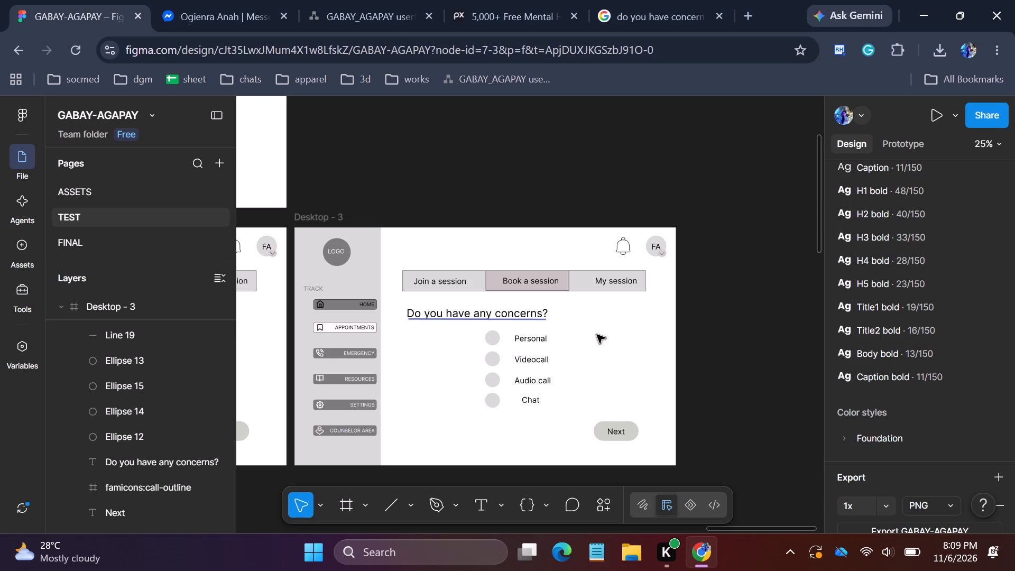
# Delete the Personal, Videocall, Audio call and Chat labels and their four option circles from Desktop - 3.
pyautogui.click(536, 335)
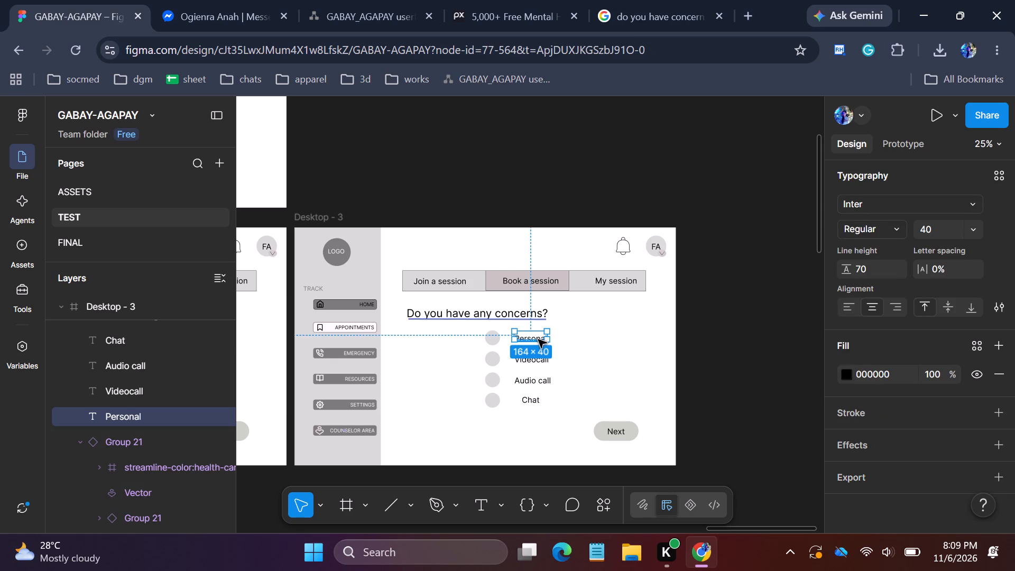
pyautogui.press('Delete')
pyautogui.click(494, 340)
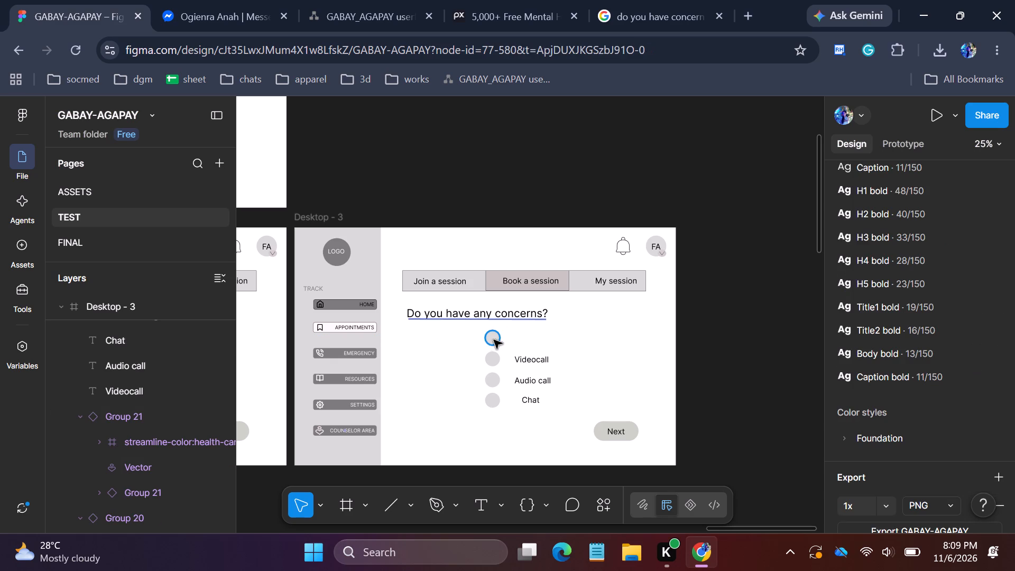
pyautogui.press('Delete')
pyautogui.click(496, 358)
pyautogui.press('Delete')
pyautogui.click(527, 361)
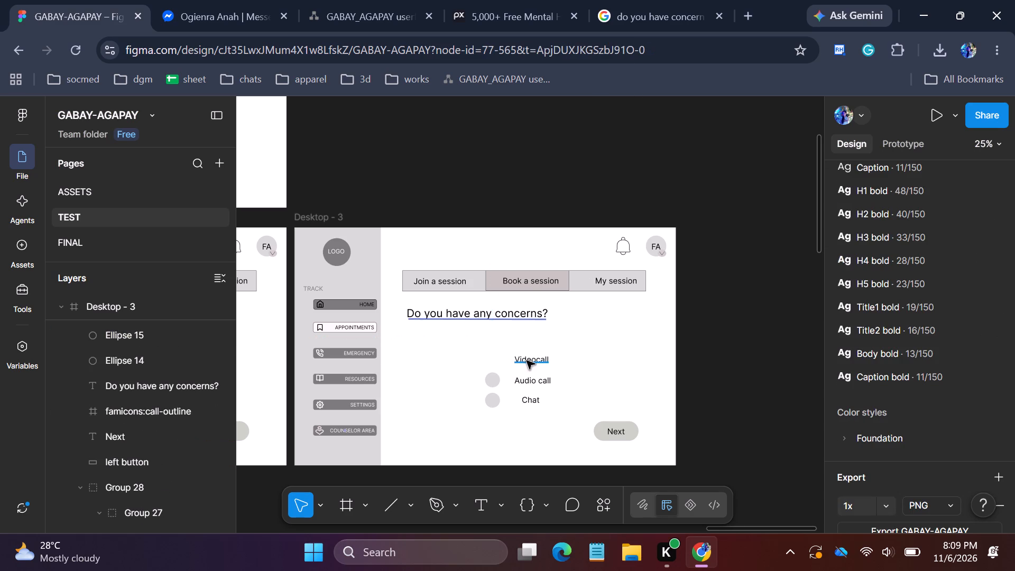
pyautogui.press('Delete')
pyautogui.click(532, 382)
pyautogui.press('Delete')
pyautogui.click(535, 398)
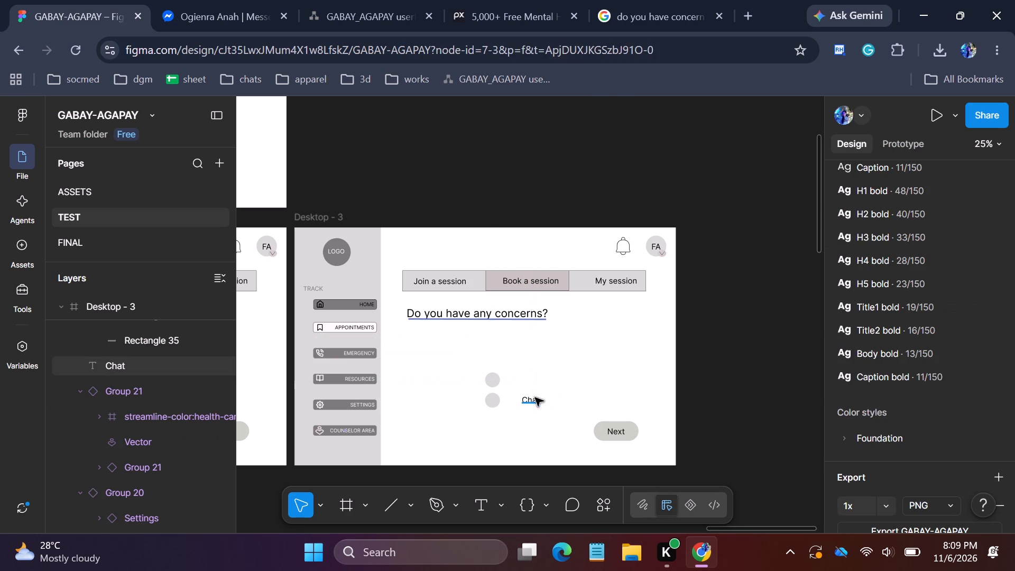
pyautogui.press('Delete')
pyautogui.click(498, 375)
pyautogui.press('Delete')
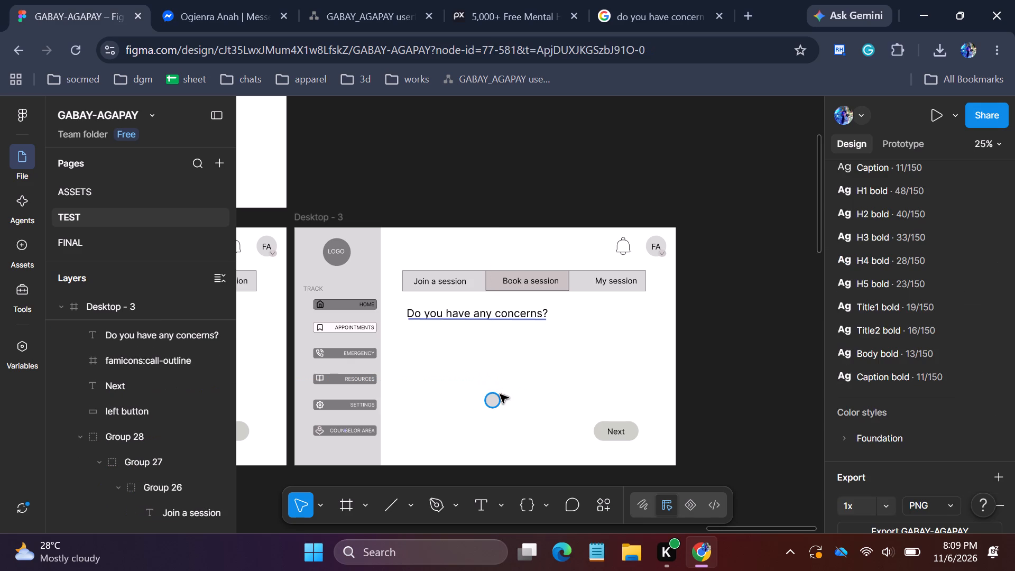
pyautogui.click(500, 395)
pyautogui.press('Delete')
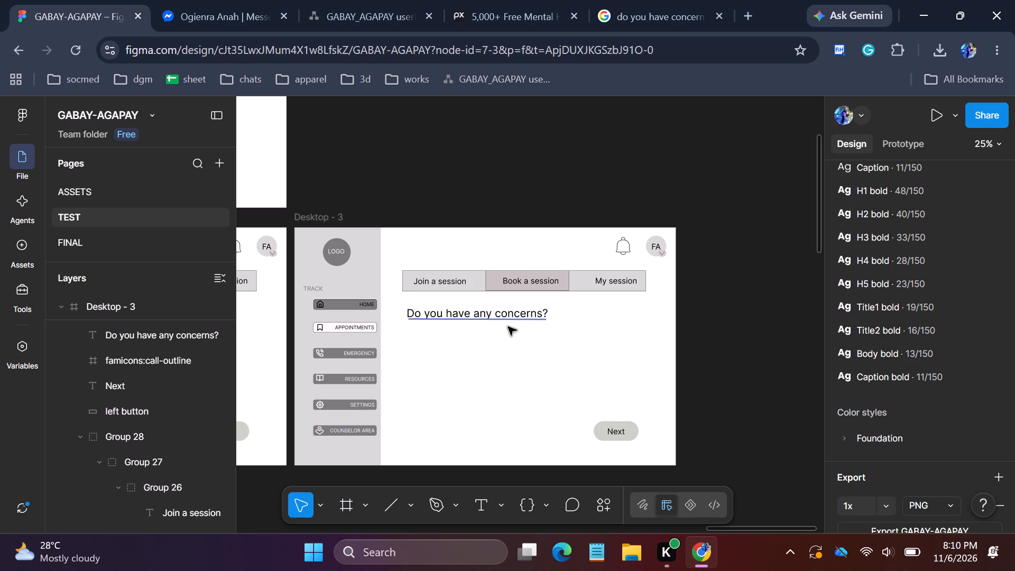
# Duplicate the "Do you have any concerns?" heading text and place the copy just below its underline.
pyautogui.click(491, 310)
pyautogui.hotkey('ctrl', 'c')
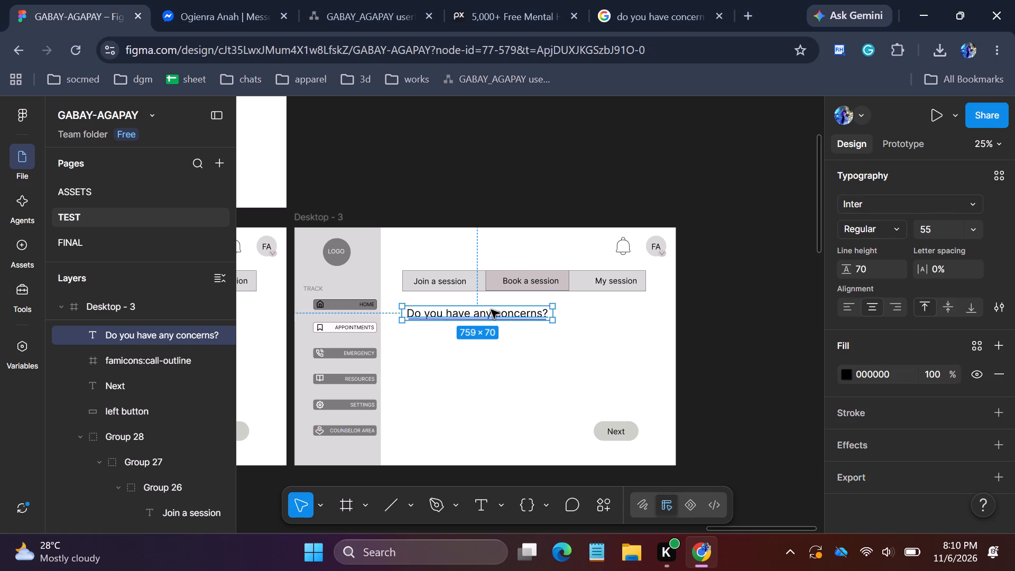
pyautogui.hotkey('ctrl', 'v')
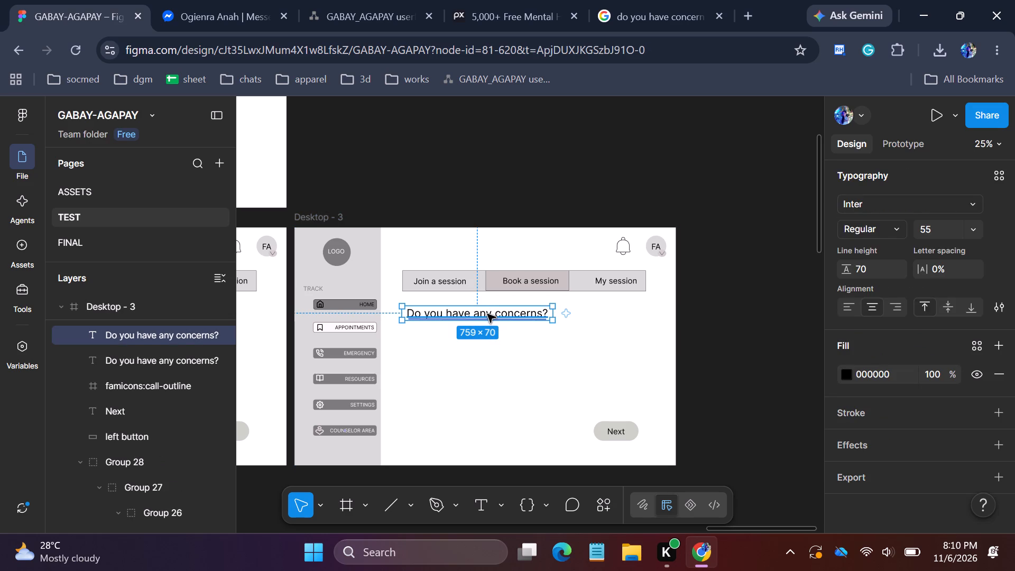
pyautogui.moveTo(487, 310); pyautogui.dragTo(488, 332)
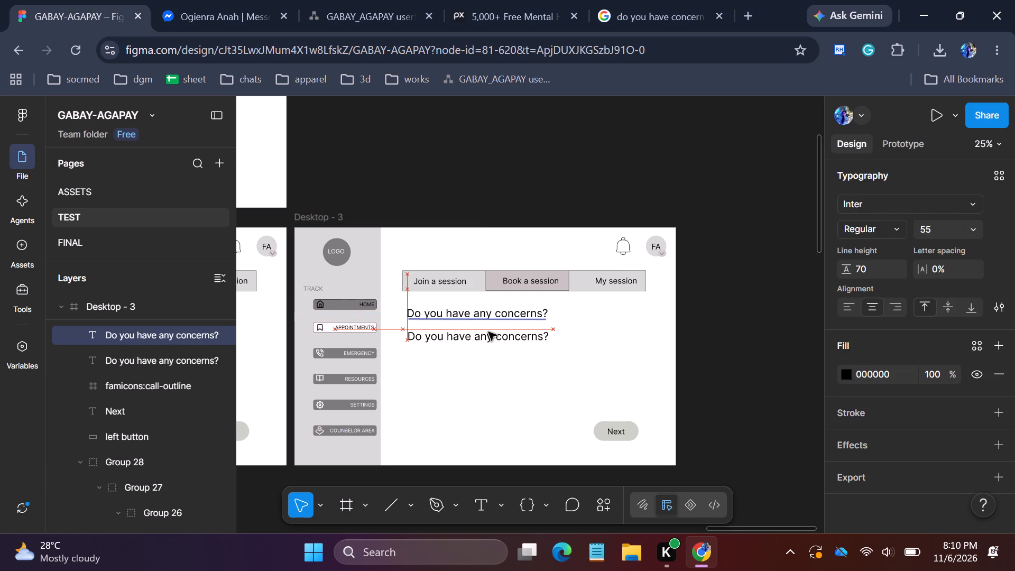
pyautogui.moveTo(488, 332); pyautogui.dragTo(488, 332)
# Change the copied heading's text to "Description".
pyautogui.doubleClick(487, 333)
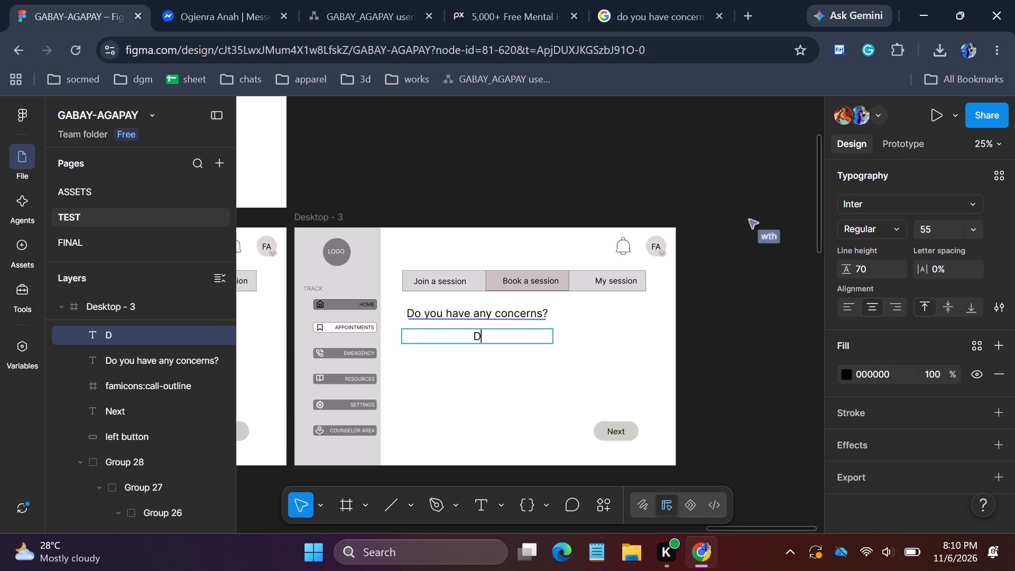
pyautogui.write('cripti')
pyautogui.write('on')
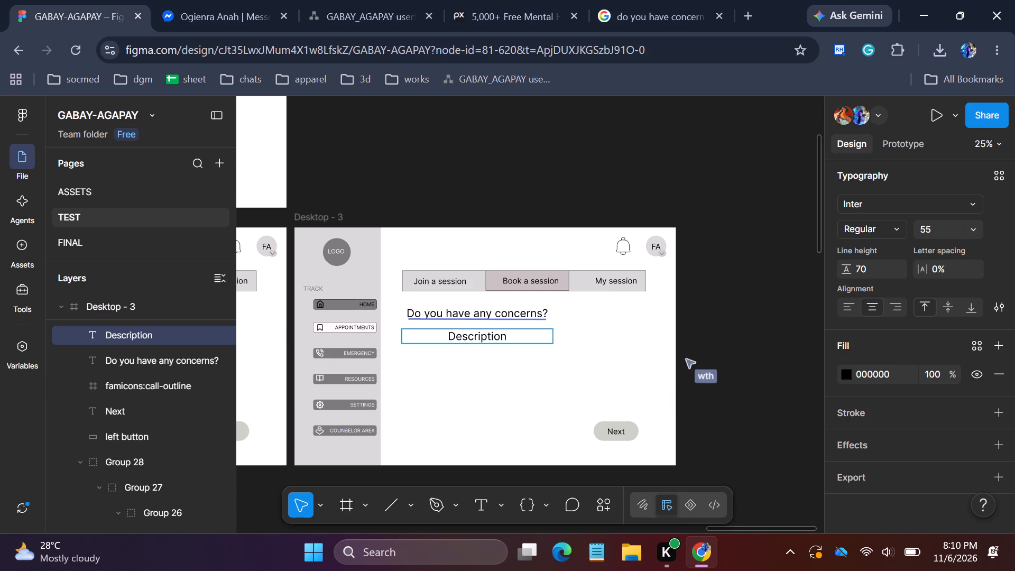
pyautogui.click(529, 392)
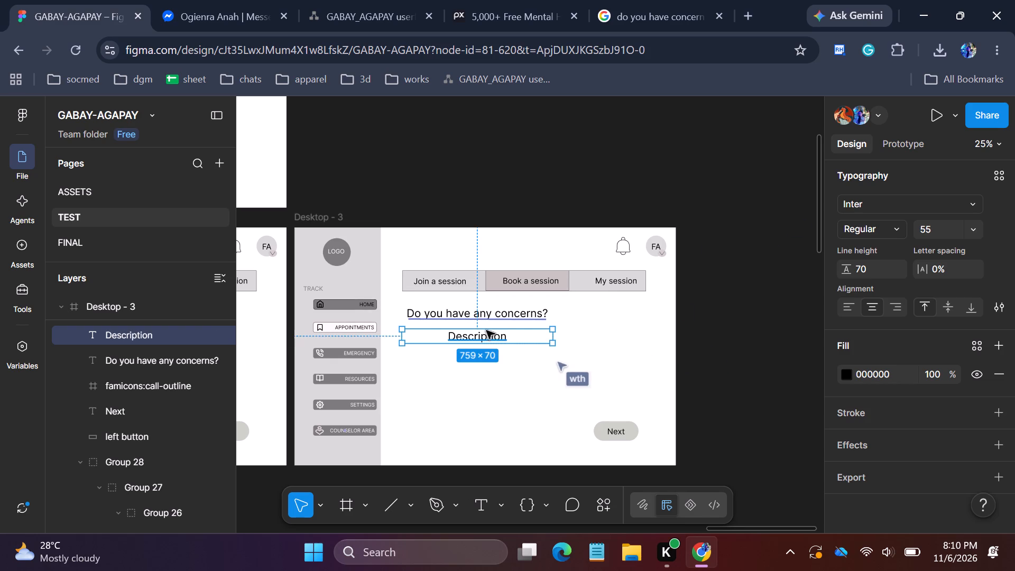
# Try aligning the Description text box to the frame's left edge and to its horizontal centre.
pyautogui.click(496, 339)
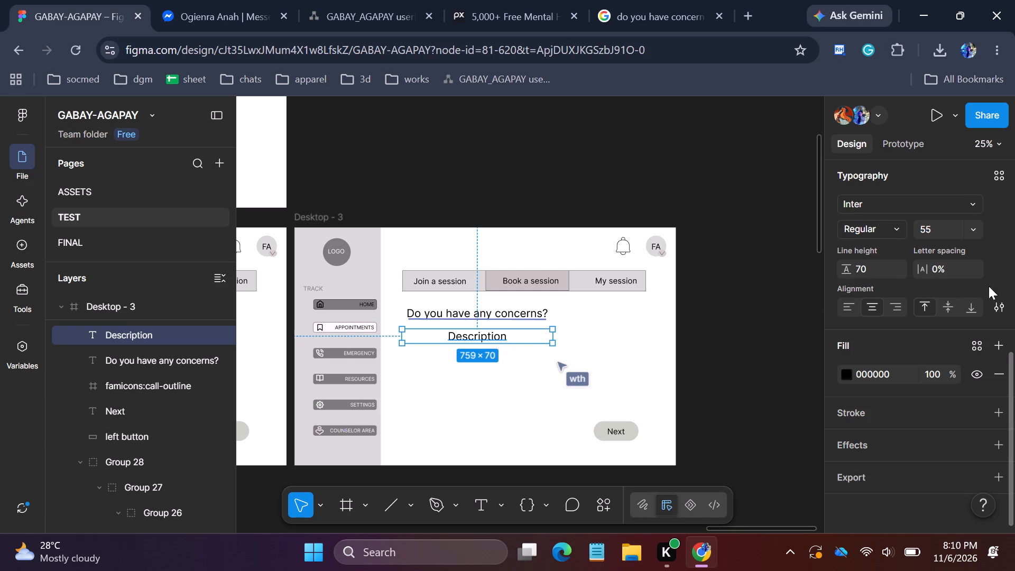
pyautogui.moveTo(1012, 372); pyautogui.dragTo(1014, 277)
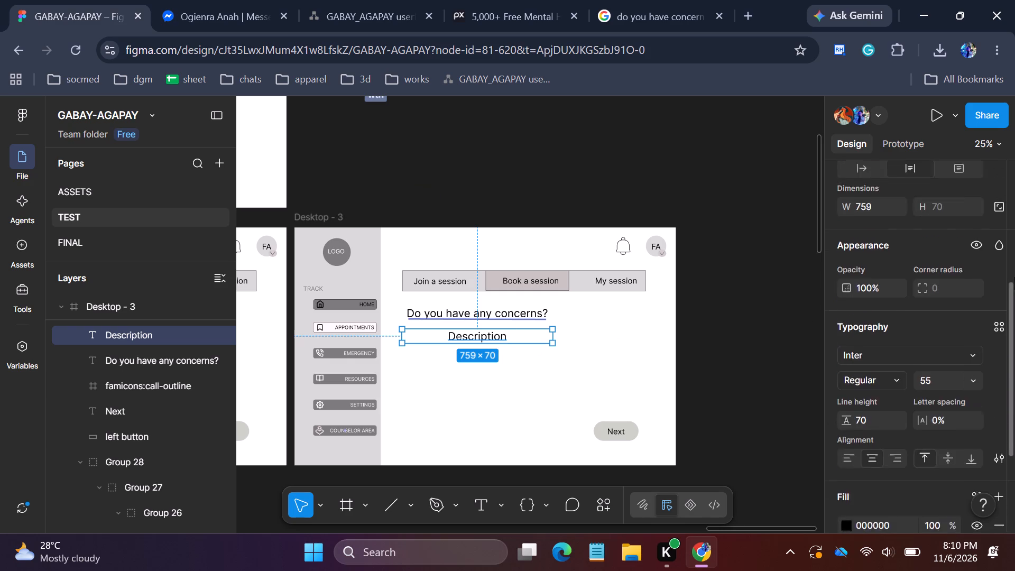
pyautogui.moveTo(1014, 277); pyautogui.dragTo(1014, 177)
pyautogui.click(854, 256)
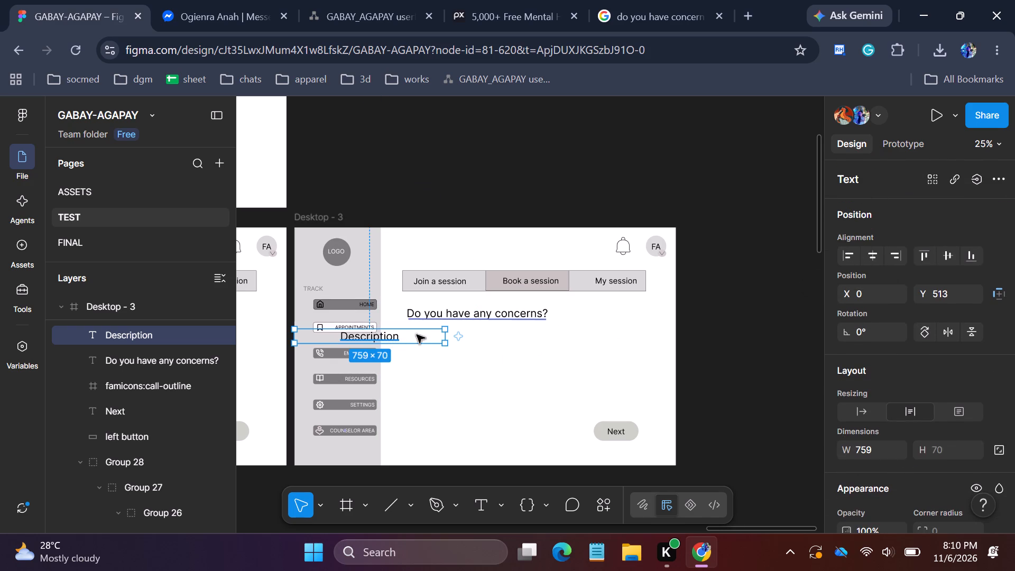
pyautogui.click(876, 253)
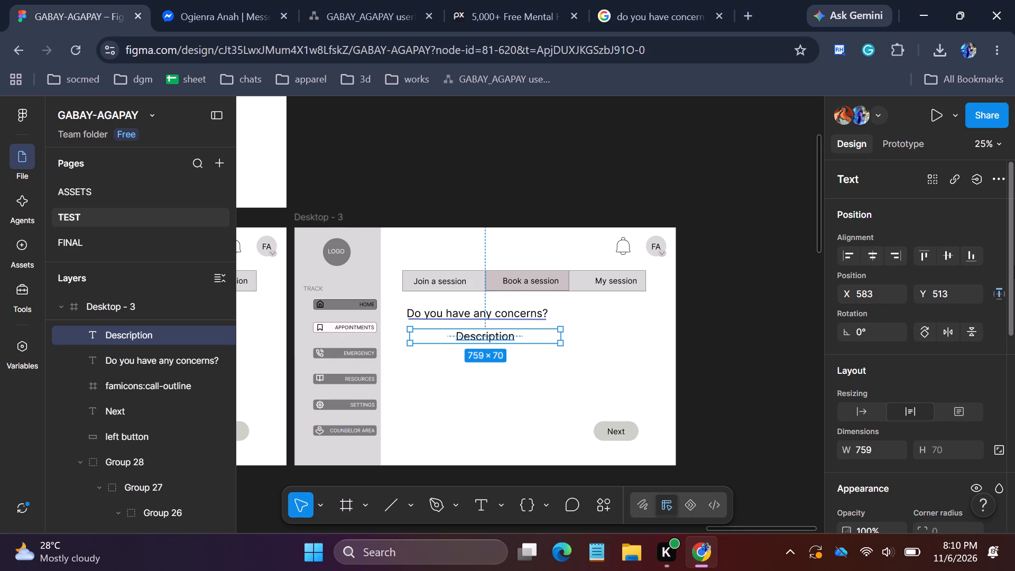
# Narrow the Description text box to about 371 wide and line its text up with the heading's left edge.
pyautogui.moveTo(1014, 284); pyautogui.dragTo(1014, 322)
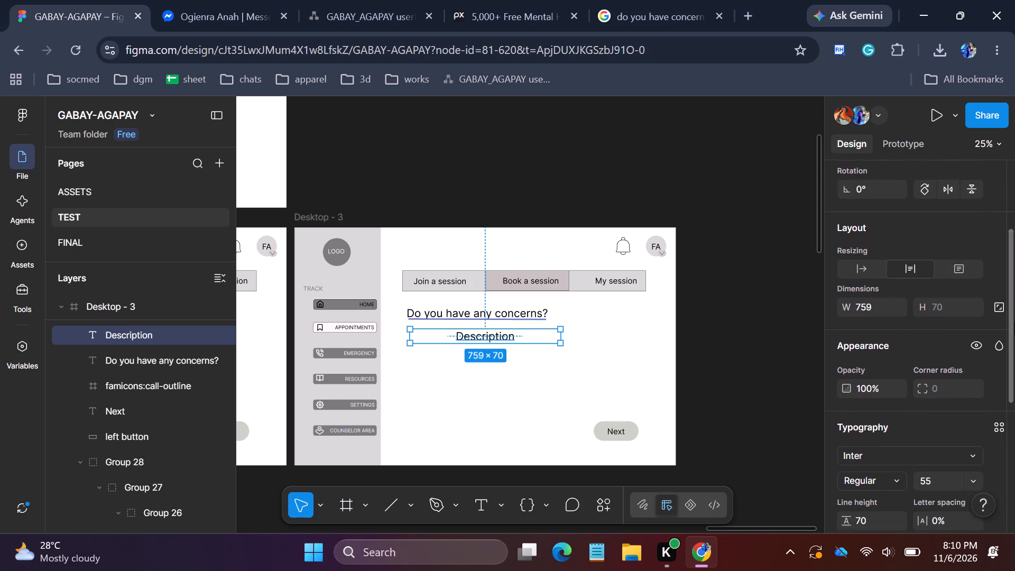
pyautogui.moveTo(1014, 322); pyautogui.dragTo(1014, 345)
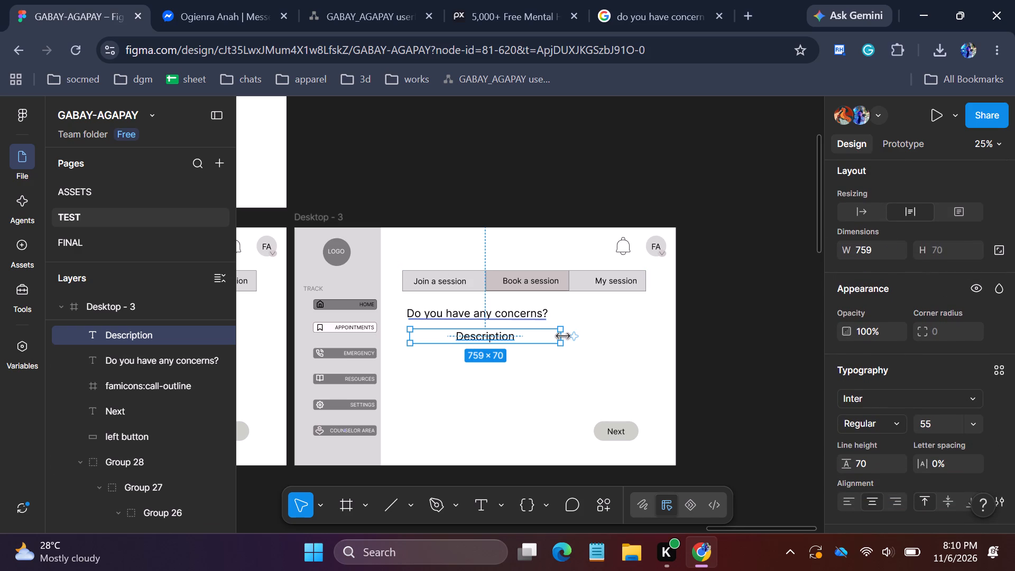
pyautogui.moveTo(563, 336); pyautogui.dragTo(485, 338)
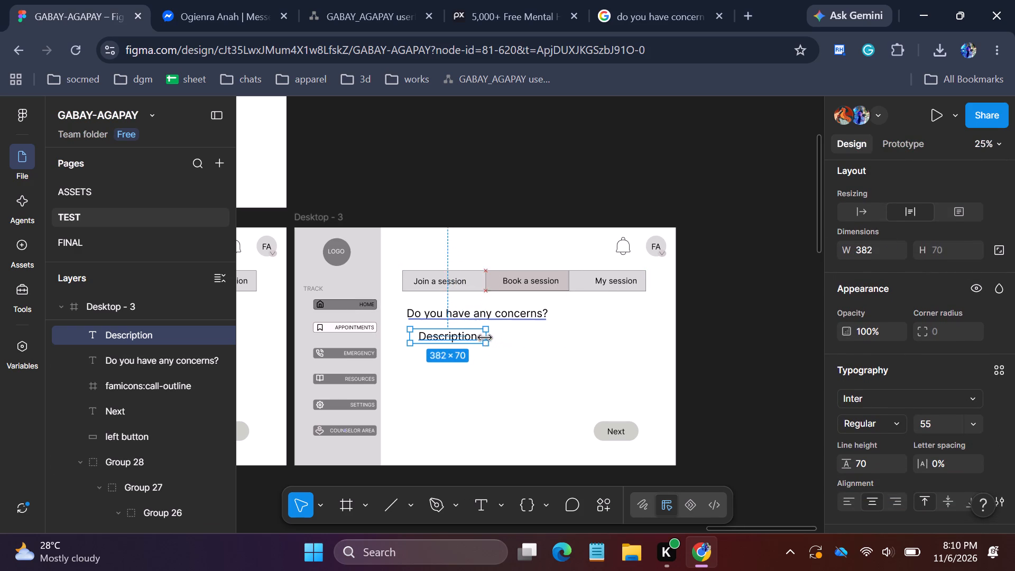
pyautogui.moveTo(485, 338); pyautogui.dragTo(483, 336)
pyautogui.moveTo(465, 335); pyautogui.dragTo(454, 333)
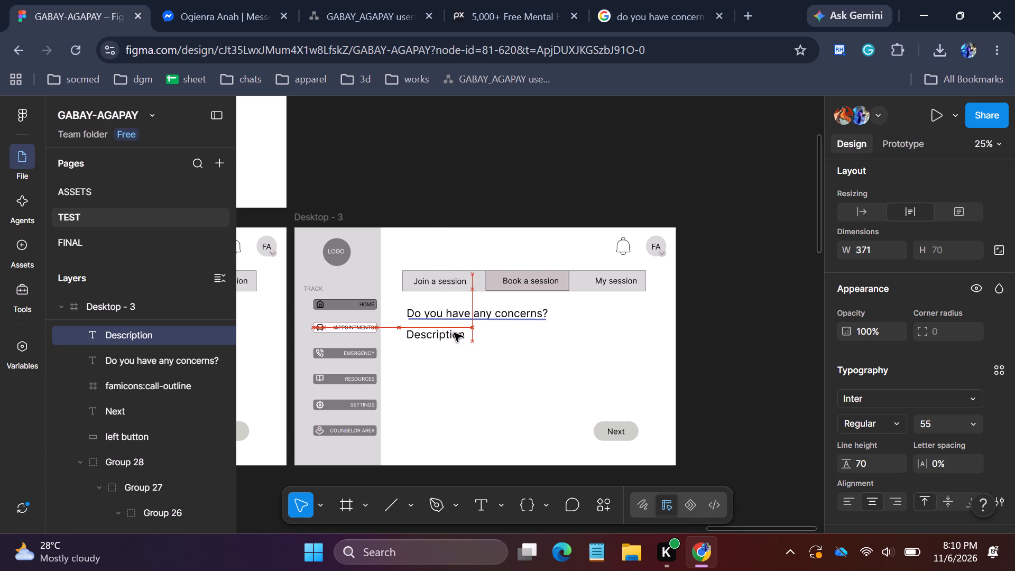
pyautogui.moveTo(454, 333); pyautogui.dragTo(455, 334)
pyautogui.click(495, 348)
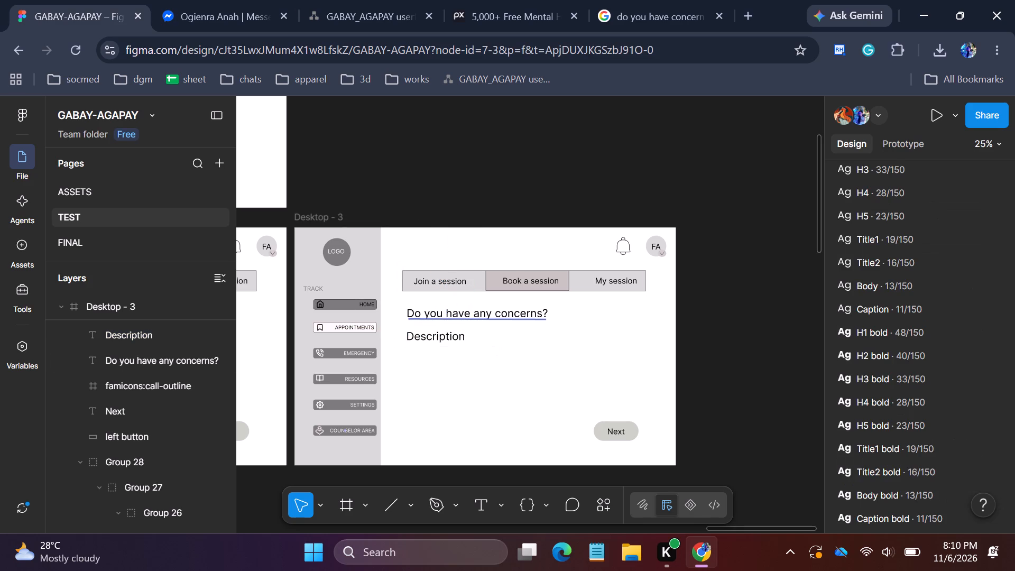
# Check the Book a session branch in the diagrams.net user flow, and move the Description label slightly up toward the Figma heading.
pyautogui.click(340, 0)
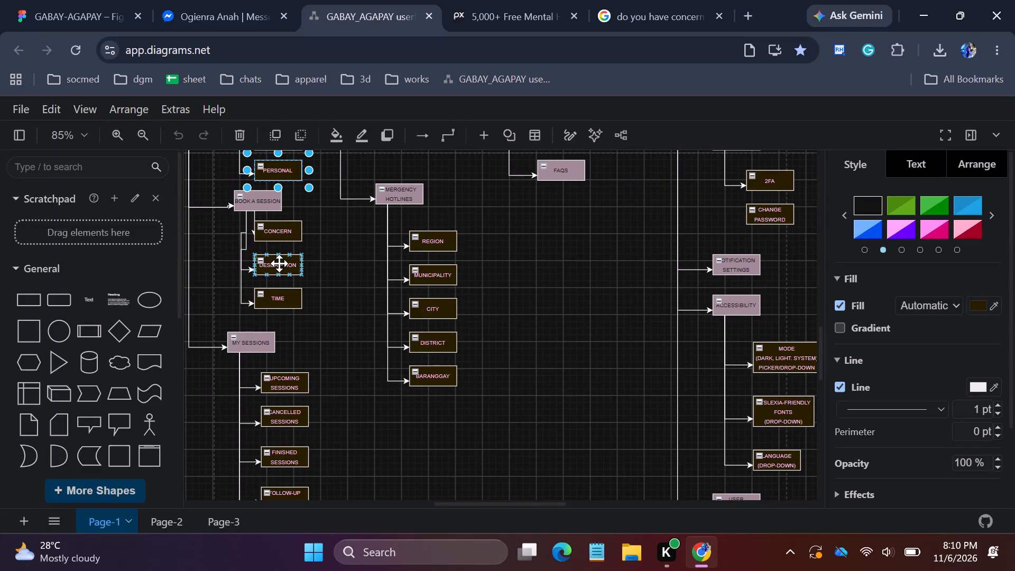
pyautogui.click(72, 0)
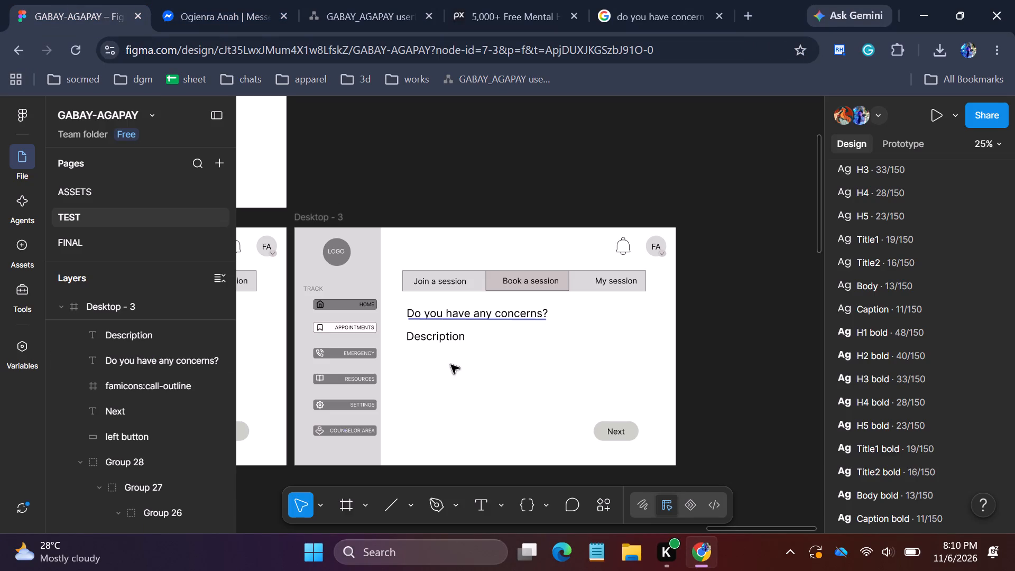
pyautogui.click(447, 339)
pyautogui.click(447, 336)
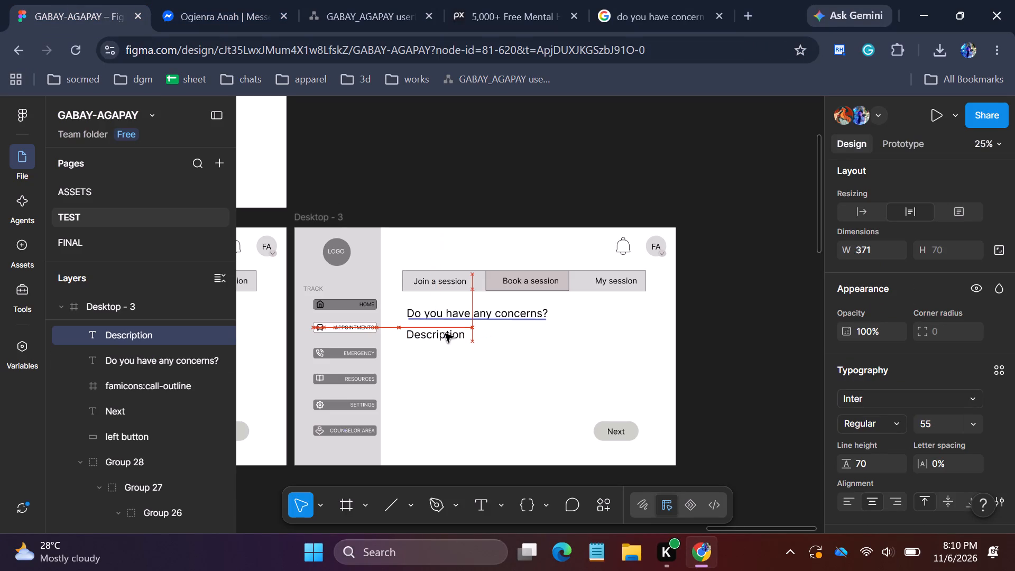
pyautogui.click(508, 338)
# Duplicate the heading's blue underline and place the copy directly beneath the Description label.
pyautogui.click(503, 318)
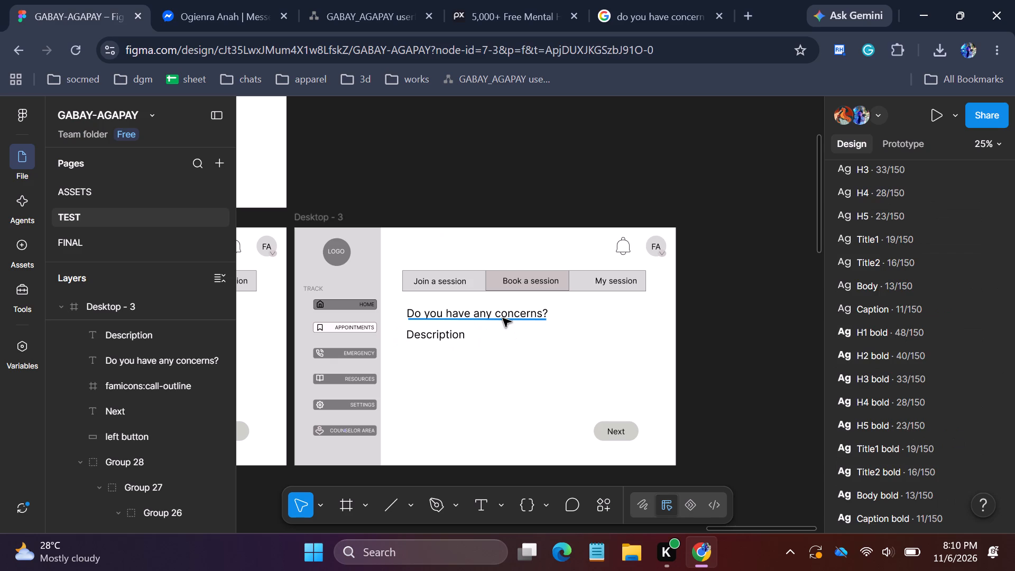
pyautogui.hotkey('ctrl', 'c')
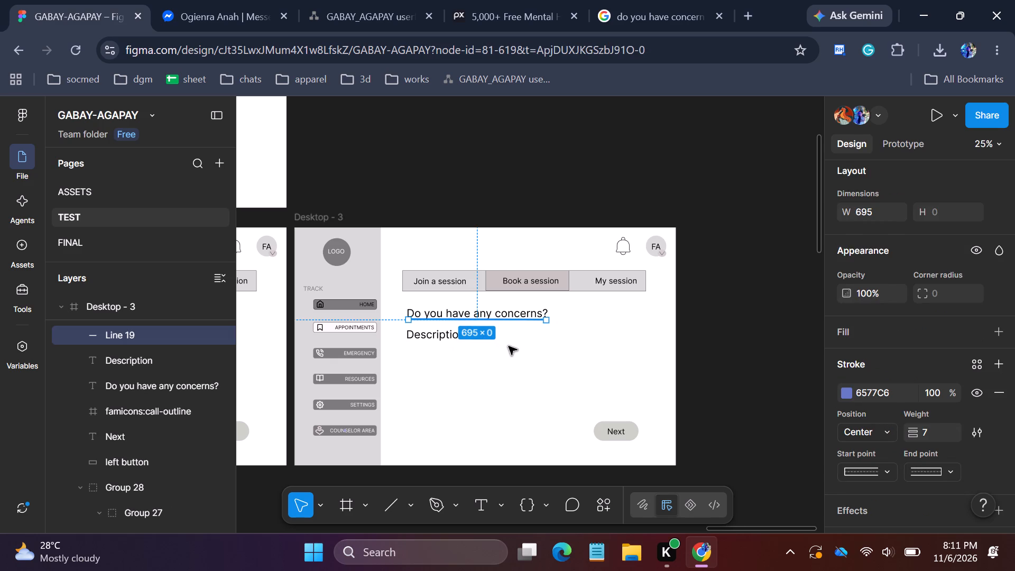
pyautogui.click(509, 346)
pyautogui.hotkey('ctrl', 'v')
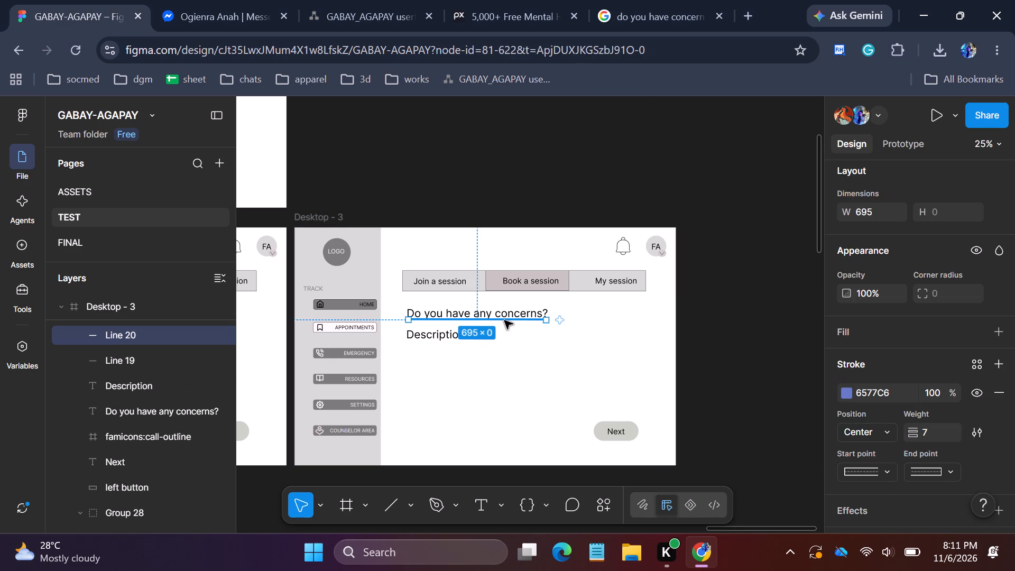
pyautogui.moveTo(503, 319); pyautogui.dragTo(501, 347)
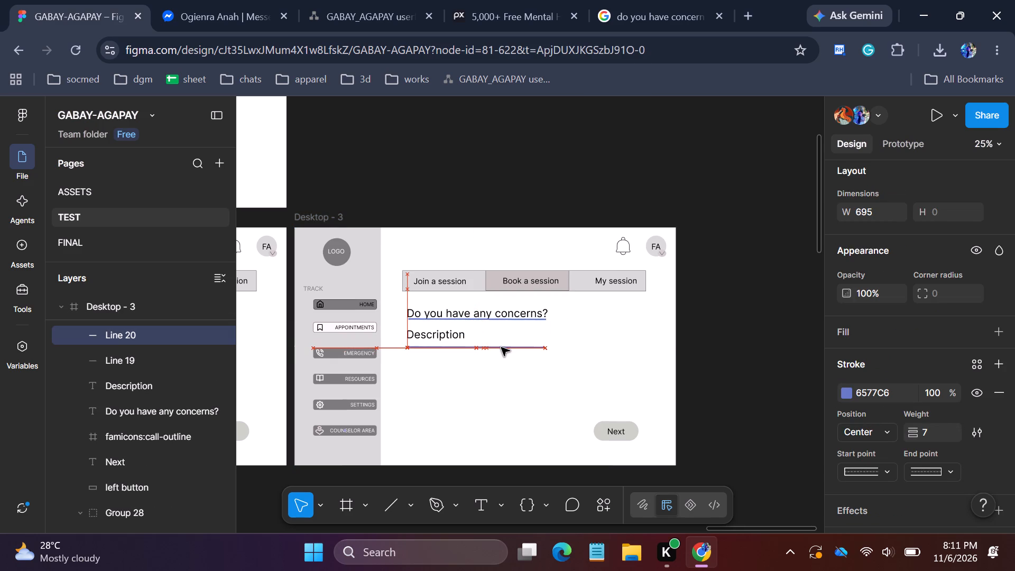
pyautogui.moveTo(501, 347); pyautogui.dragTo(502, 341)
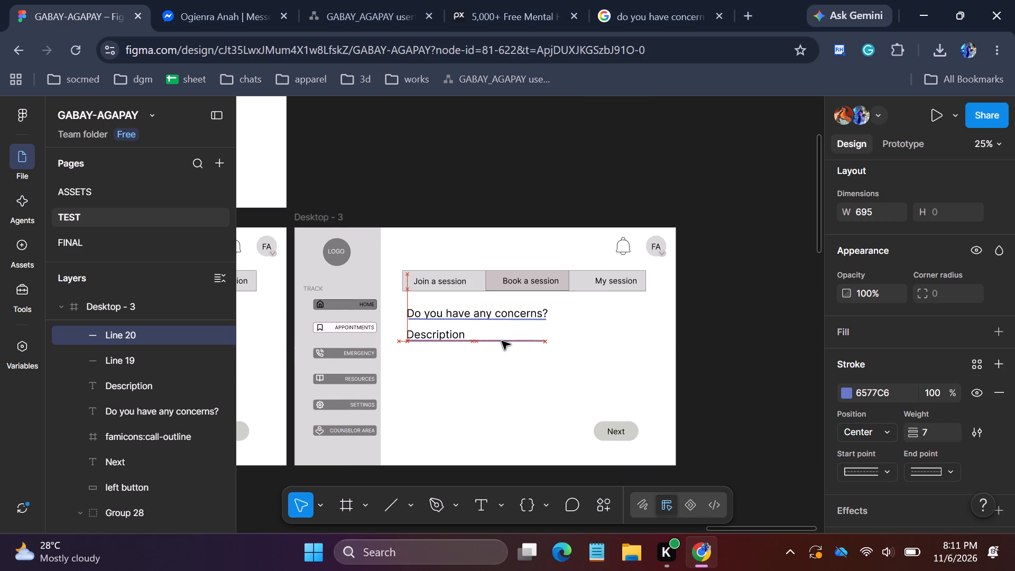
# Shorten the copied blue underline to about 285 wide so it matches the Description label, keeping it horizontal just beneath the text.
pyautogui.moveTo(502, 341); pyautogui.dragTo(502, 343)
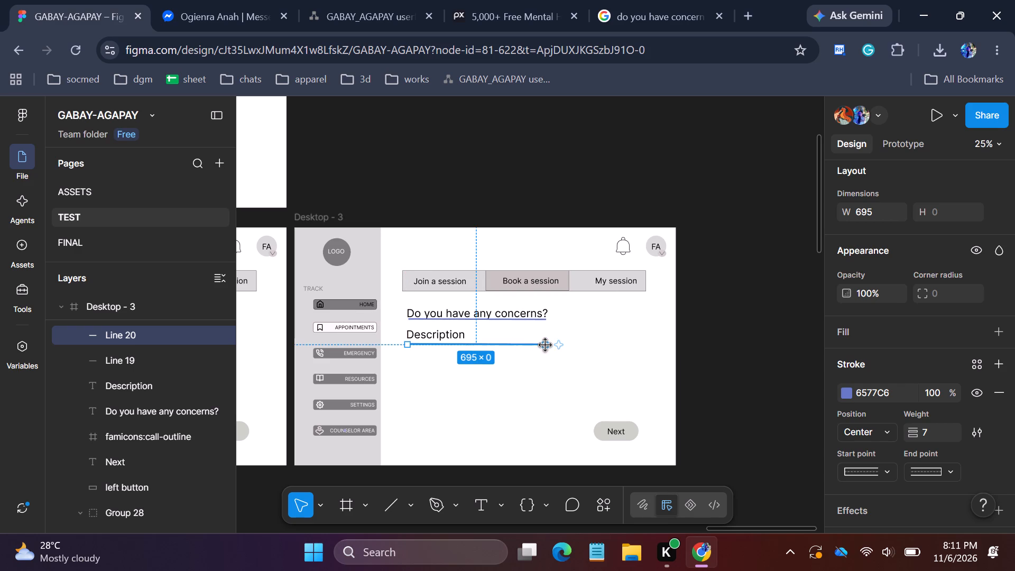
pyautogui.moveTo(546, 345); pyautogui.dragTo(475, 342)
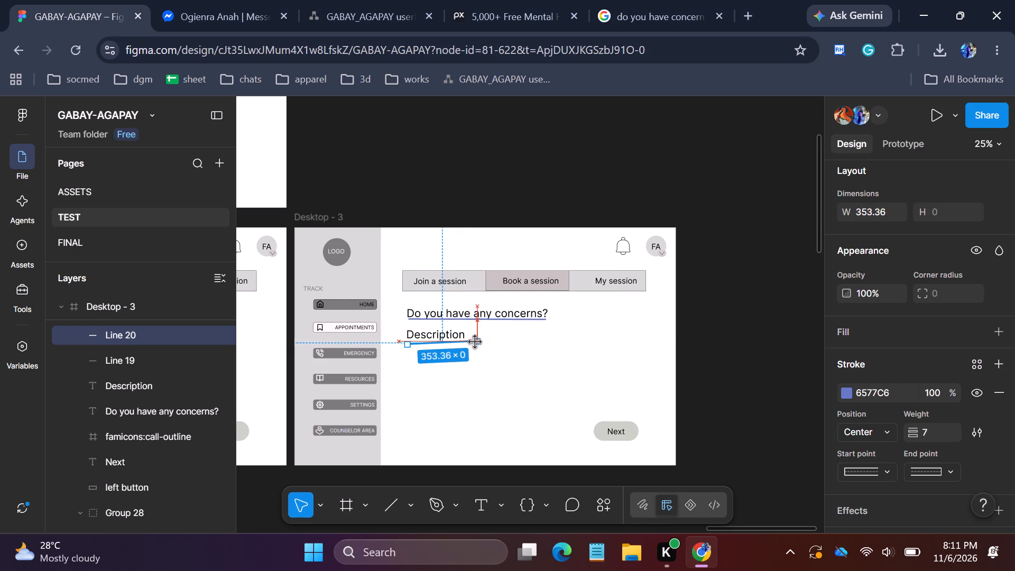
pyautogui.moveTo(475, 342); pyautogui.dragTo(464, 344)
pyautogui.click(441, 343)
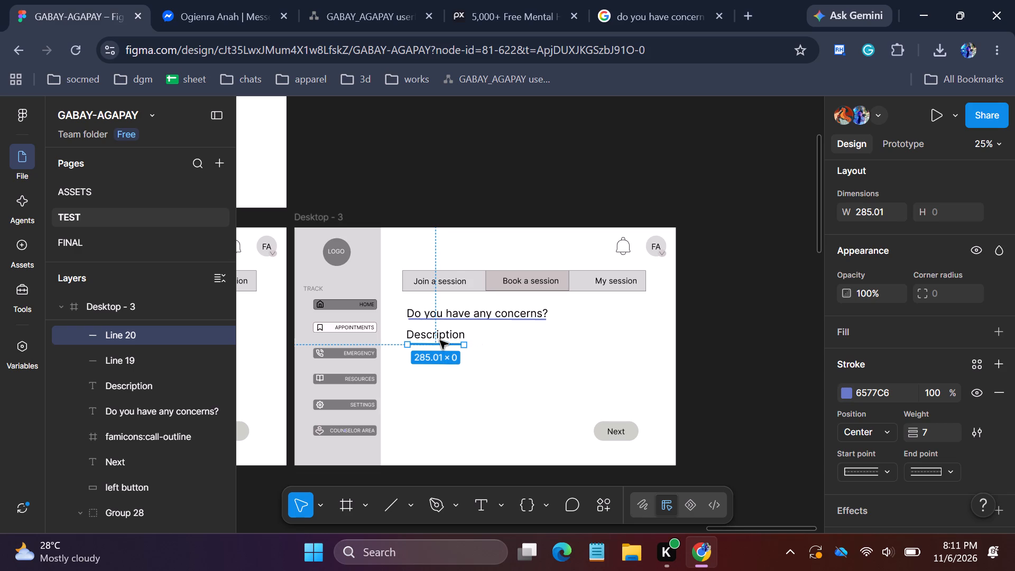
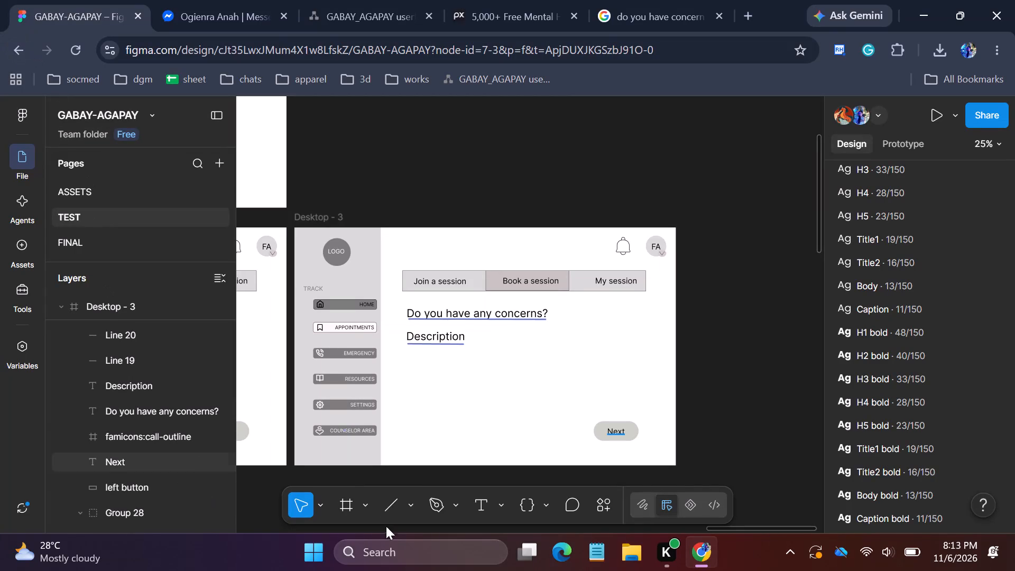
# Draw a grey rectangle about 564 × 504 beneath the underlined Description label in Desktop - 3.
pyautogui.click(410, 504)
pyautogui.click(466, 346)
pyautogui.click(467, 357)
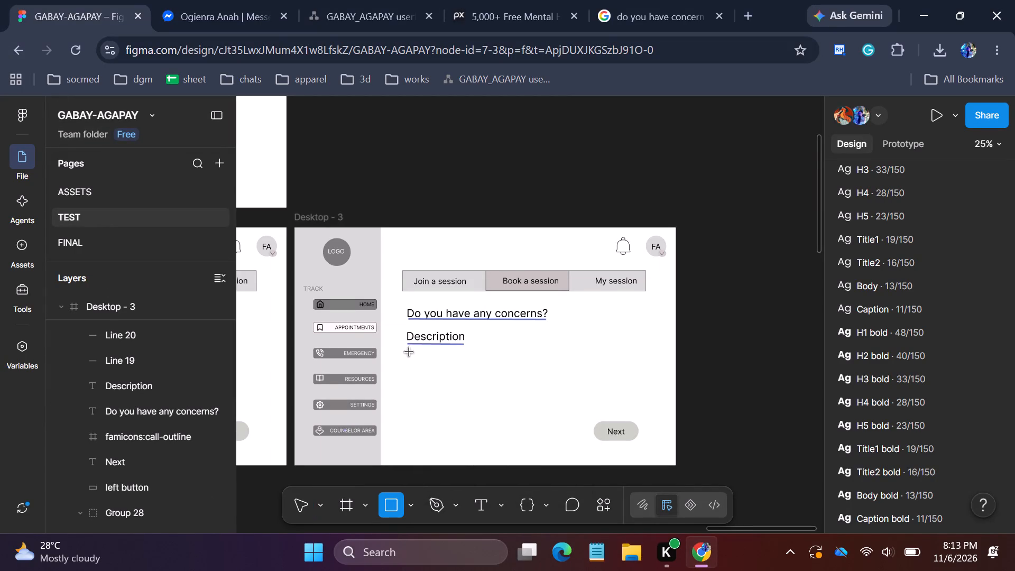
pyautogui.moveTo(409, 355); pyautogui.dragTo(525, 440)
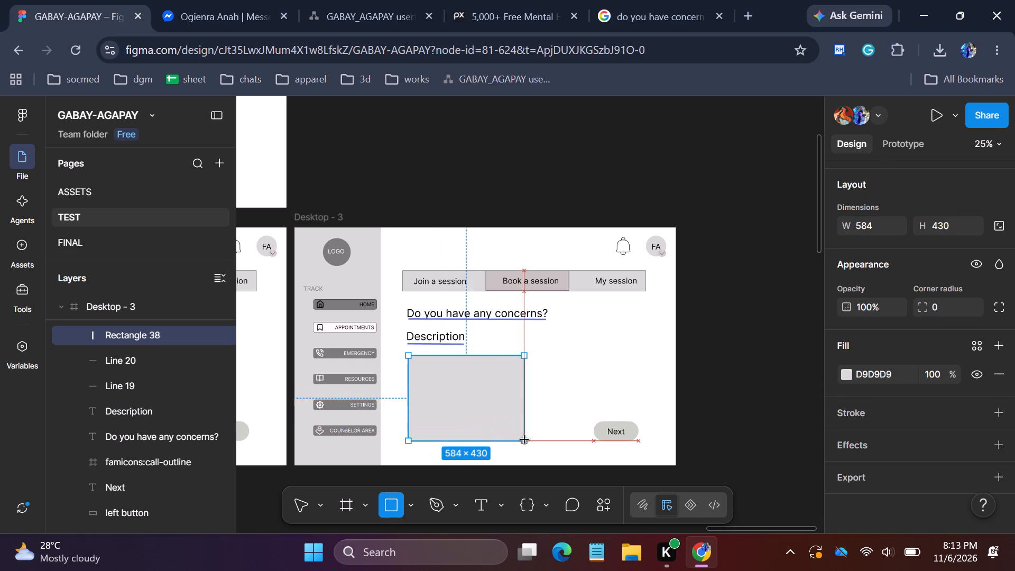
pyautogui.moveTo(525, 440); pyautogui.dragTo(520, 455)
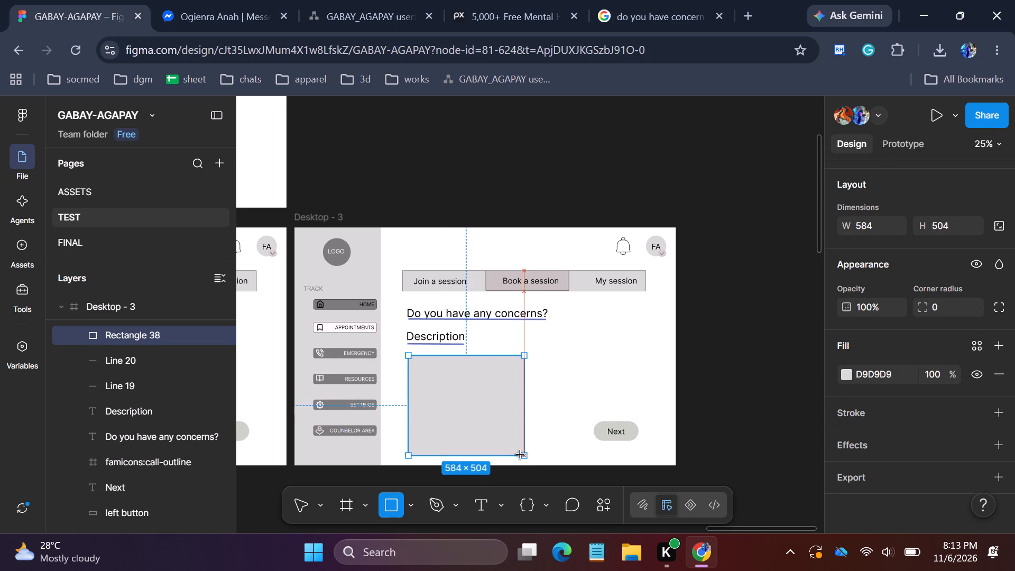
pyautogui.moveTo(520, 455); pyautogui.dragTo(520, 455)
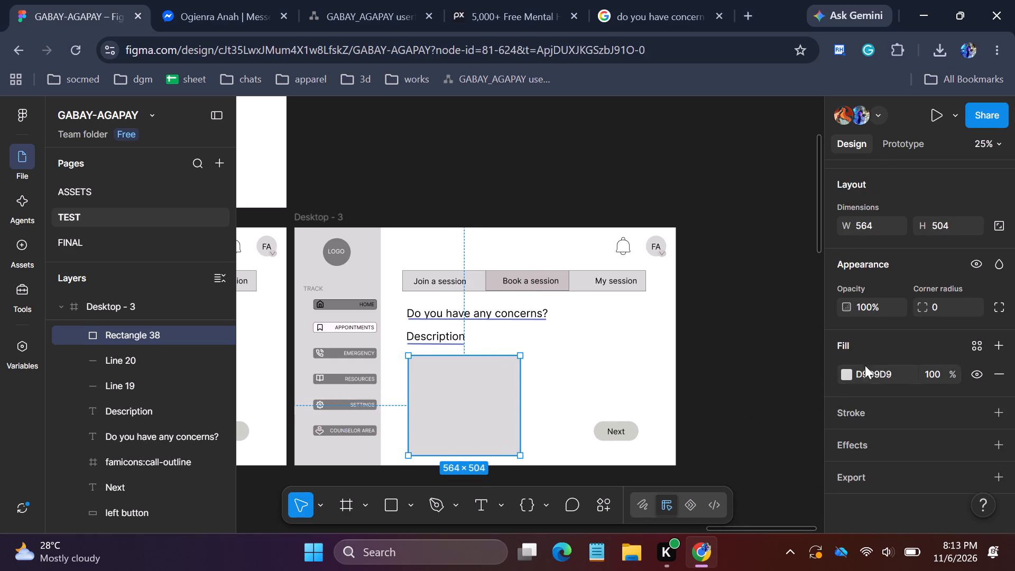
# Set the new rectangle's width to 550 and its height to 550.
pyautogui.click(880, 223)
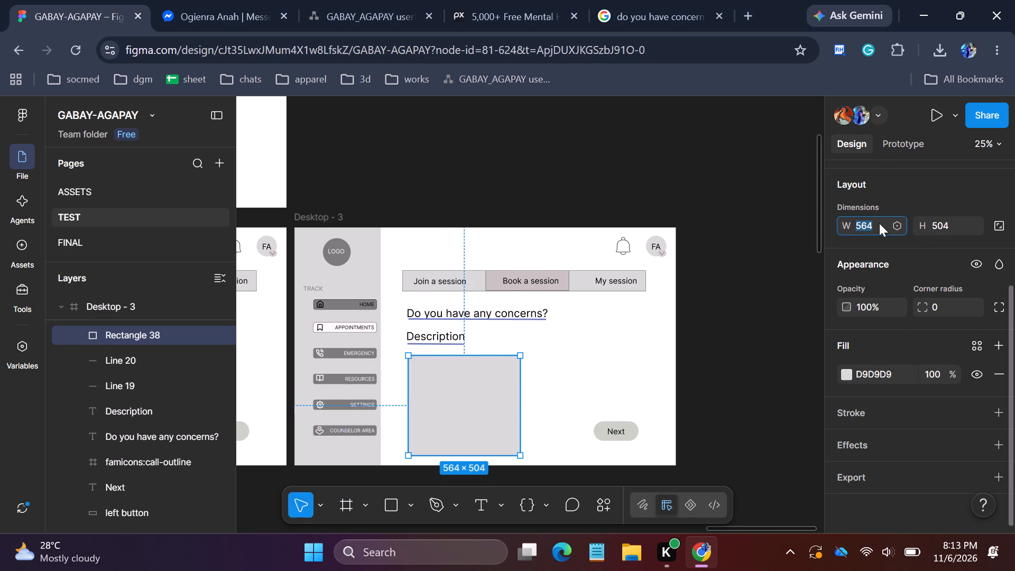
pyautogui.write('55')
pyautogui.press('0')
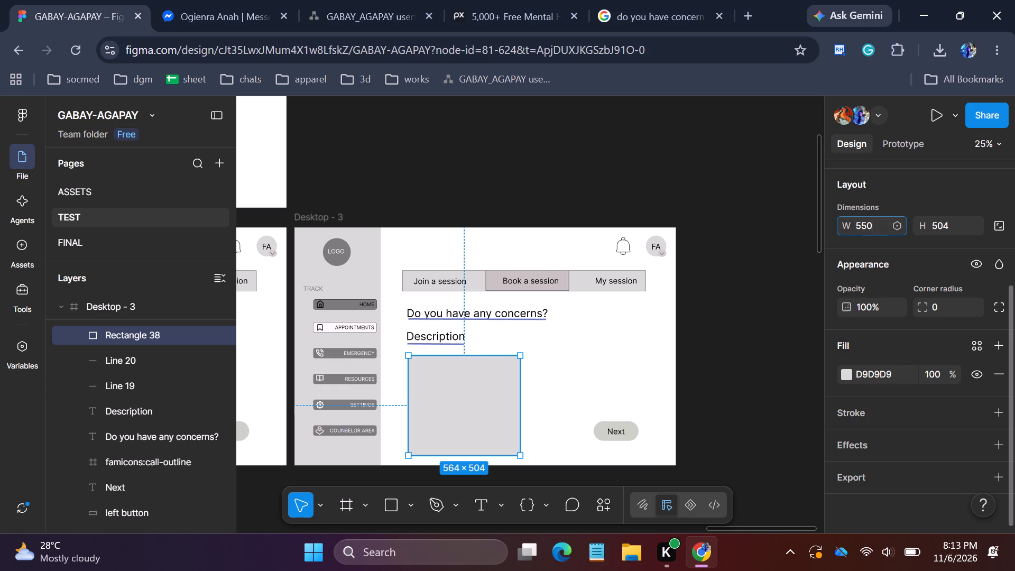
pyautogui.click(938, 227)
pyautogui.write('550')
pyautogui.press('Return')
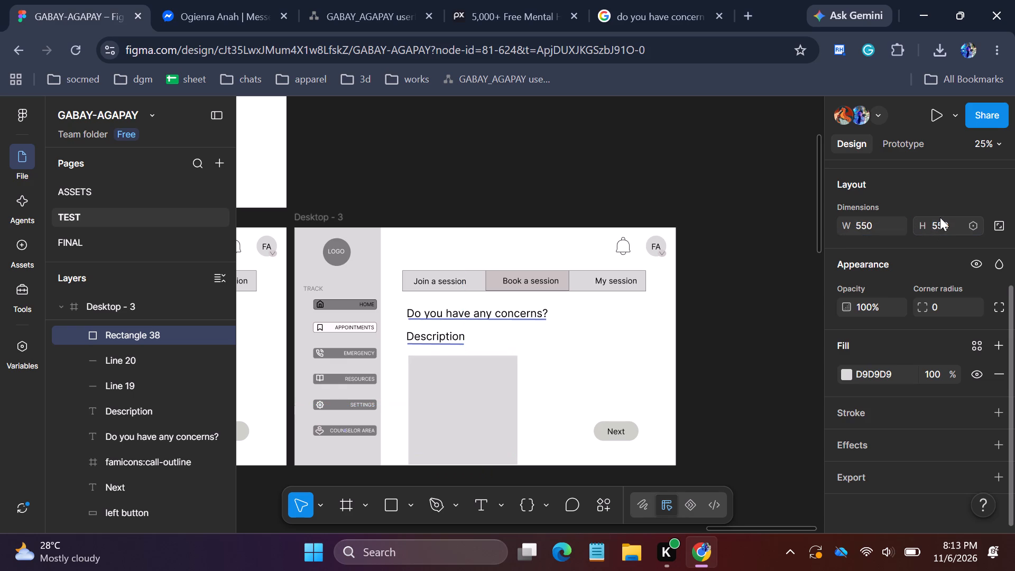
pyautogui.doubleClick(945, 221)
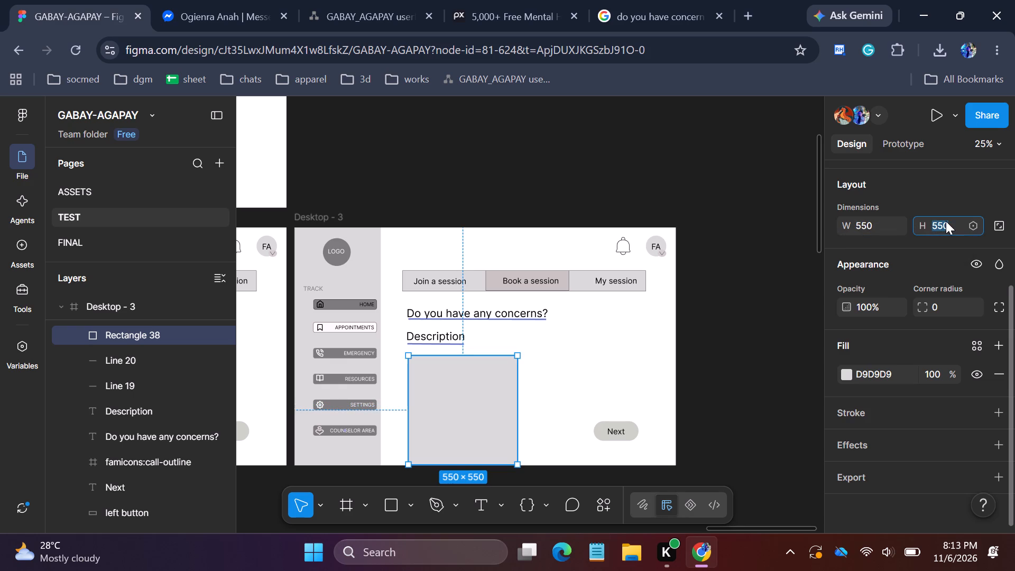
pyautogui.click(556, 365)
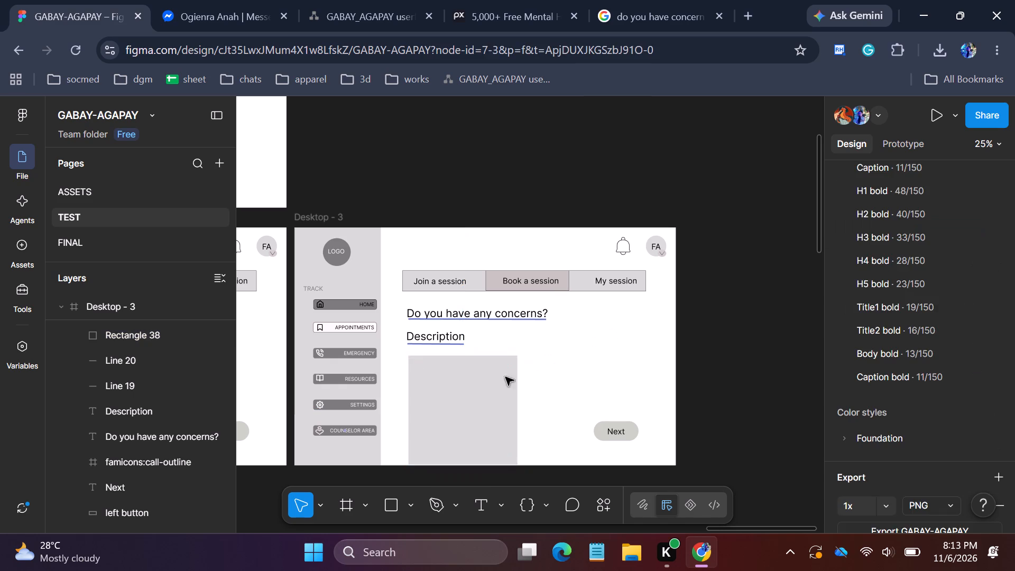
# Move the grey square slightly up and left, closer to the Description underline and in line with the label's left edge.
pyautogui.click(475, 382)
pyautogui.click(475, 389)
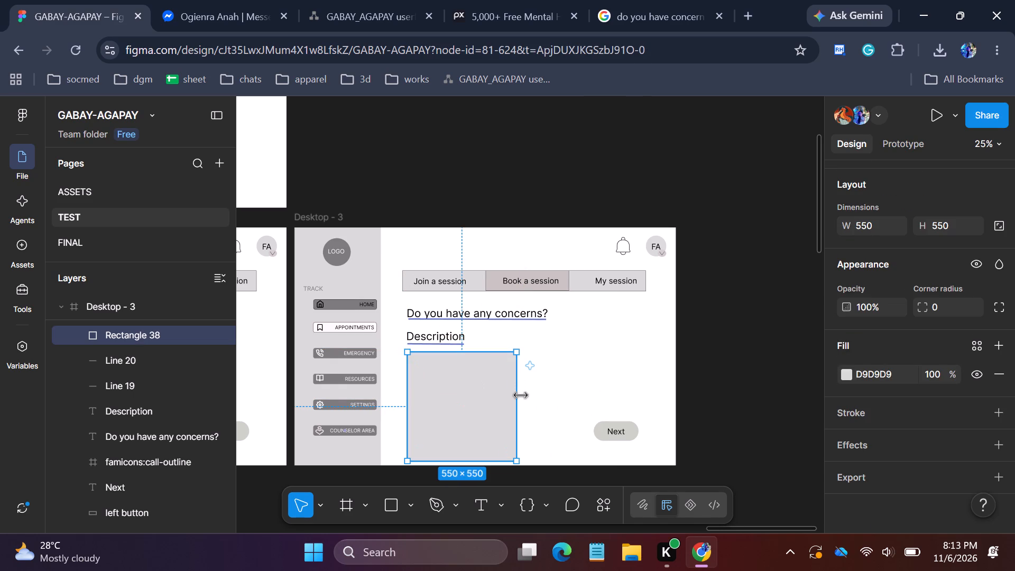
pyautogui.click(516, 397)
pyautogui.click(599, 390)
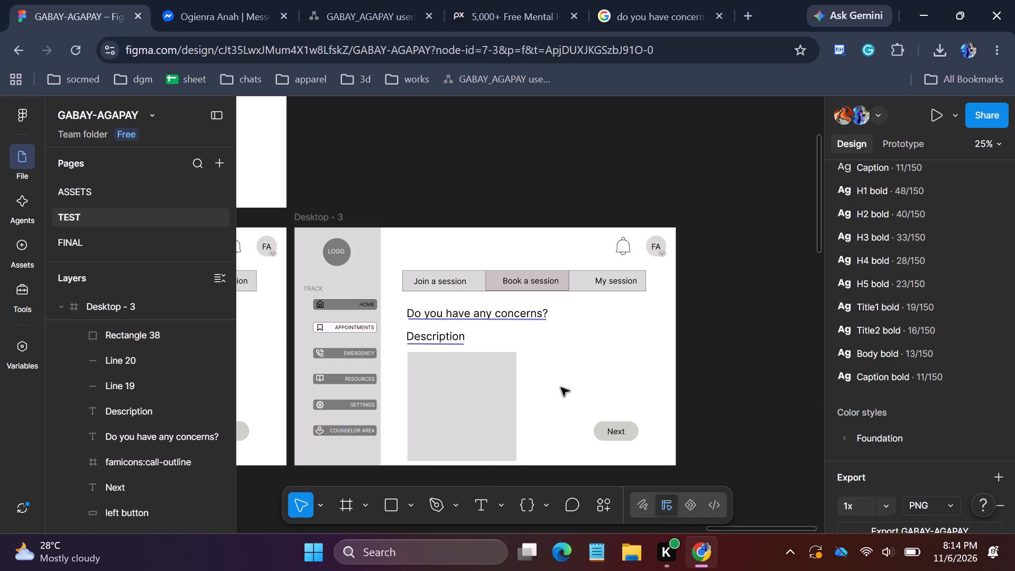
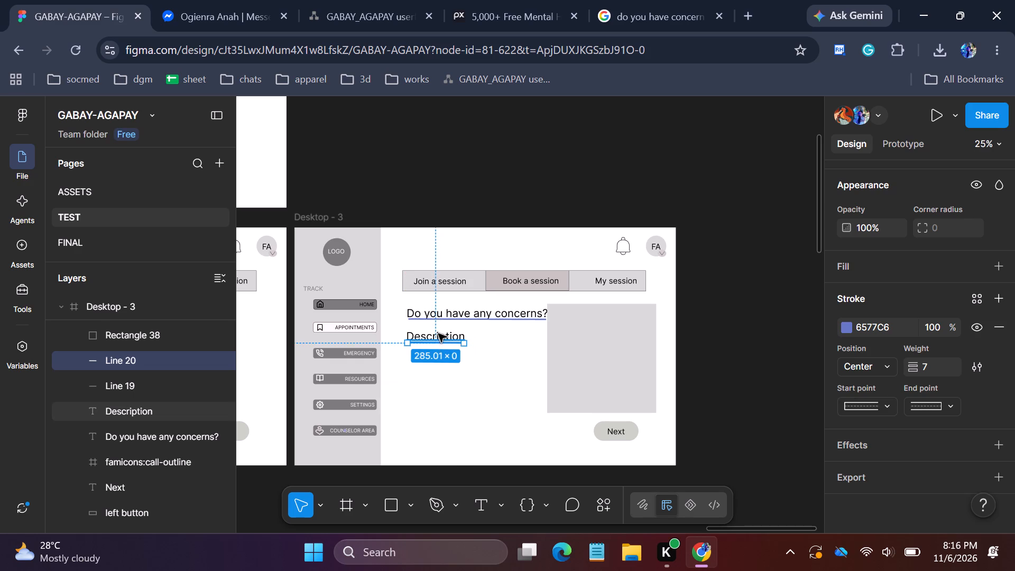
# Group the Description label with the blue underline directly beneath it in Desktop - 3.
pyautogui.keyDown('shift'); pyautogui.click(438, 334); pyautogui.keyUp('shift')
pyautogui.hotkey('ctrl', 'g')
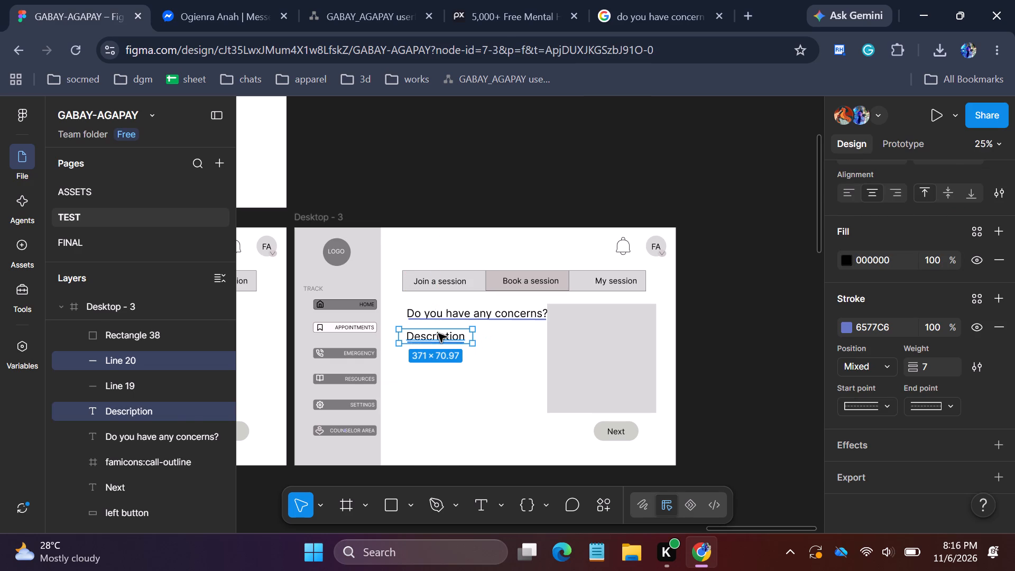
# Select the blue underline beneath the "Do you have any concerns?" heading in Desktop - 3.
pyautogui.click(454, 319)
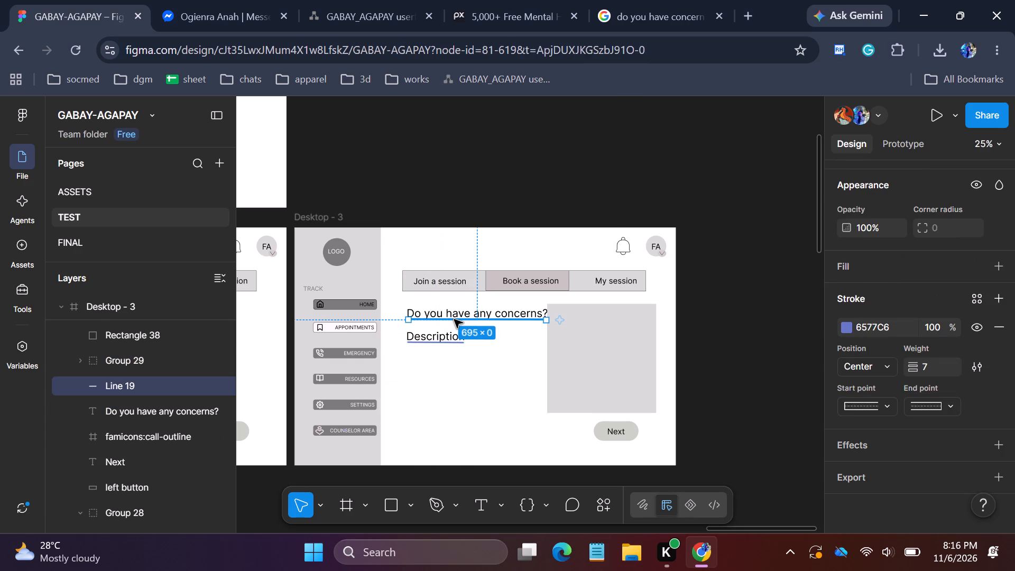
# Group the "Do you have any concerns?" heading with its underline in Desktop - 3.
pyautogui.keyDown('shift'); pyautogui.click(457, 310); pyautogui.keyUp('shift')
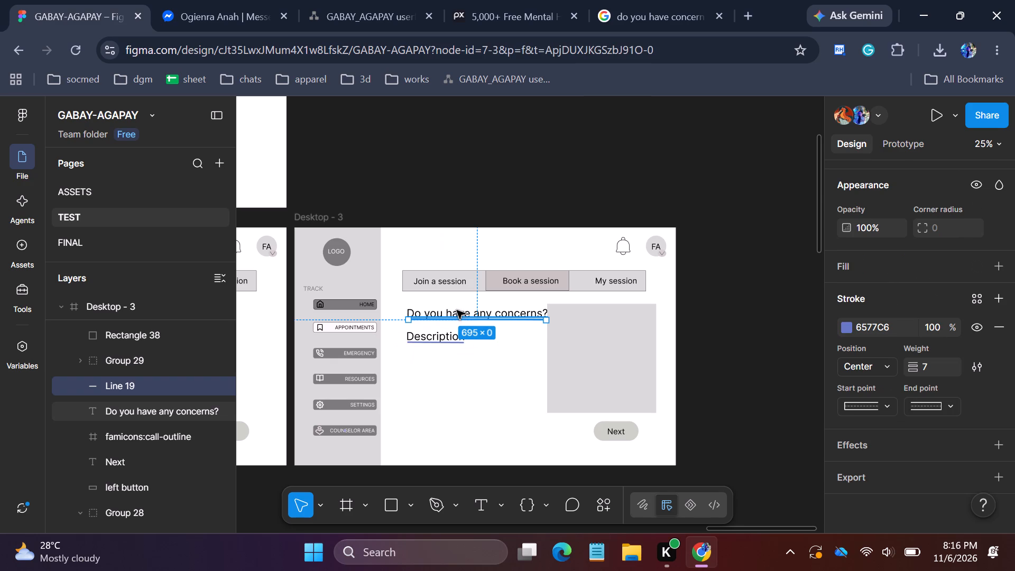
pyautogui.hotkey('ctrl', 'g')
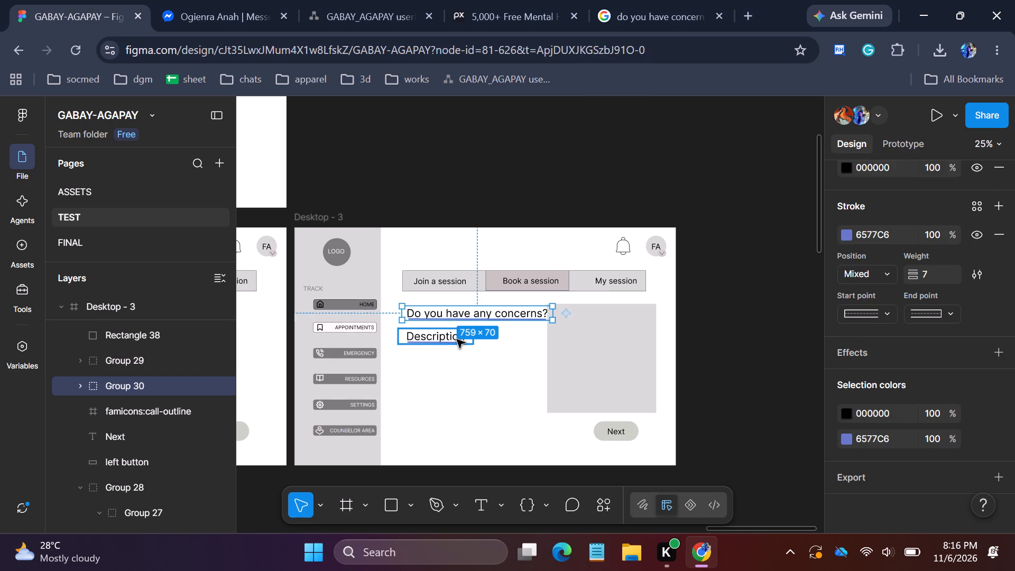
# Move the underlined Description label down near the bottom of Desktop - 3, keeping it in line with the concerns heading's left edge.
pyautogui.moveTo(451, 335); pyautogui.dragTo(446, 444)
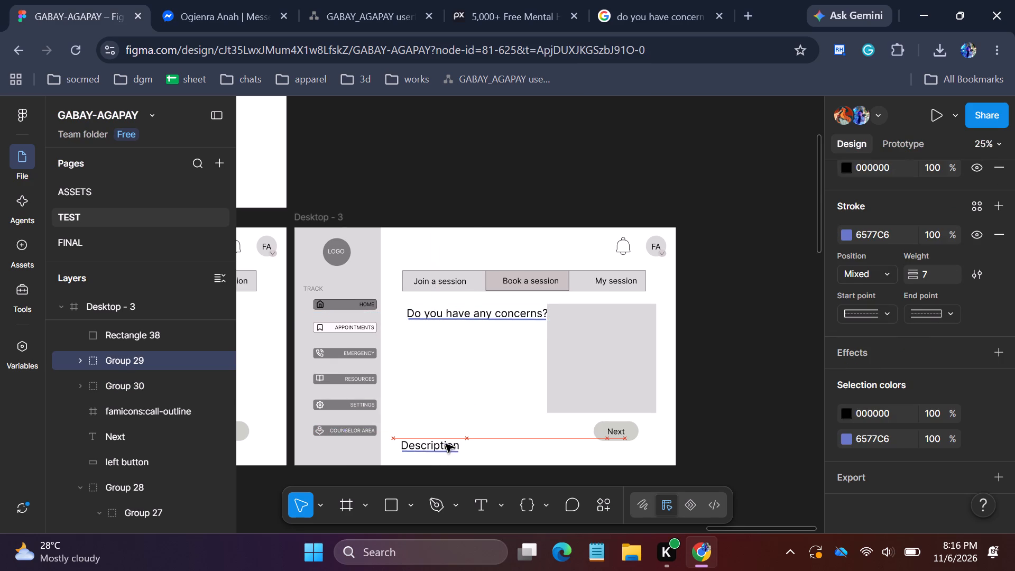
pyautogui.moveTo(446, 444); pyautogui.dragTo(448, 431)
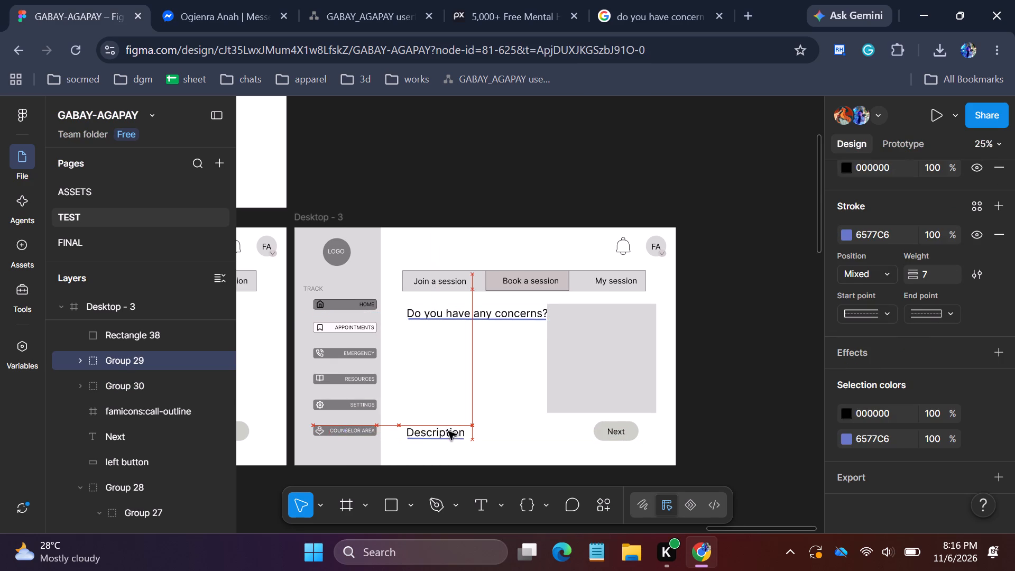
pyautogui.moveTo(448, 431); pyautogui.dragTo(448, 436)
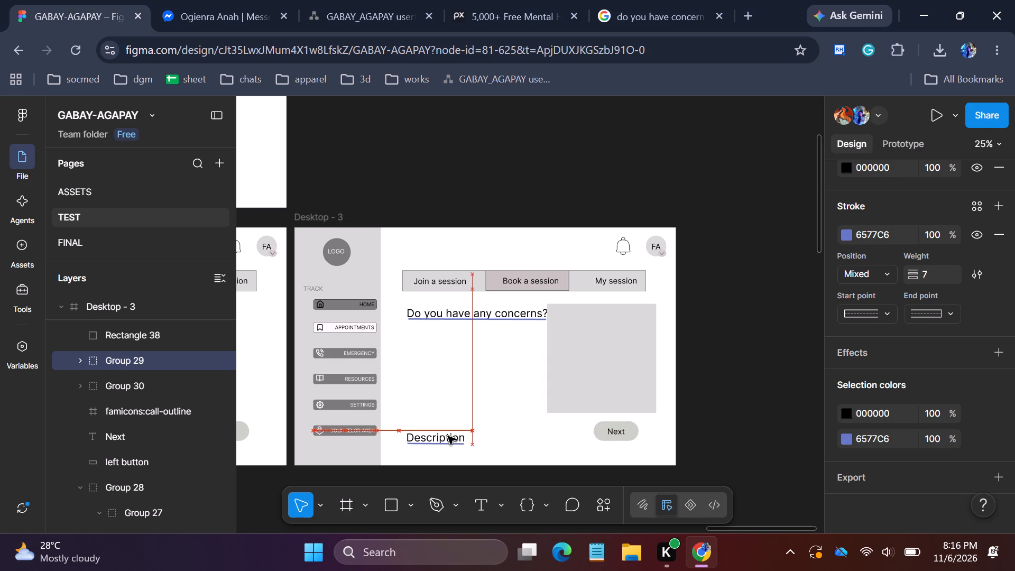
pyautogui.moveTo(448, 436); pyautogui.dragTo(448, 435)
# Move the underlined "Do you have any concerns?" heading down to just above the Description label, with their left edges roughly aligned.
pyautogui.click(453, 316)
pyautogui.moveTo(458, 314); pyautogui.dragTo(453, 420)
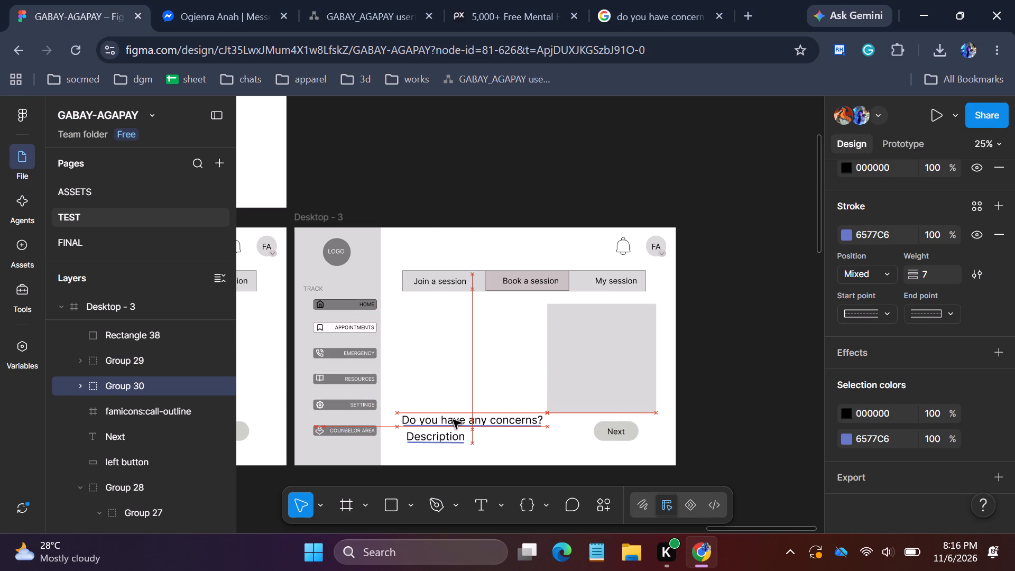
pyautogui.moveTo(453, 420); pyautogui.dragTo(458, 418)
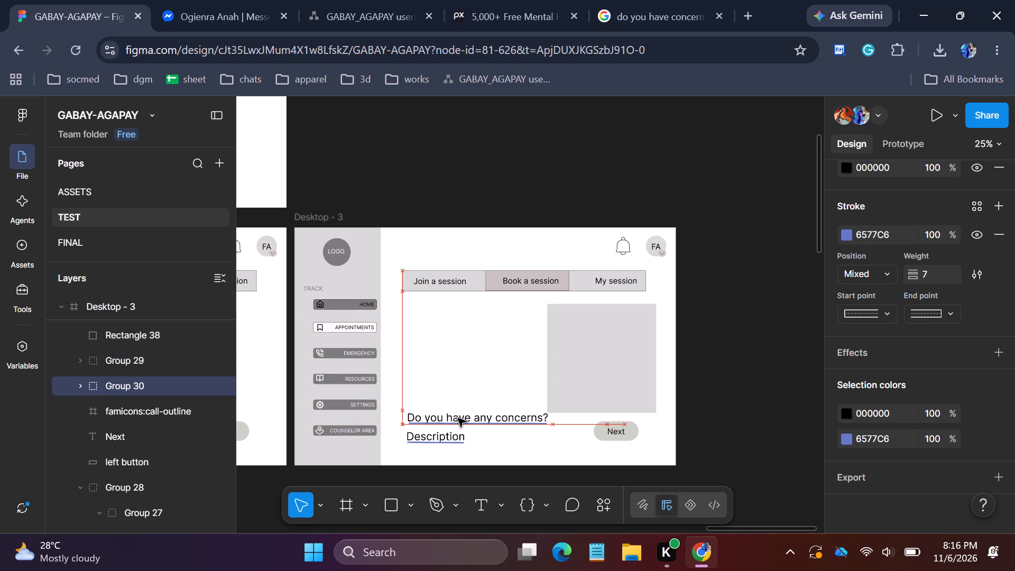
# Nudge the underlined "Do you have any concerns?" heading into place just above the Description label in Desktop - 3.
pyautogui.moveTo(458, 418); pyautogui.dragTo(457, 418)
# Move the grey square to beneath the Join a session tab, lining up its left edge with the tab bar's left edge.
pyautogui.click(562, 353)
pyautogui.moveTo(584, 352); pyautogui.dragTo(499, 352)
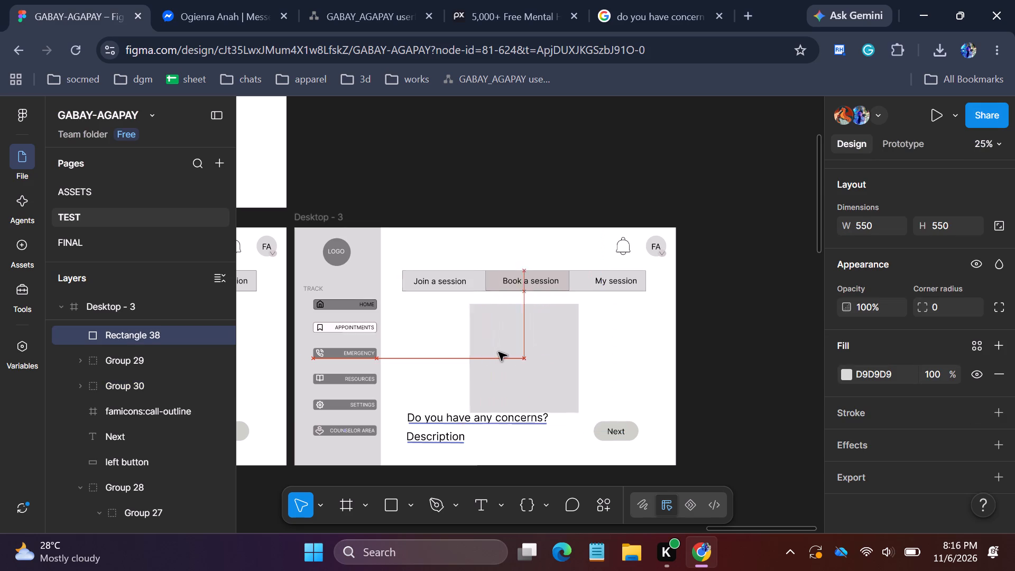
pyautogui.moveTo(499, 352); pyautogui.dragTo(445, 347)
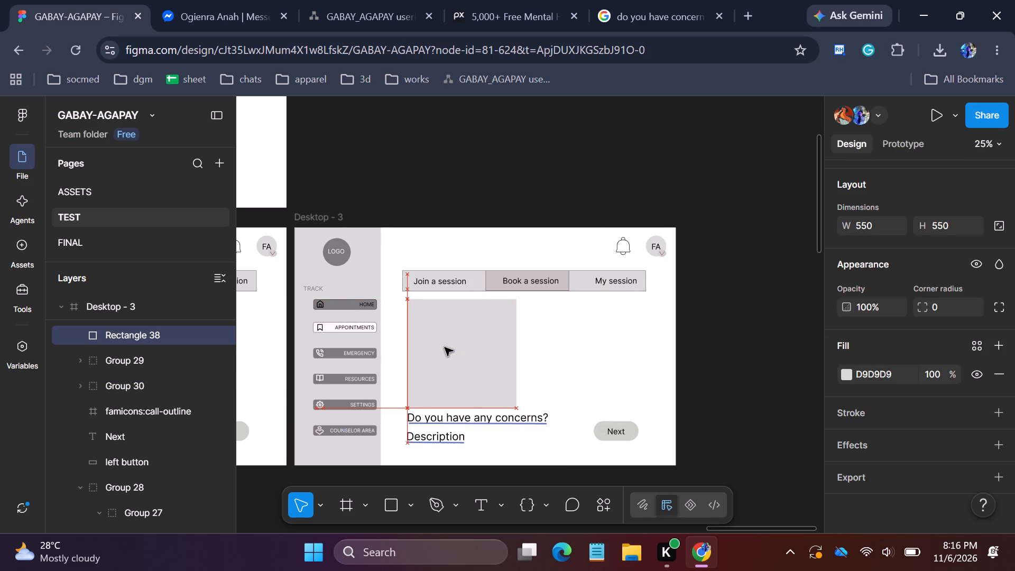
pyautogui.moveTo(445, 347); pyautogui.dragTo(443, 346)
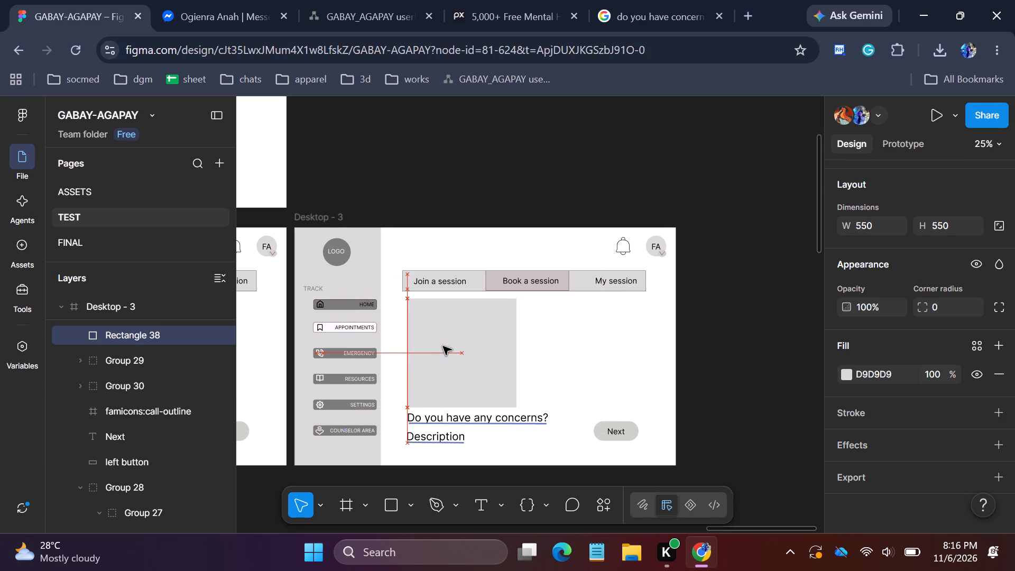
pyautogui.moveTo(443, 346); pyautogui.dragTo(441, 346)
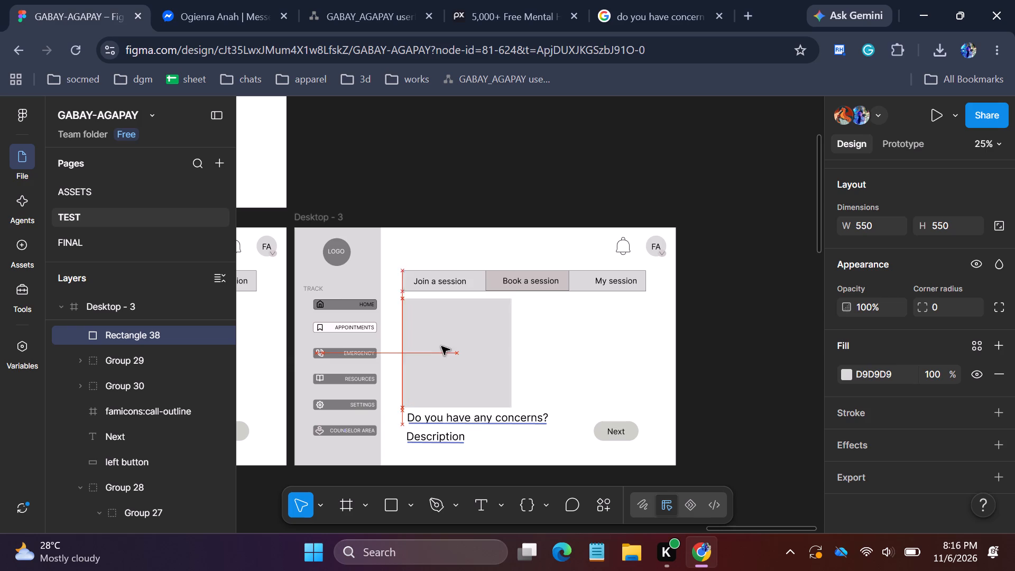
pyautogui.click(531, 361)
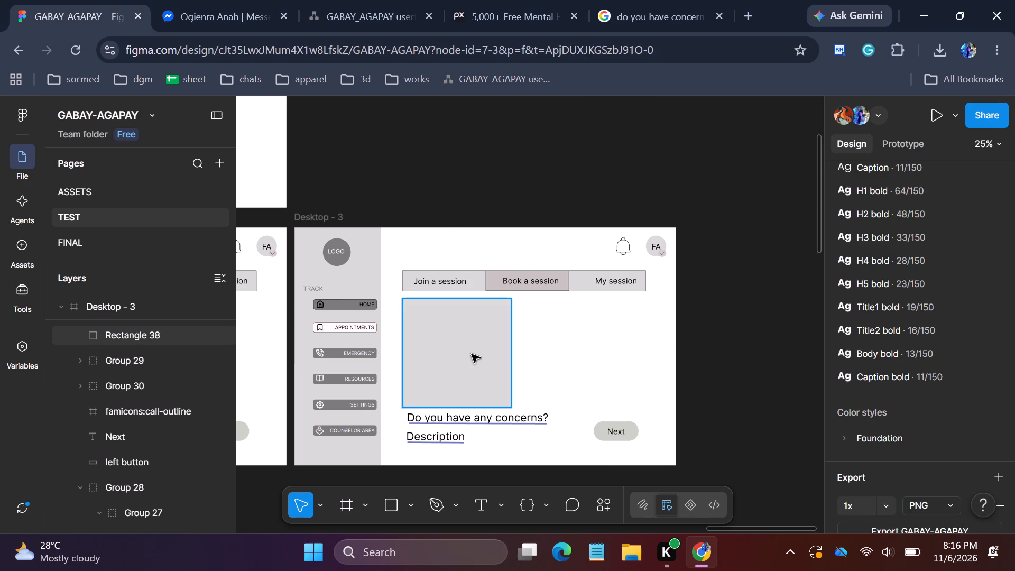
# Move the grey square to the middle of the content area, beneath the Book a session tab.
pyautogui.moveTo(472, 354); pyautogui.dragTo(534, 356)
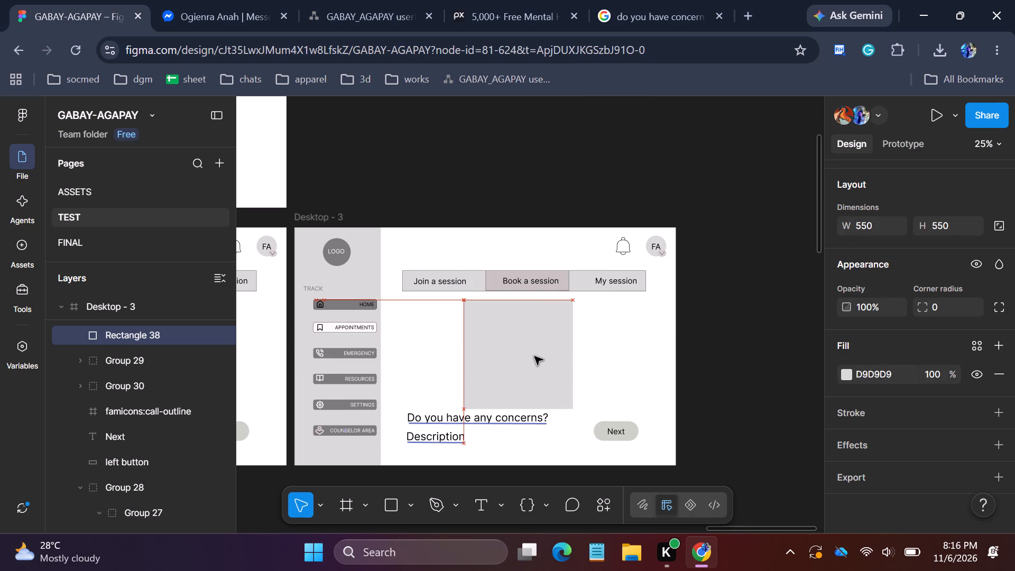
pyautogui.moveTo(534, 356); pyautogui.dragTo(538, 356)
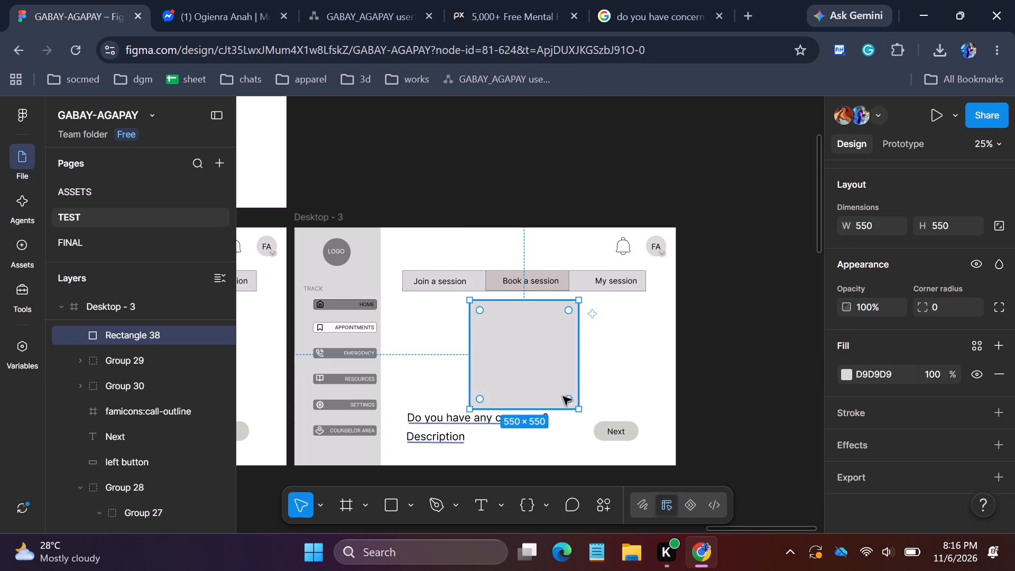
# Shrink the grey square slightly to about 539 × 528, leaving more room above the concerns heading.
pyautogui.moveTo(579, 409); pyautogui.dragTo(576, 404)
pyautogui.click(548, 376)
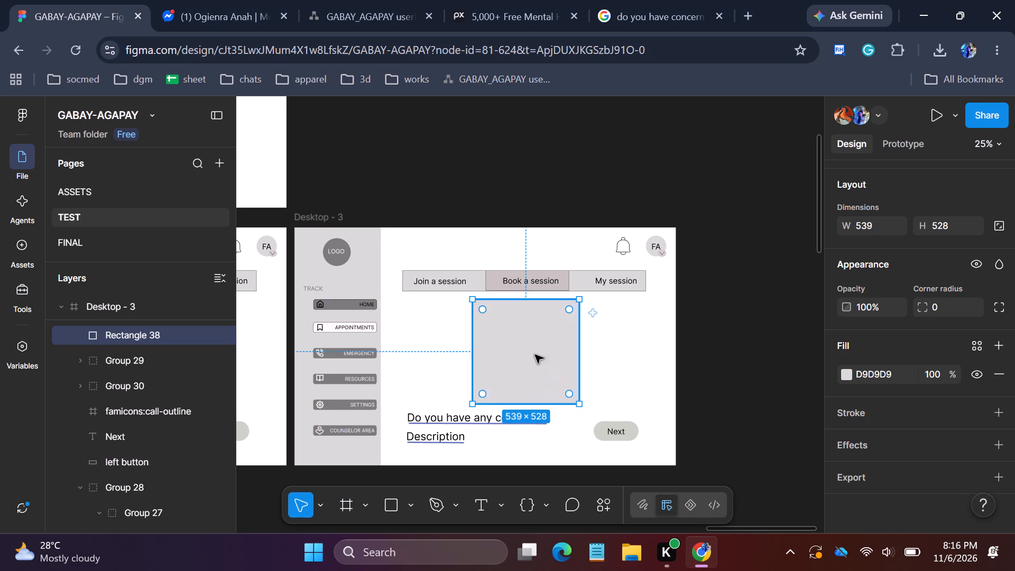
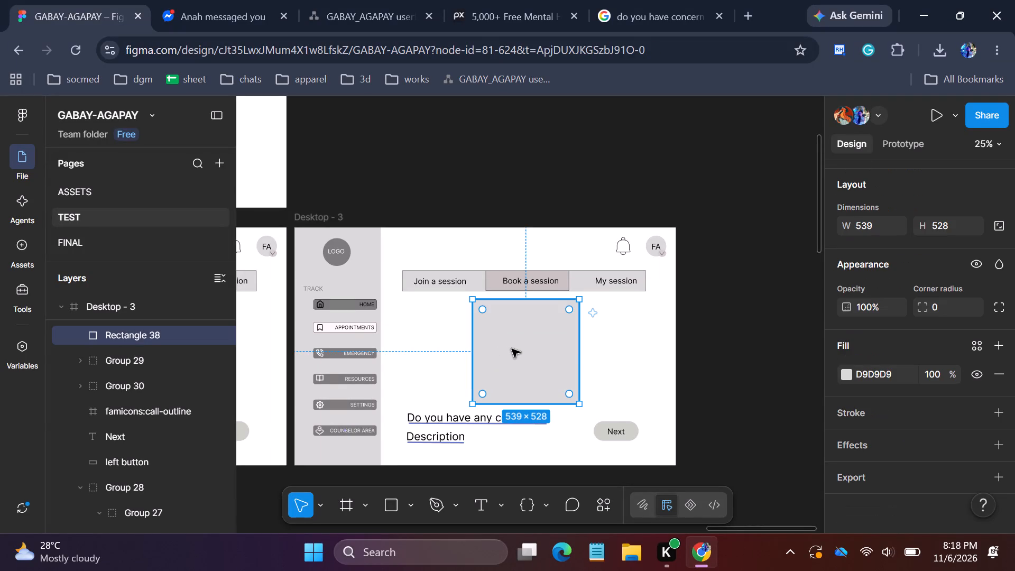
# Deselect the grey square above the "Do you have any concerns?" heading in Desktop - 3.
pyautogui.click(600, 348)
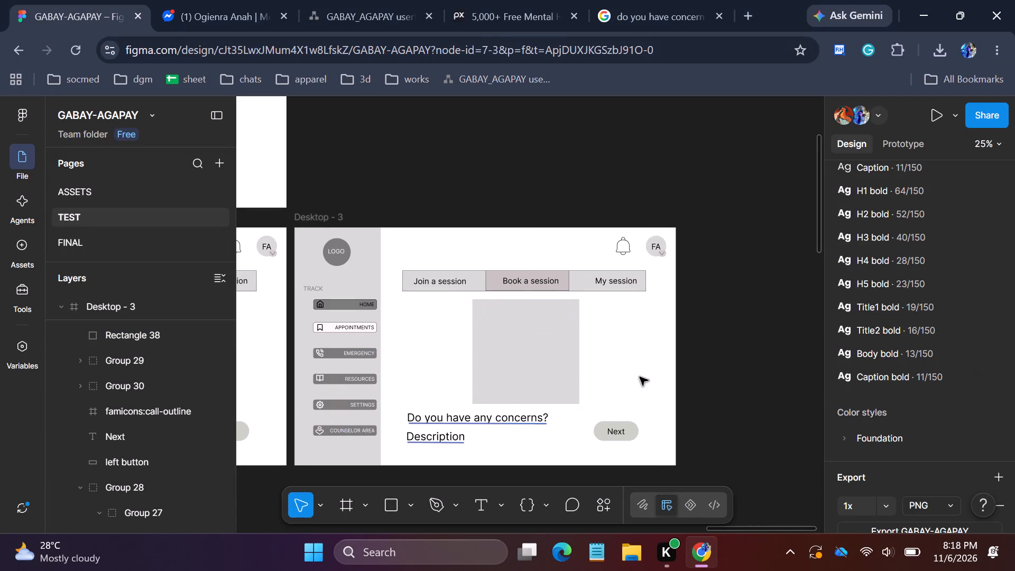
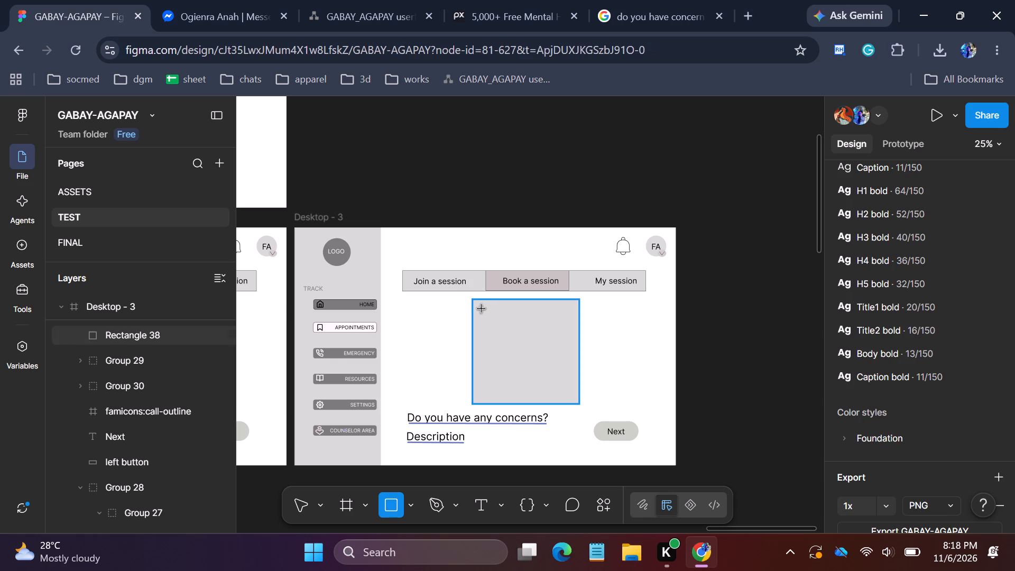
# Draw a 542 × 108 header bar across the top of the grey box in Desktop - 3 and fill it with 999090.
pyautogui.moveTo(482, 309); pyautogui.dragTo(578, 320)
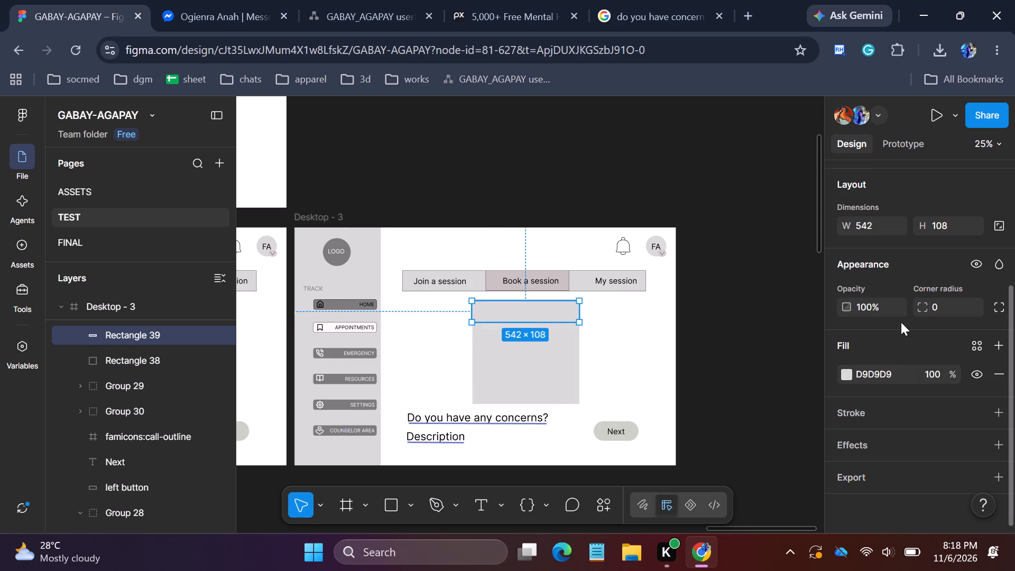
pyautogui.click(843, 372)
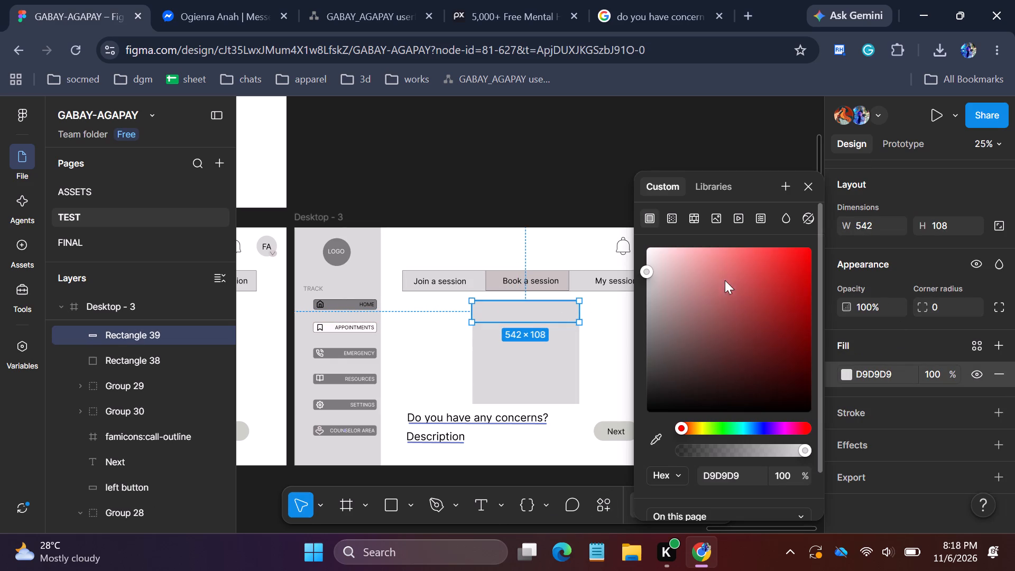
pyautogui.click(651, 250)
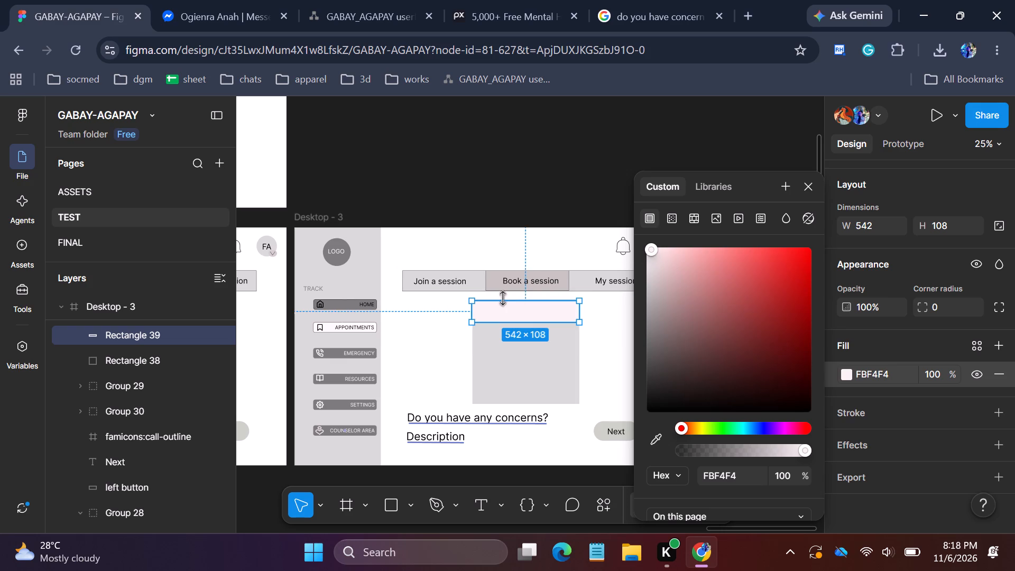
pyautogui.click(656, 312)
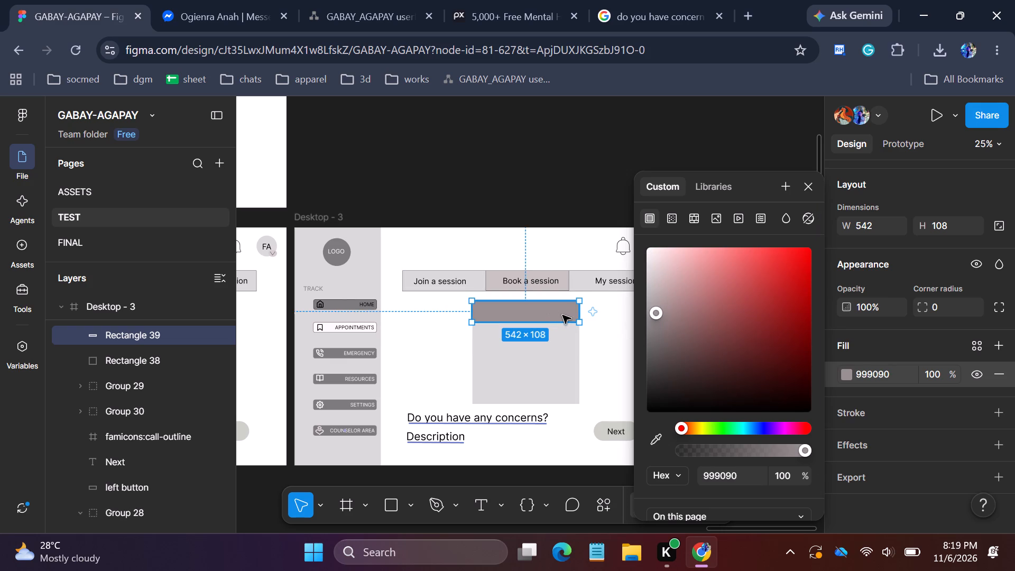
pyautogui.click(598, 306)
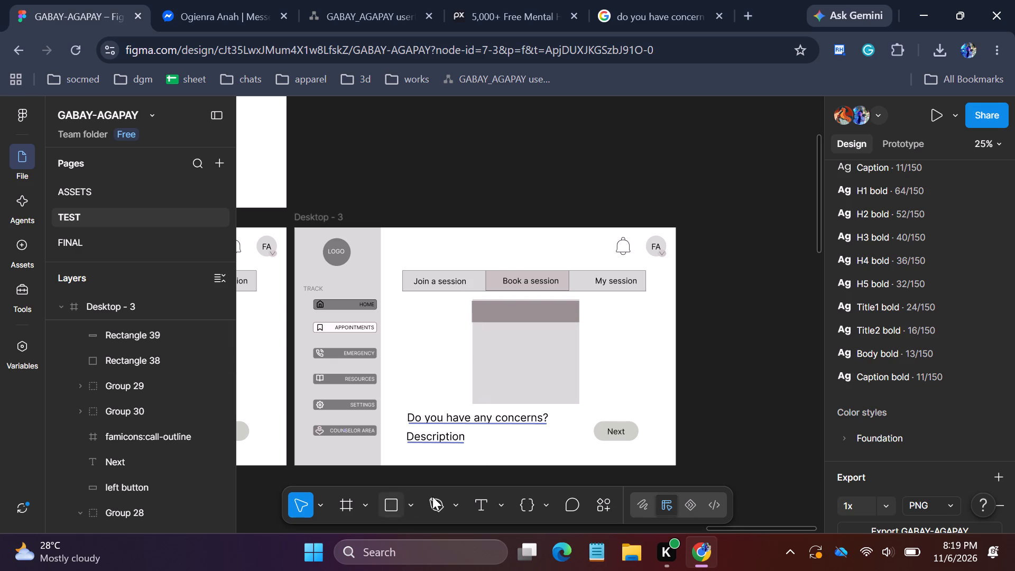
# Add the text "October" and centre it on the header bar of the grey calendar box.
pyautogui.click(483, 502)
pyautogui.click(514, 310)
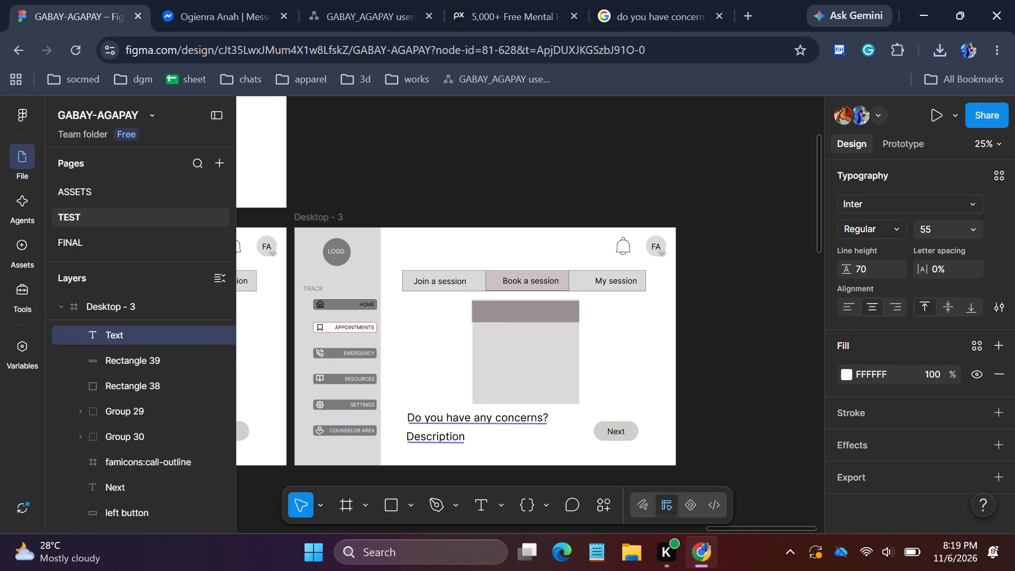
pyautogui.write('cto')
pyautogui.write('ber')
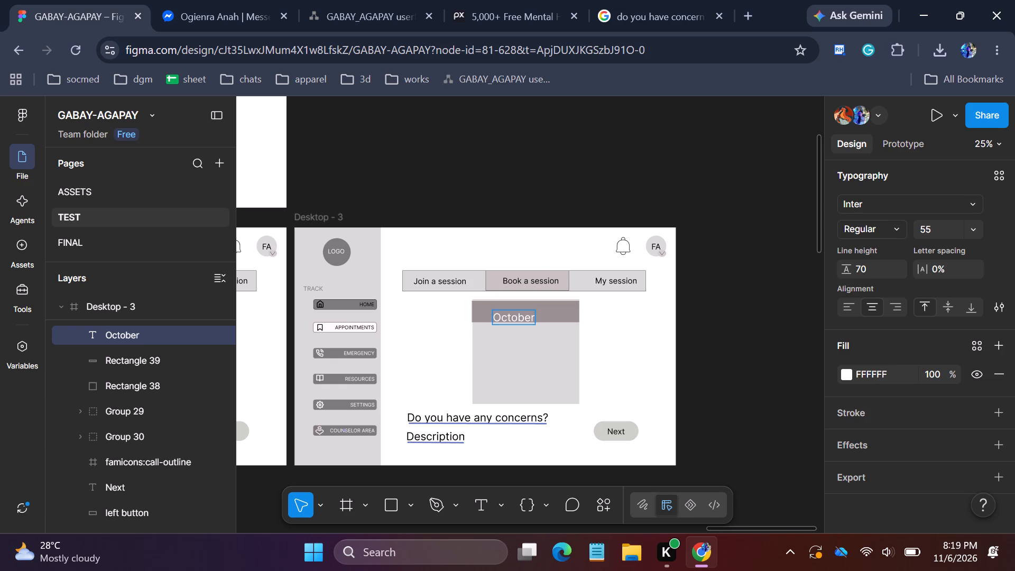
pyautogui.click(532, 345)
pyautogui.click(507, 317)
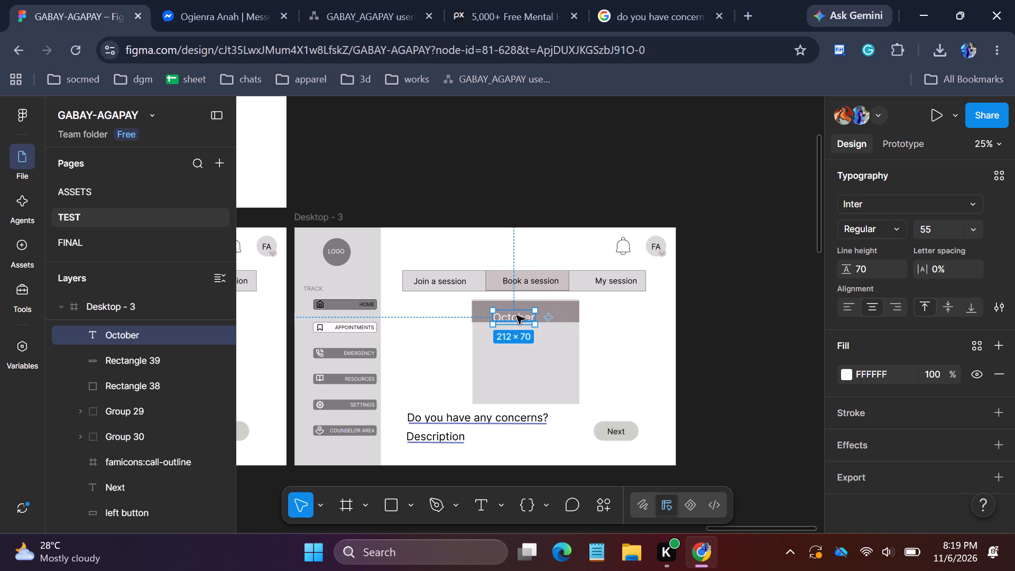
pyautogui.moveTo(519, 314); pyautogui.dragTo(529, 308)
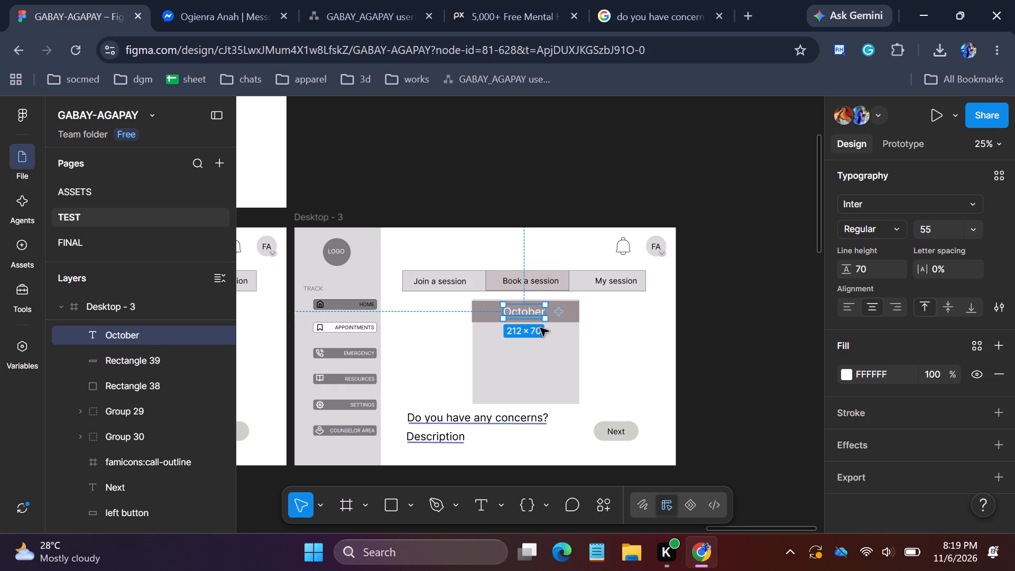
pyautogui.click(588, 356)
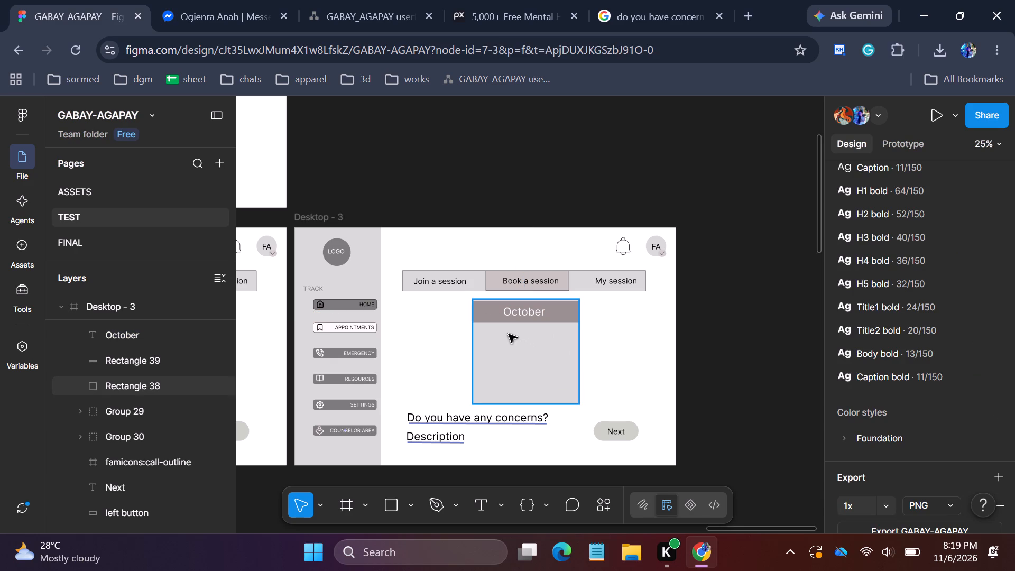
pyautogui.click(627, 334)
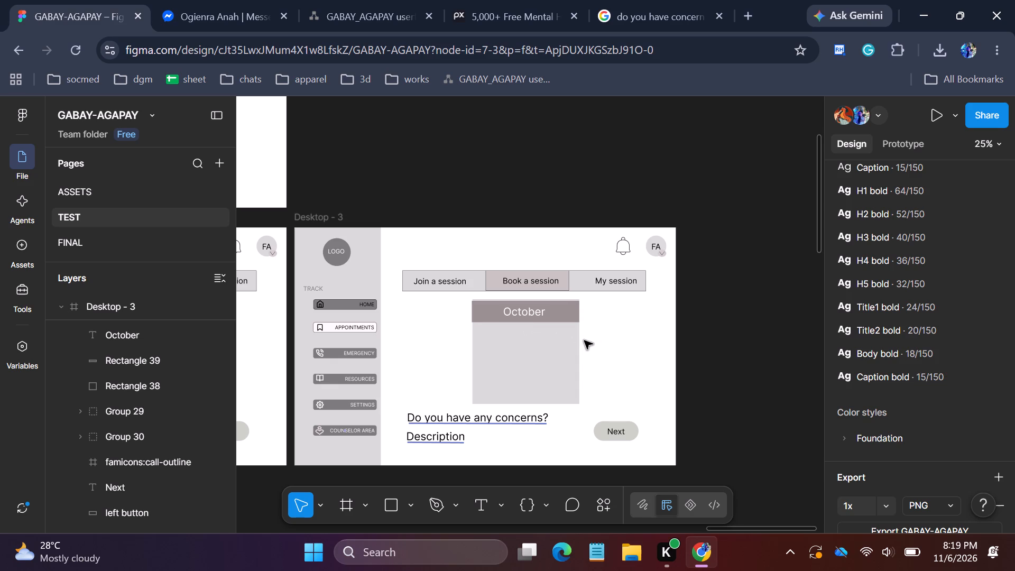
# Add a text label reading "1" in the blank area beside the calendar box, above the Next button.
pyautogui.click(485, 500)
pyautogui.click(606, 357)
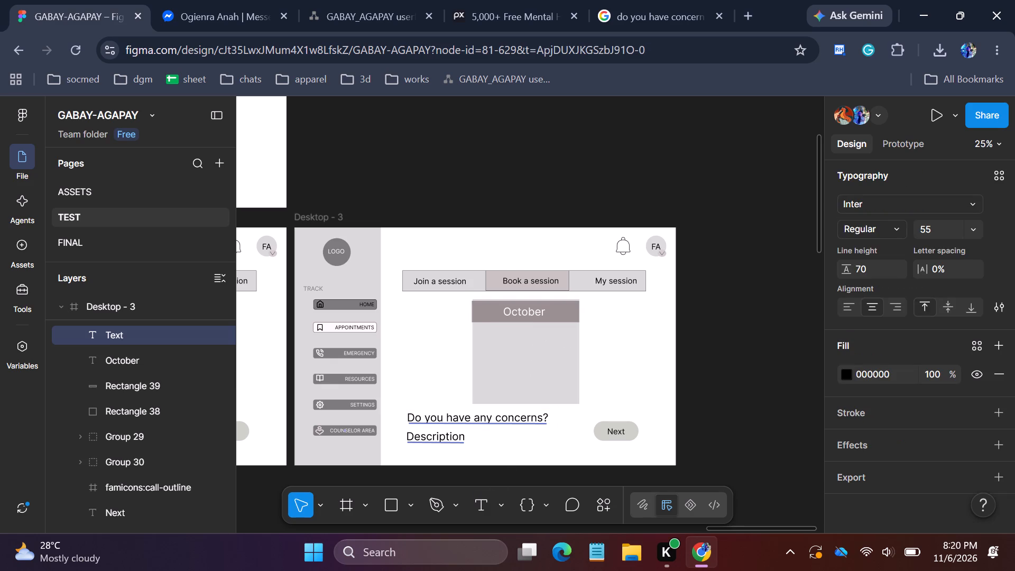
pyautogui.press('1')
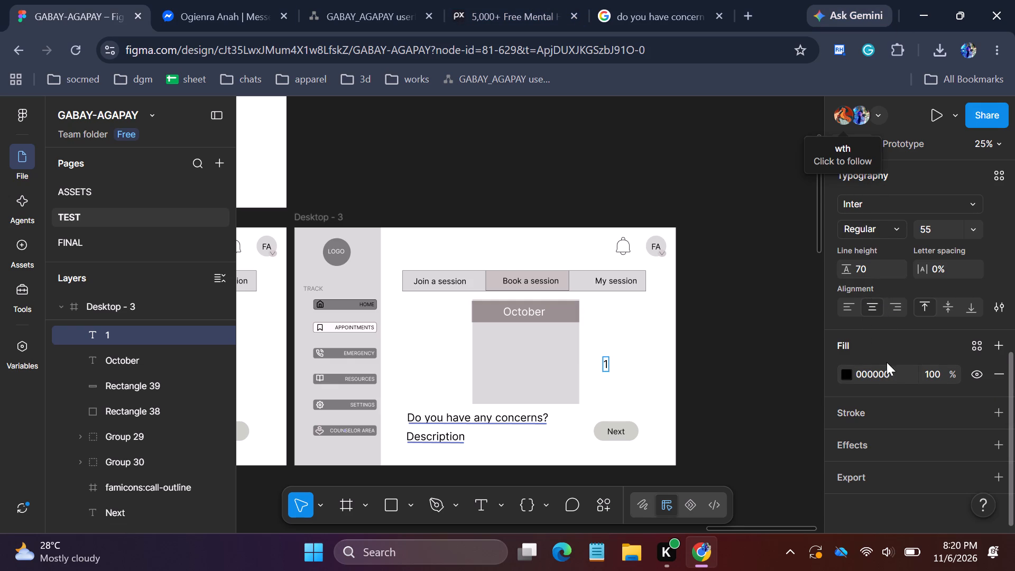
# Add a 000000 outside stroke of weight 1 to the "1" text.
pyautogui.click(861, 410)
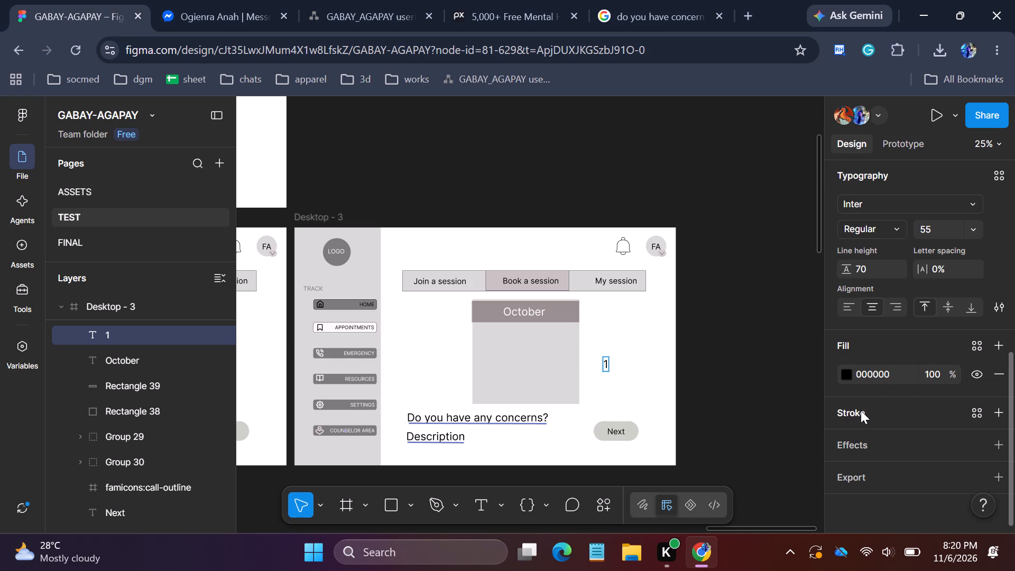
pyautogui.moveTo(1014, 345); pyautogui.dragTo(1014, 359)
pyautogui.moveTo(1014, 365); pyautogui.dragTo(1014, 400)
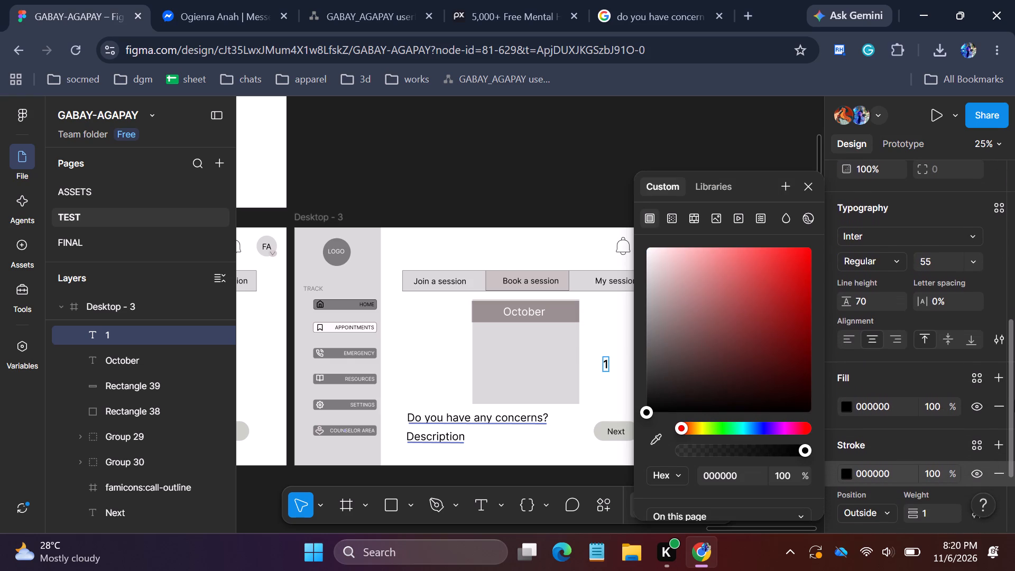
pyautogui.moveTo(1014, 400); pyautogui.dragTo(1014, 400)
pyautogui.moveTo(1014, 368); pyautogui.dragTo(1014, 458)
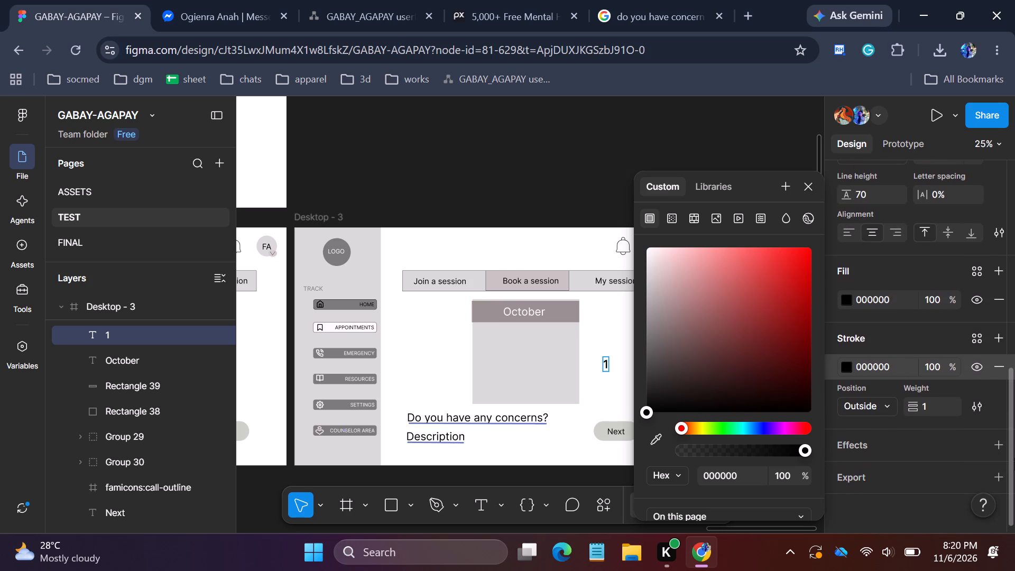
pyautogui.moveTo(1014, 458); pyautogui.dragTo(1014, 461)
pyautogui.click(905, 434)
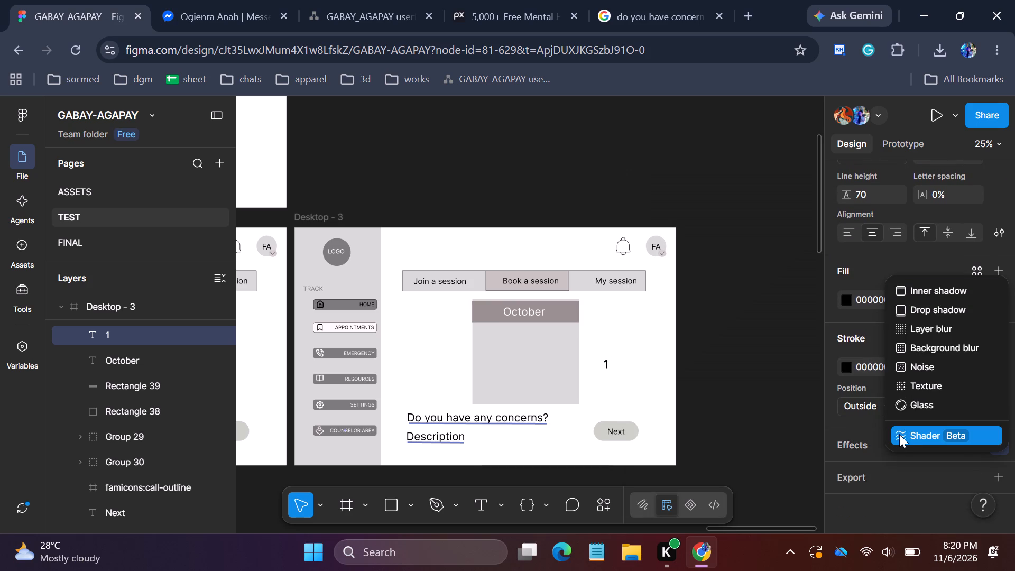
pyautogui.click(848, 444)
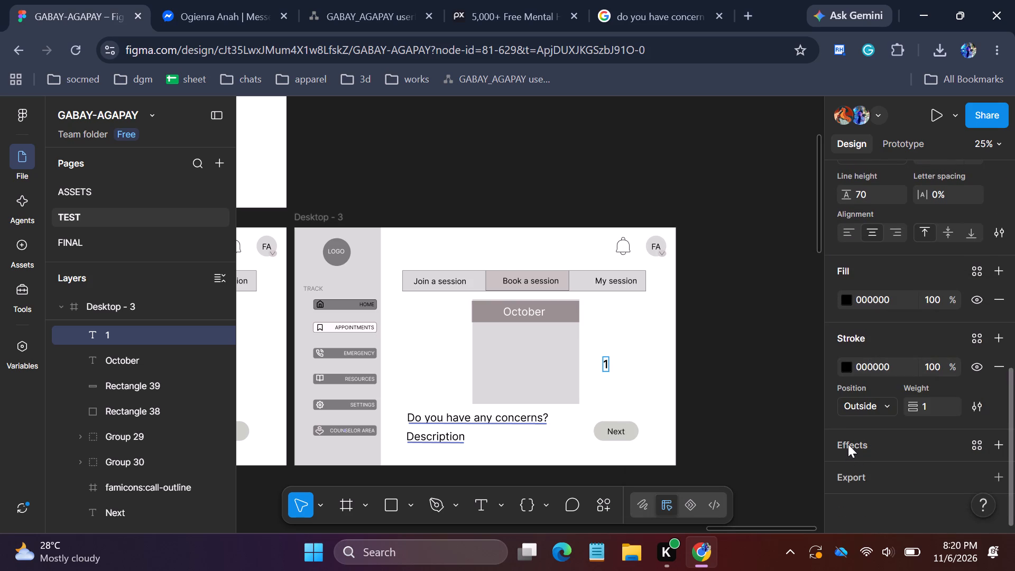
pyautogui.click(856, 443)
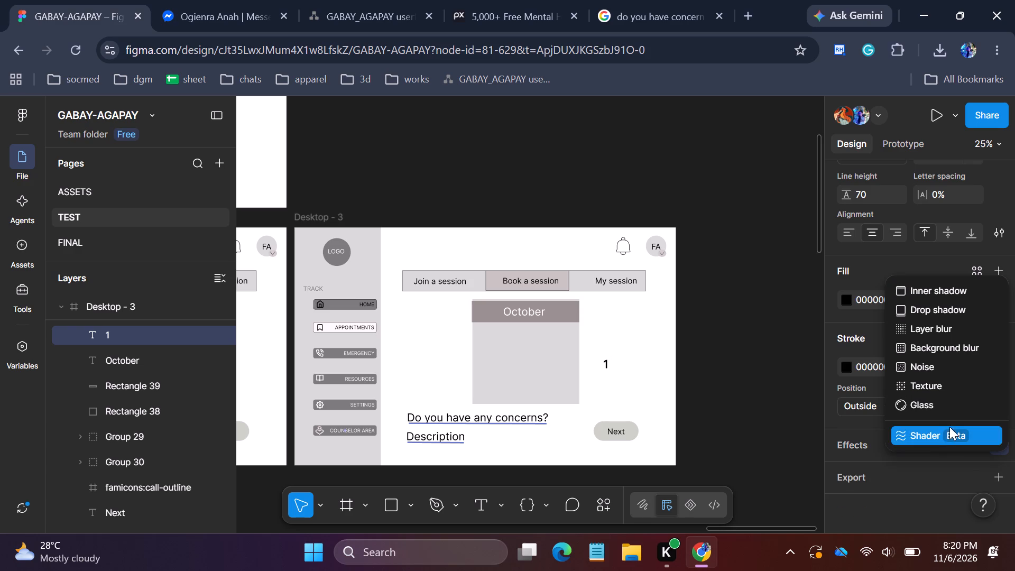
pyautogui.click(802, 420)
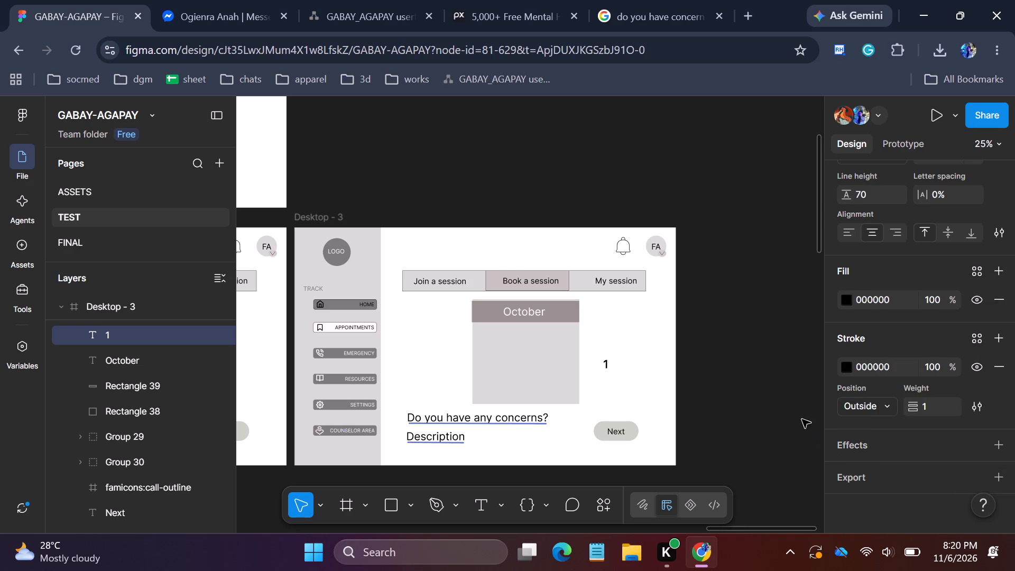
# Add a 1x PNG export setting to the "1" text.
pyautogui.click(846, 474)
pyautogui.moveTo(1014, 401); pyautogui.dragTo(1014, 449)
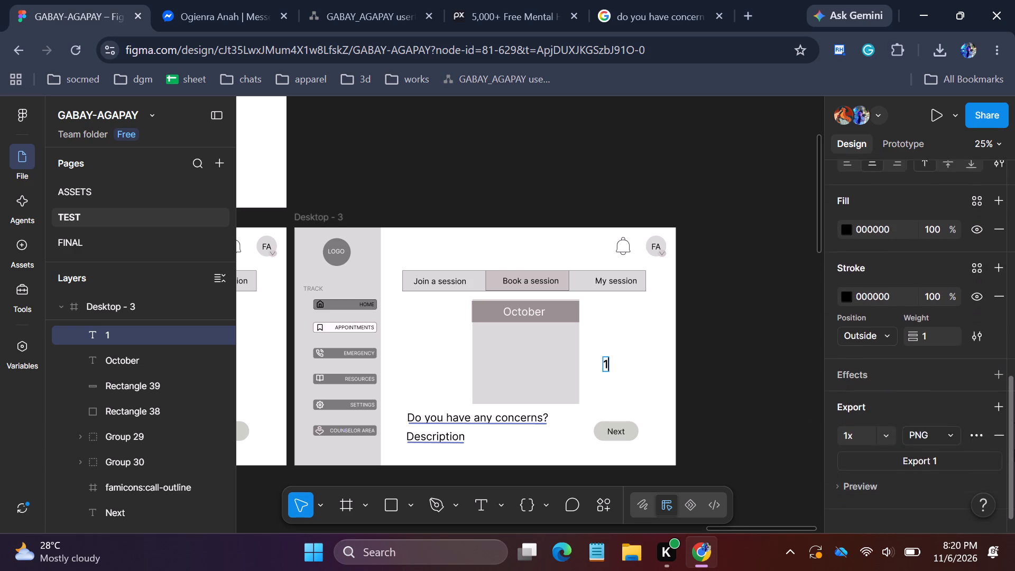
pyautogui.moveTo(1014, 449); pyautogui.dragTo(1014, 474)
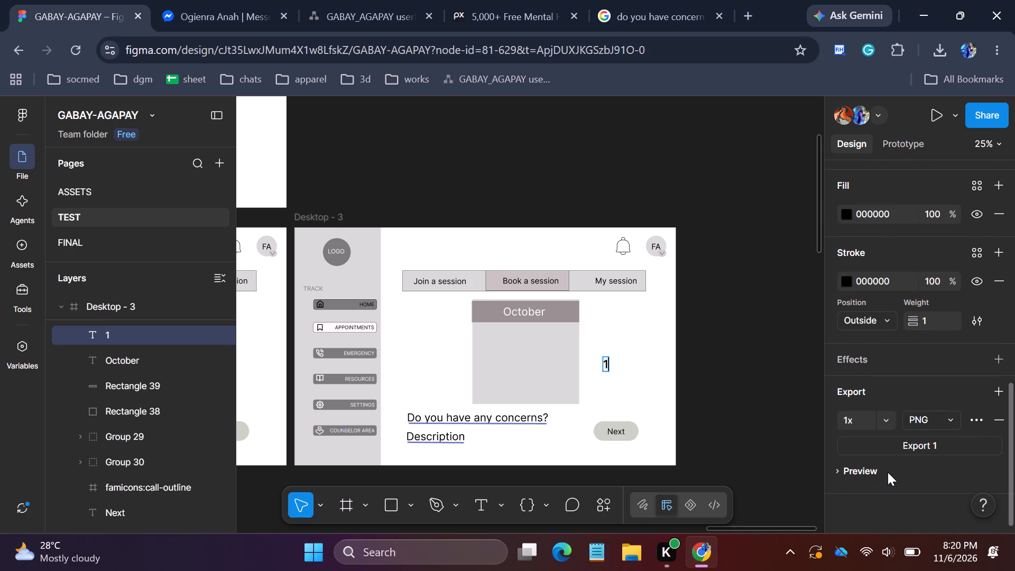
pyautogui.click(887, 471)
pyautogui.click(878, 478)
pyautogui.click(843, 391)
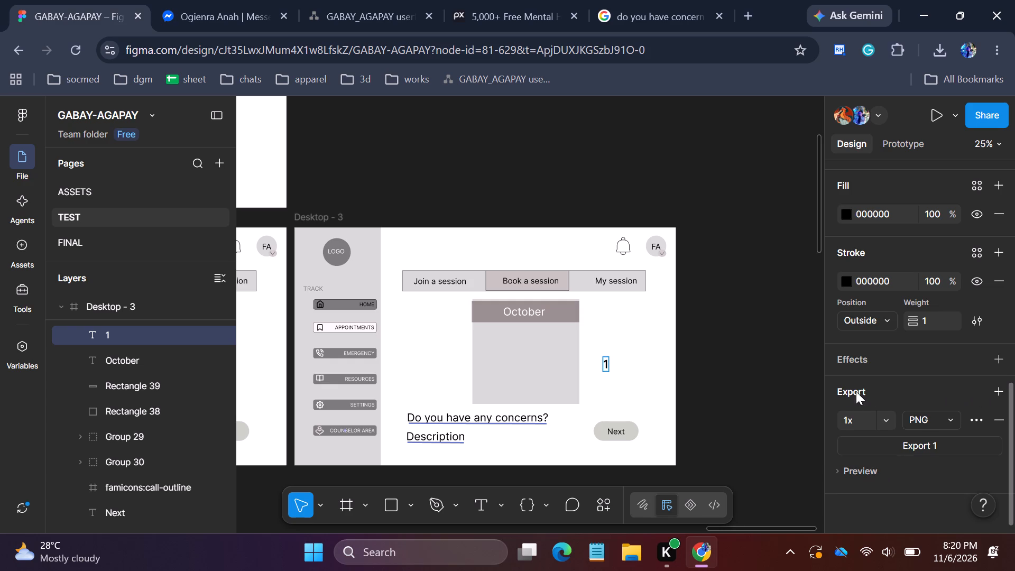
pyautogui.click(857, 391)
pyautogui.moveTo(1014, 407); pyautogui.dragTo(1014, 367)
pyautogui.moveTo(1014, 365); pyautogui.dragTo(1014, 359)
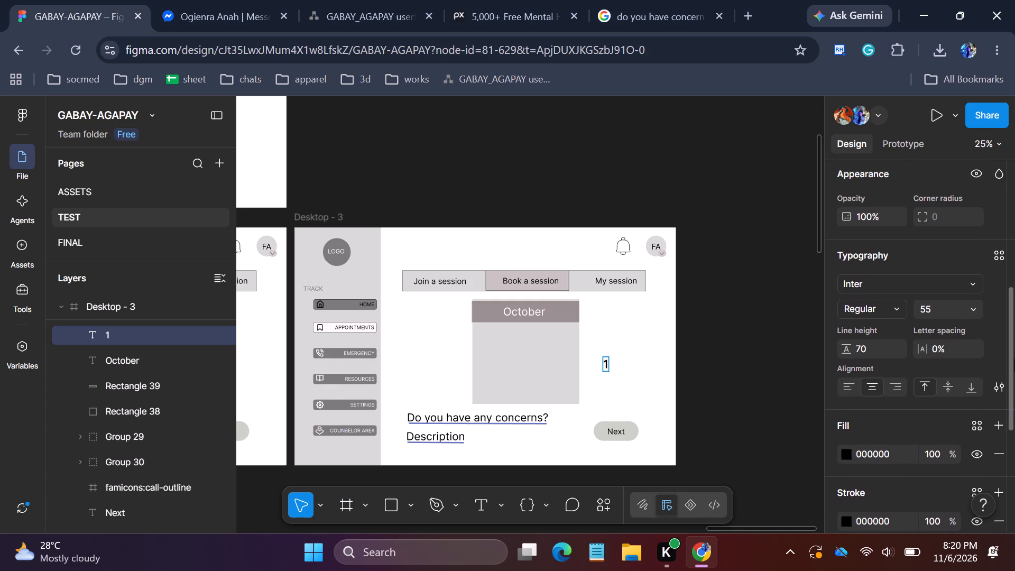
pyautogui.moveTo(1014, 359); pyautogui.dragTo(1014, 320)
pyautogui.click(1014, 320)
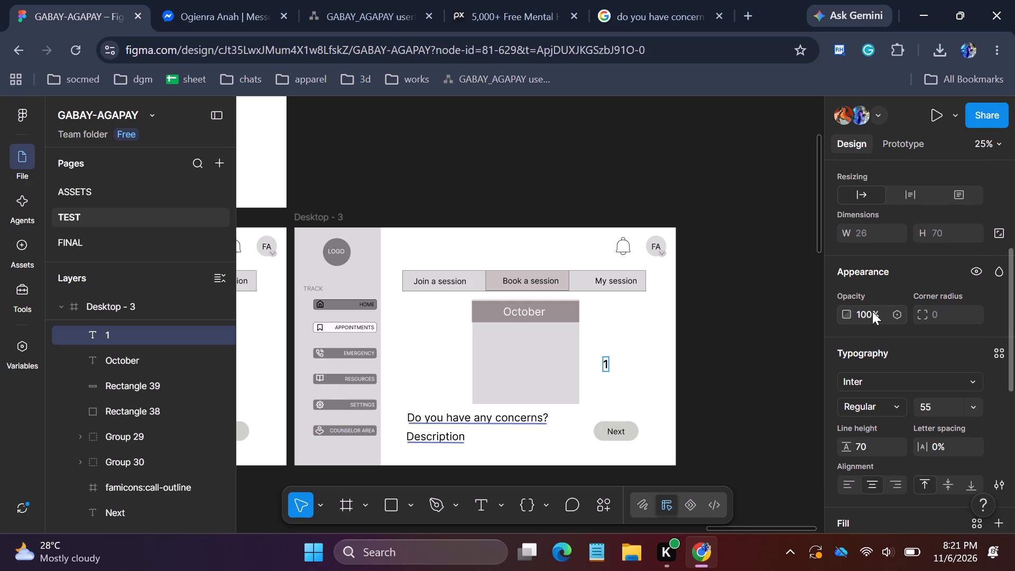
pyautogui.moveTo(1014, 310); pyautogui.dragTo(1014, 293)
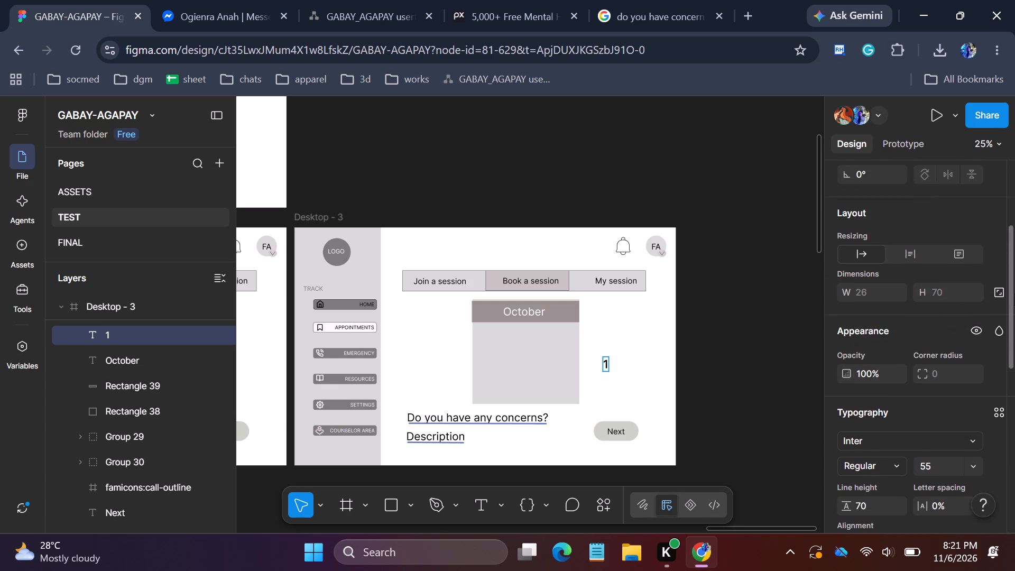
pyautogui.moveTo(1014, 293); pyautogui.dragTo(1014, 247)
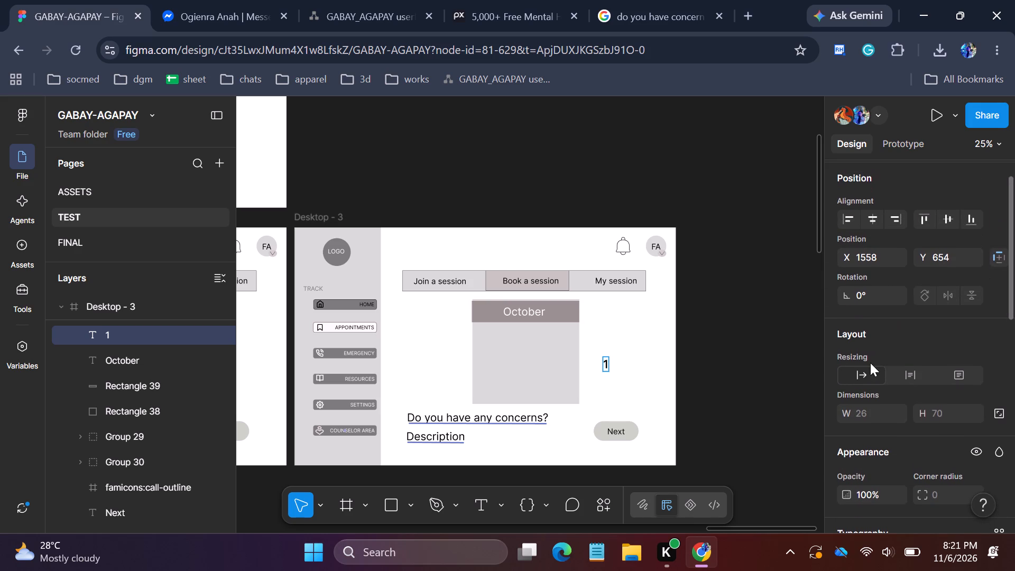
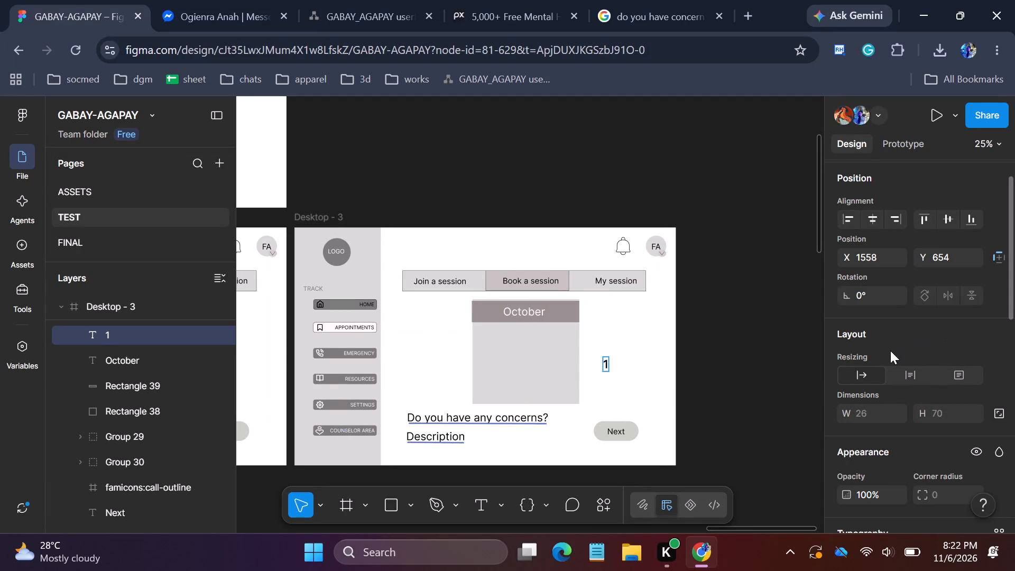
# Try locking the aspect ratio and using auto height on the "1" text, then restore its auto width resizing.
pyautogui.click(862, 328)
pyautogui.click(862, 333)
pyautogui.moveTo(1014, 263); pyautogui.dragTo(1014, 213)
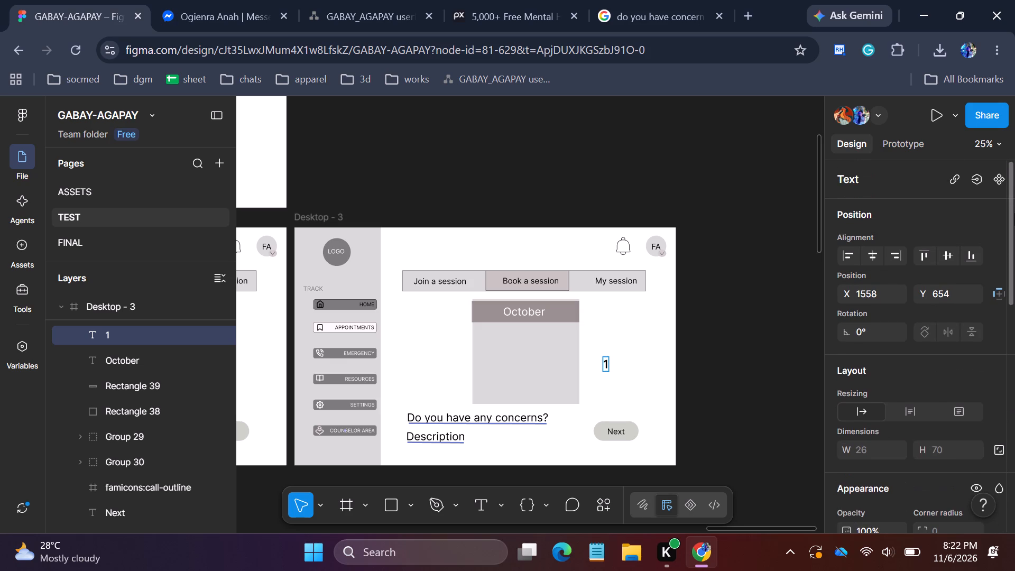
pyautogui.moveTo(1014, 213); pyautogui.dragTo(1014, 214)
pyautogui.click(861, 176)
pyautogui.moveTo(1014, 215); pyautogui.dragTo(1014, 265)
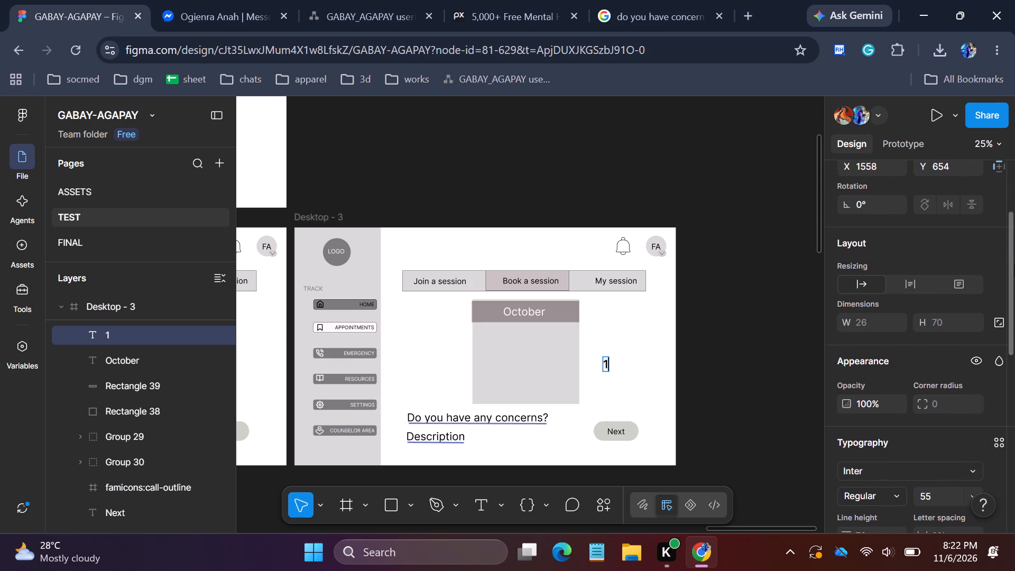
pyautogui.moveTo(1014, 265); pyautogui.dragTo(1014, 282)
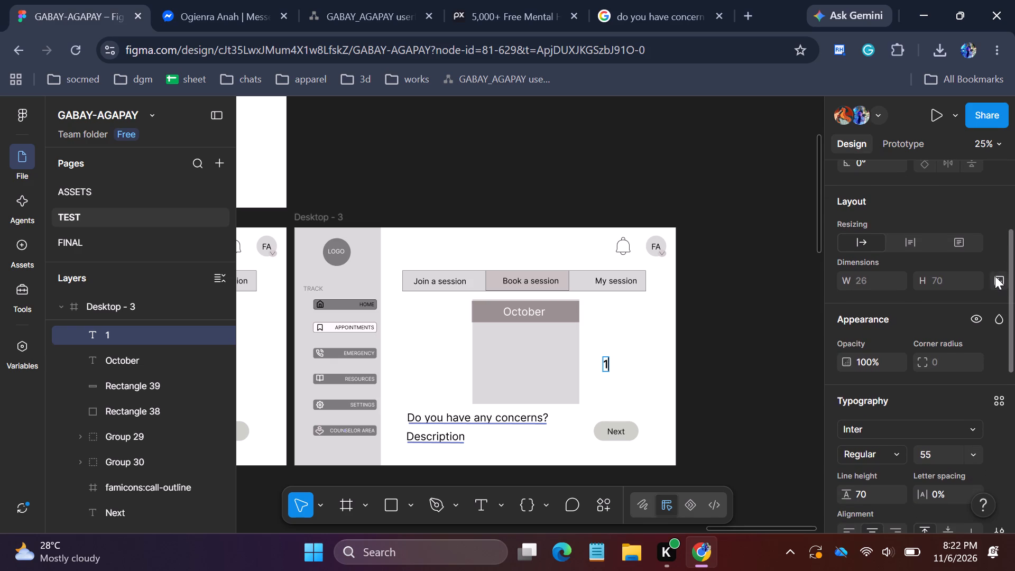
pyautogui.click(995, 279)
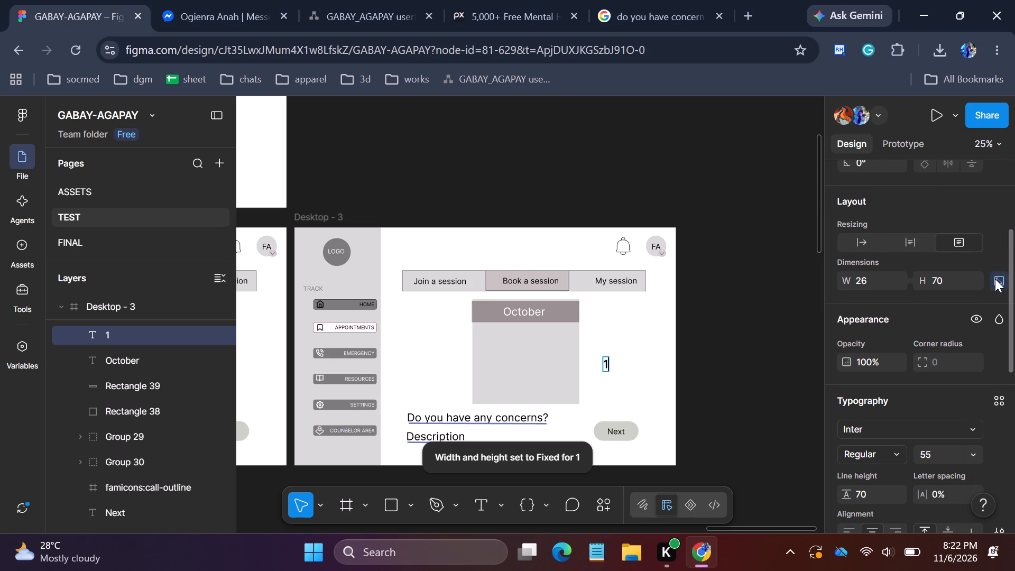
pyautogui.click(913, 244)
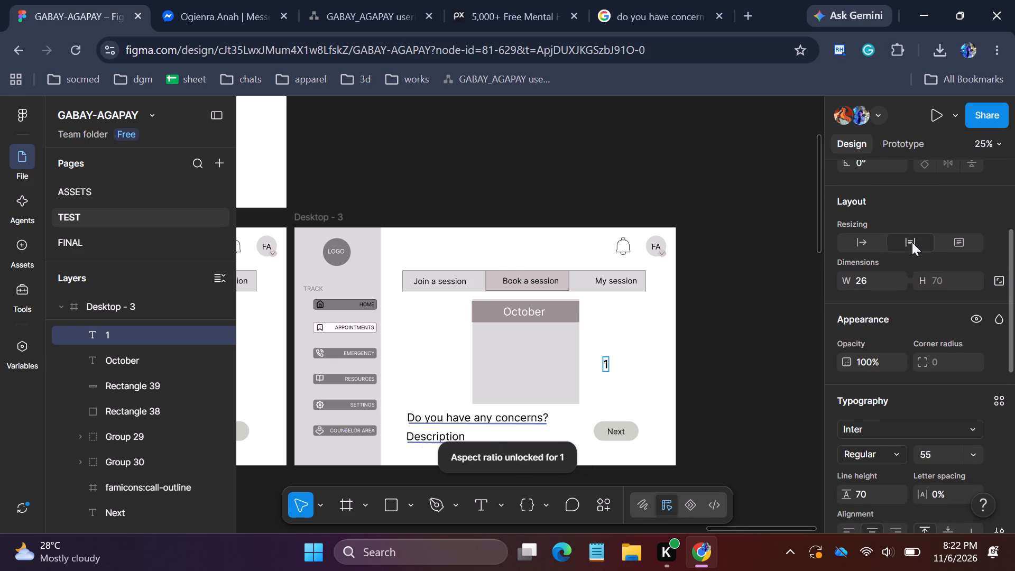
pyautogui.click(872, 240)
# Look through the "1" text's layout, typography, fill, stroke and export properties and its layer options.
pyautogui.moveTo(1014, 308); pyautogui.dragTo(1014, 395)
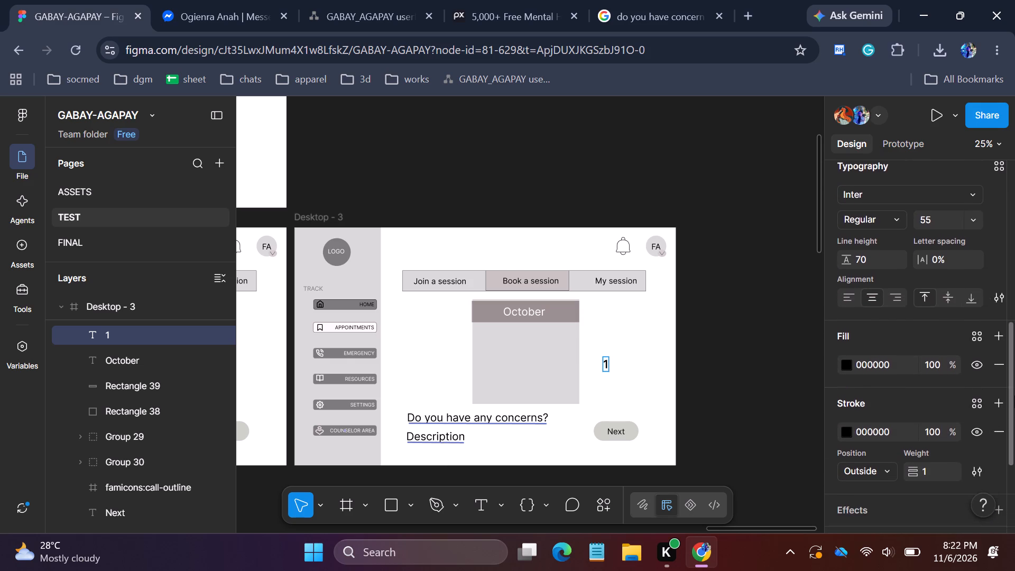
pyautogui.moveTo(1014, 395); pyautogui.dragTo(1014, 410)
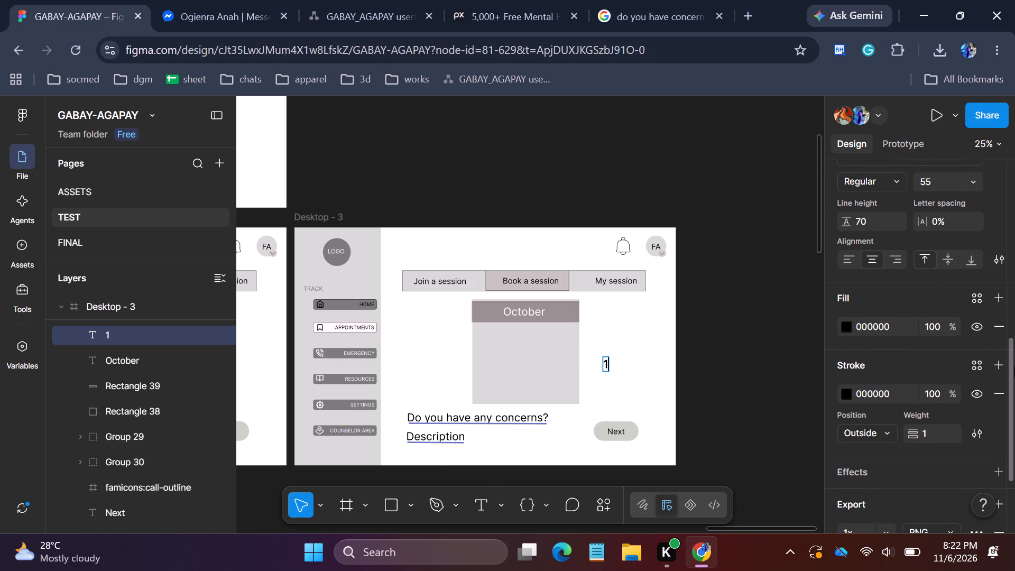
pyautogui.moveTo(1014, 366); pyautogui.dragTo(1014, 464)
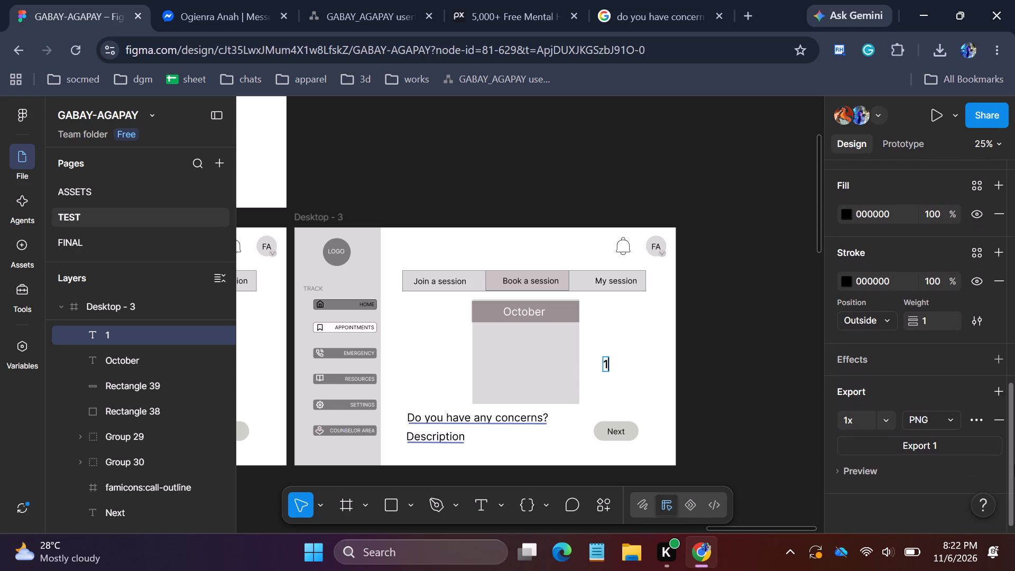
pyautogui.moveTo(1014, 464); pyautogui.dragTo(1014, 238)
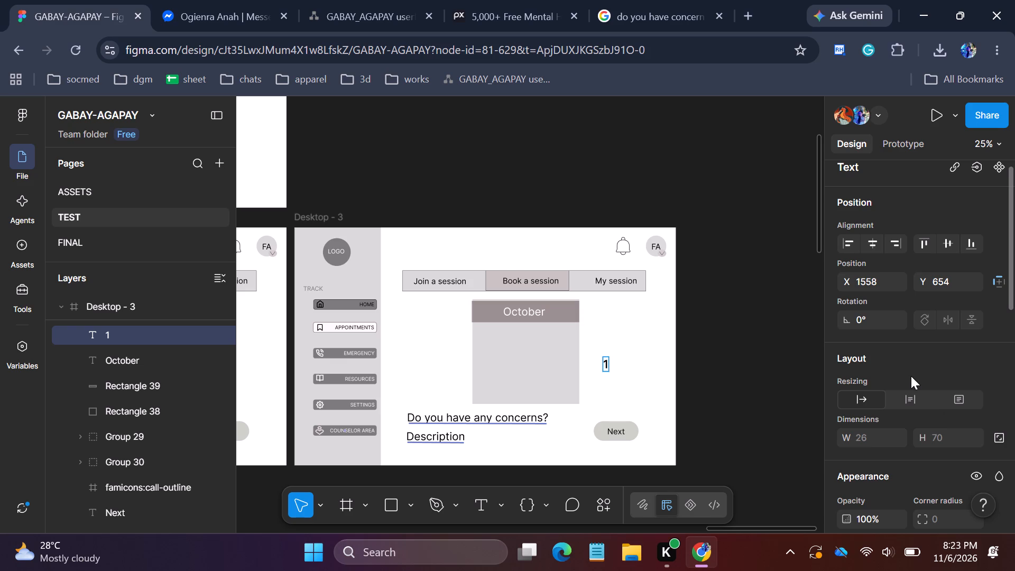
pyautogui.click(868, 396)
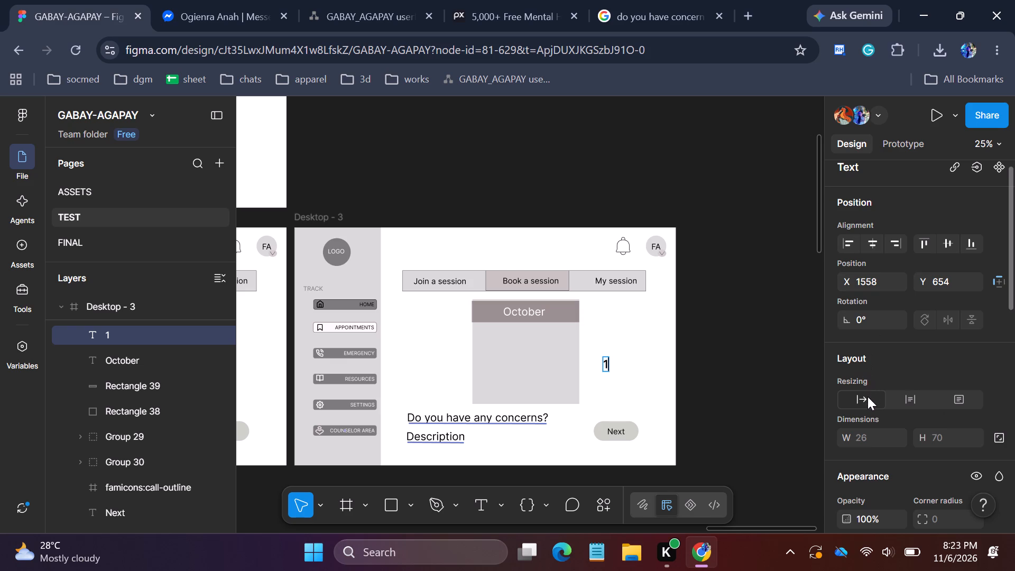
pyautogui.click(869, 398)
pyautogui.doubleClick(871, 398)
pyautogui.moveTo(1014, 256); pyautogui.dragTo(1014, 315)
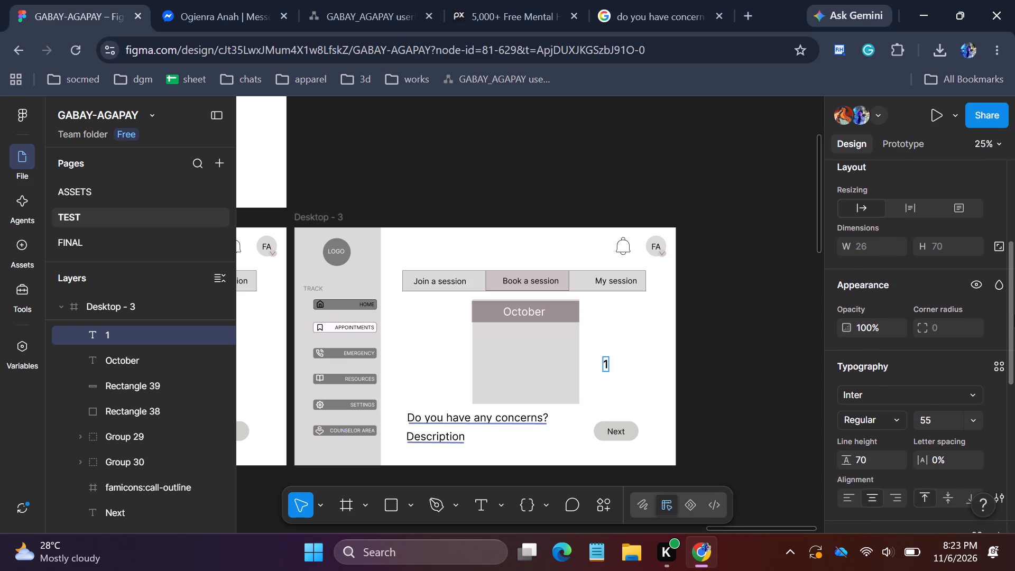
pyautogui.moveTo(1014, 315); pyautogui.dragTo(1014, 316)
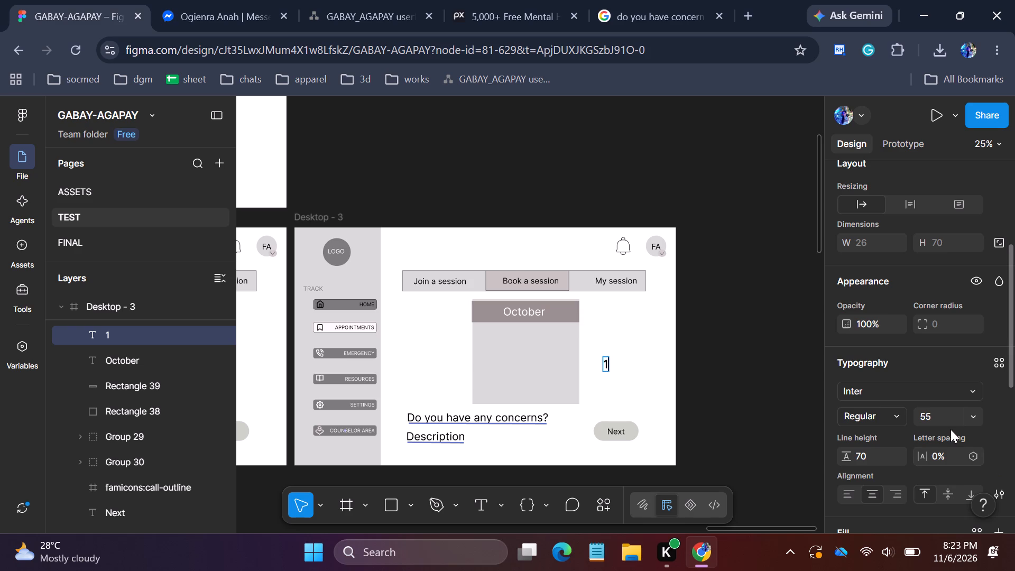
pyautogui.rightClick(152, 333)
pyautogui.rightClick(152, 333)
pyautogui.rightClick(152, 333)
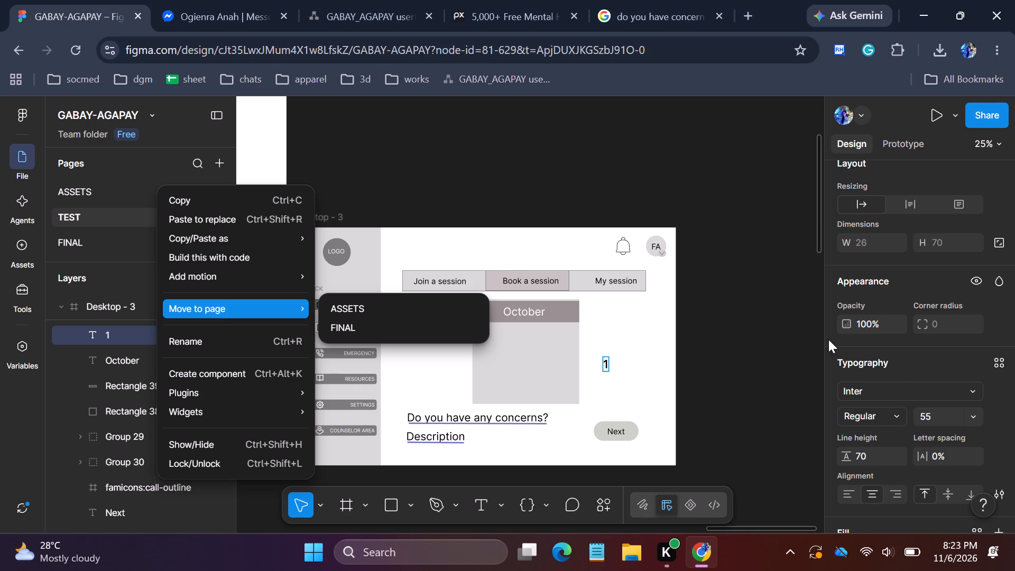
pyautogui.click(771, 323)
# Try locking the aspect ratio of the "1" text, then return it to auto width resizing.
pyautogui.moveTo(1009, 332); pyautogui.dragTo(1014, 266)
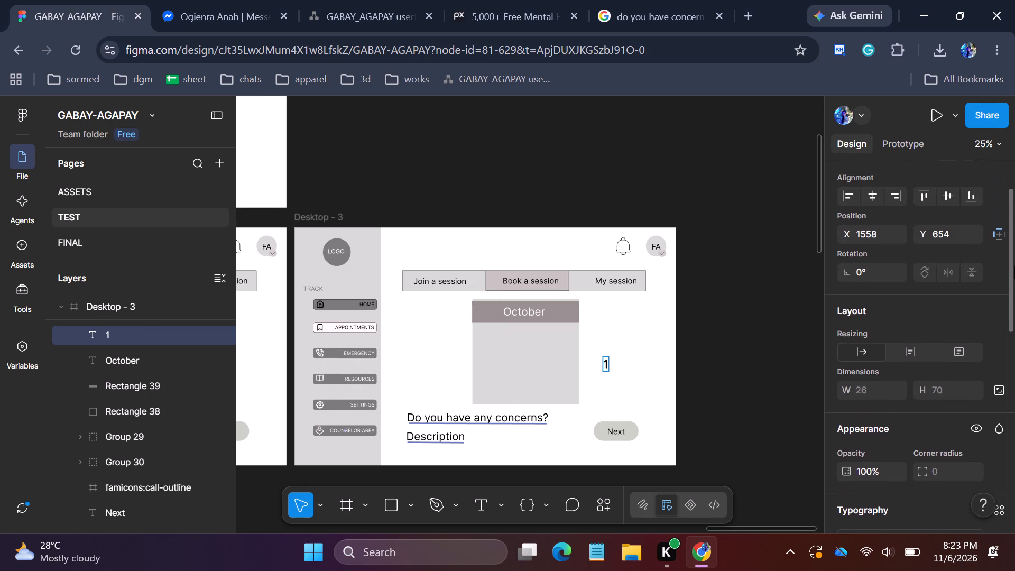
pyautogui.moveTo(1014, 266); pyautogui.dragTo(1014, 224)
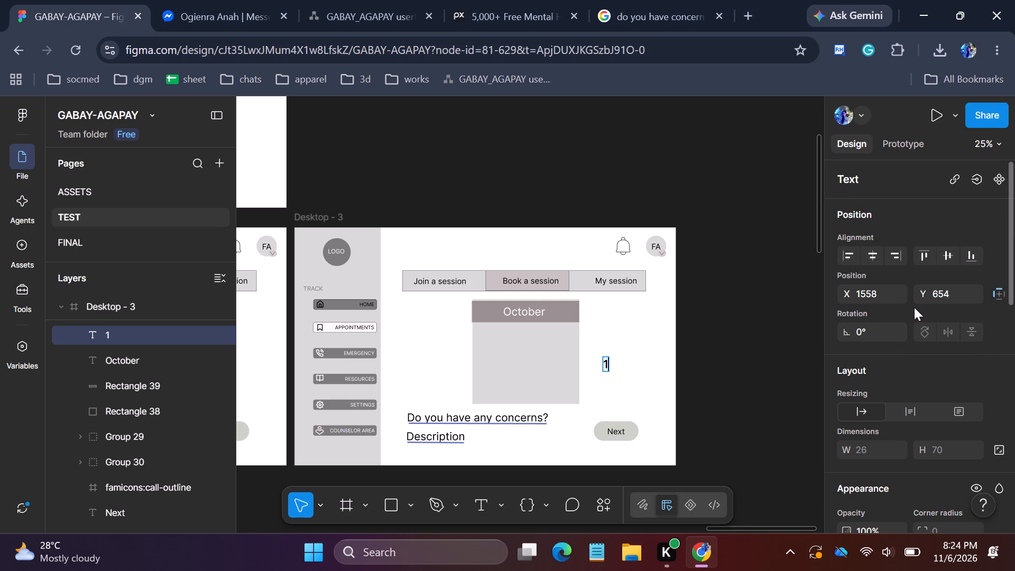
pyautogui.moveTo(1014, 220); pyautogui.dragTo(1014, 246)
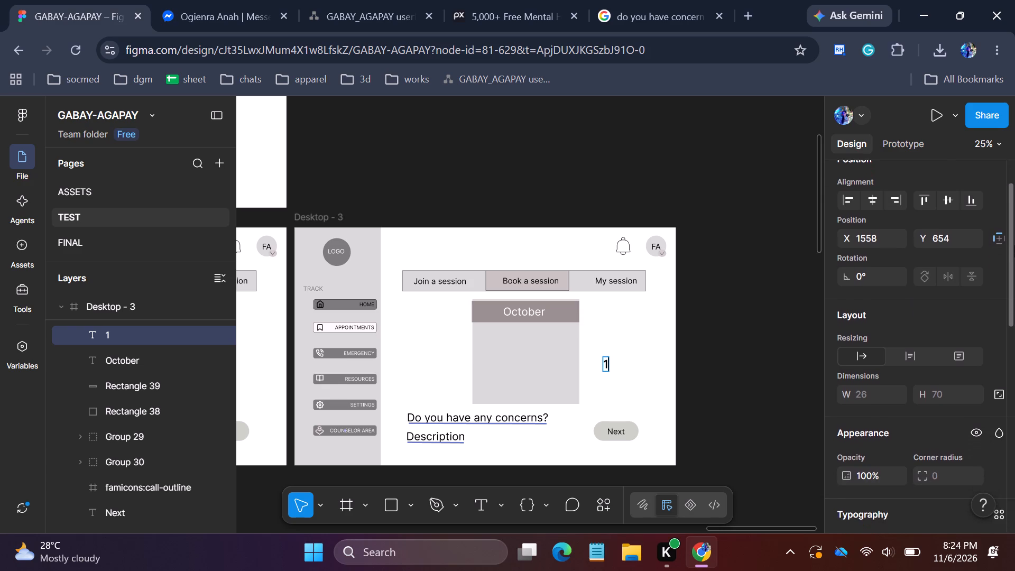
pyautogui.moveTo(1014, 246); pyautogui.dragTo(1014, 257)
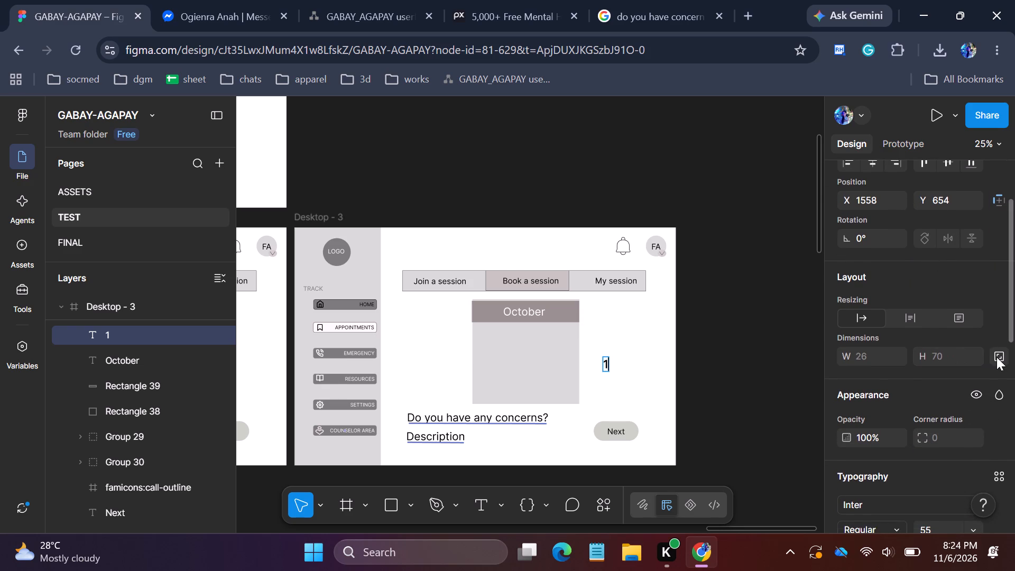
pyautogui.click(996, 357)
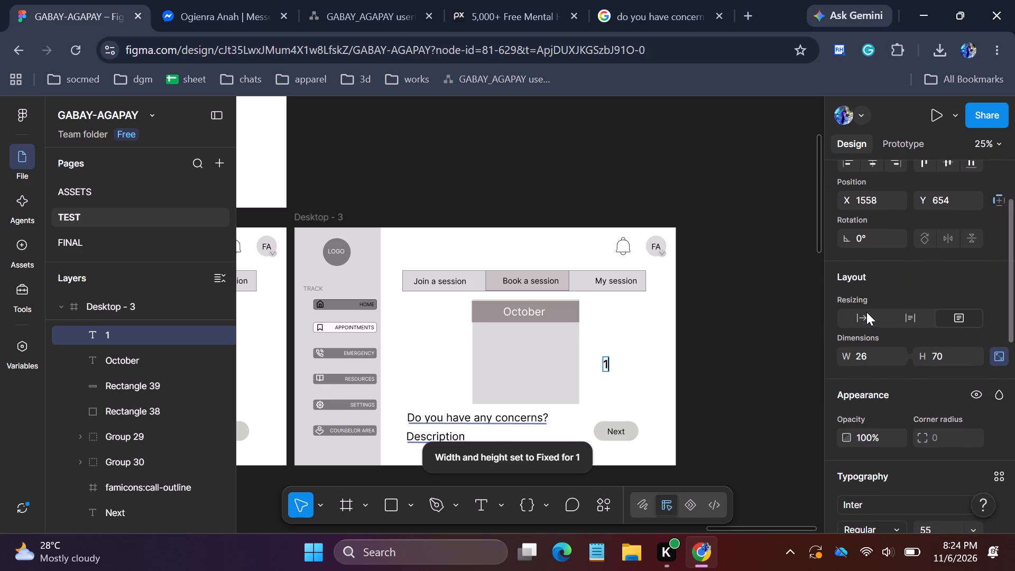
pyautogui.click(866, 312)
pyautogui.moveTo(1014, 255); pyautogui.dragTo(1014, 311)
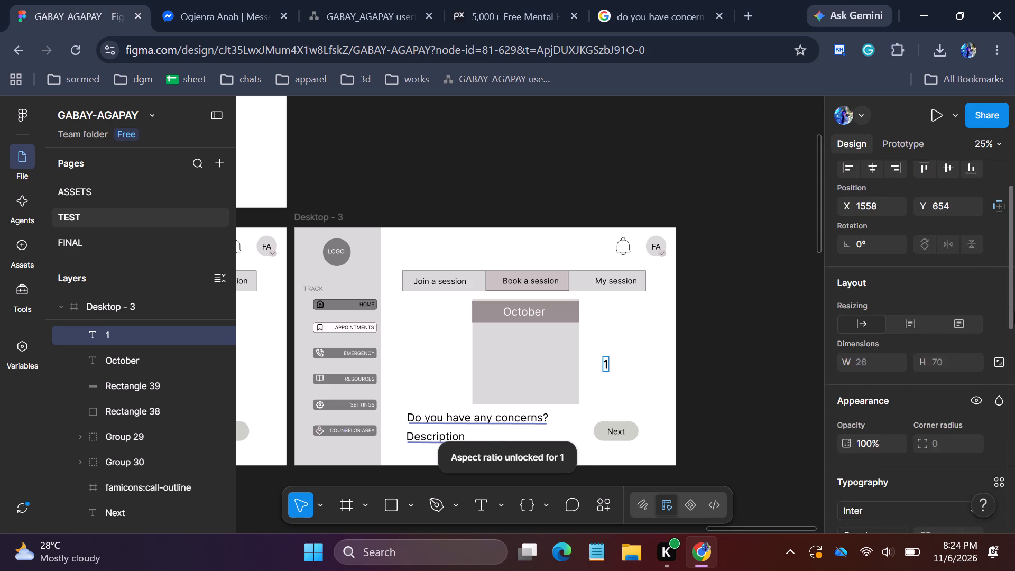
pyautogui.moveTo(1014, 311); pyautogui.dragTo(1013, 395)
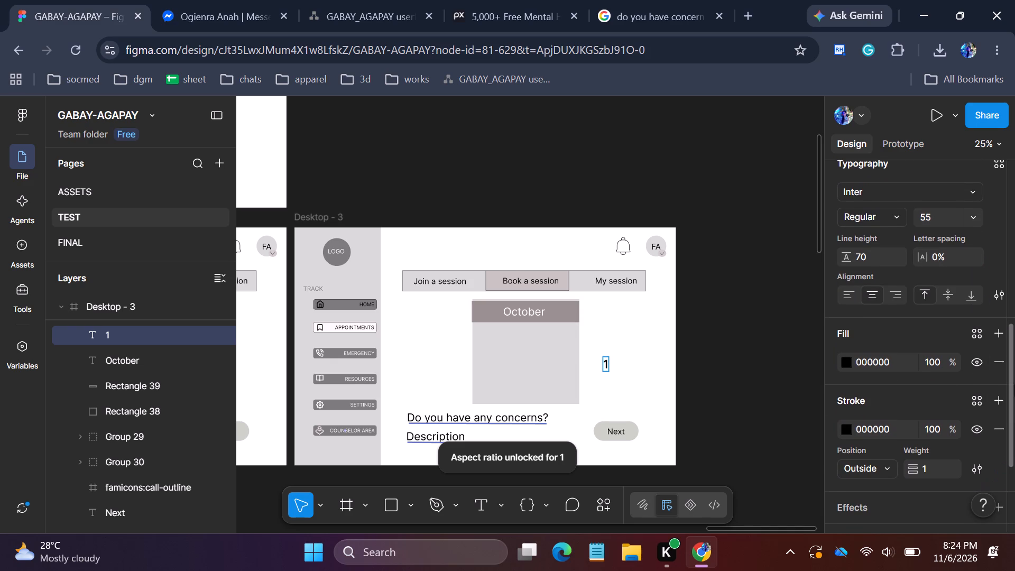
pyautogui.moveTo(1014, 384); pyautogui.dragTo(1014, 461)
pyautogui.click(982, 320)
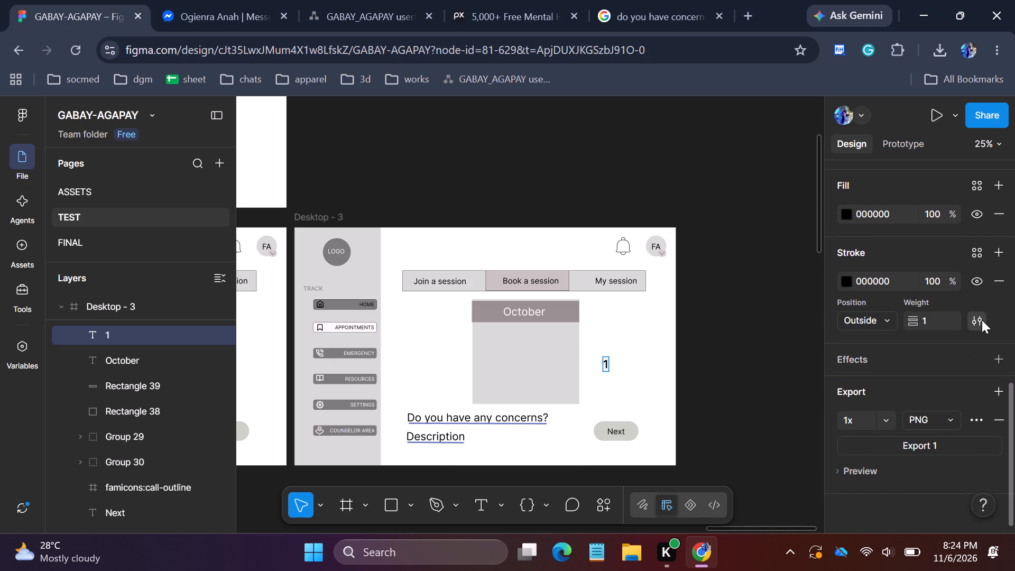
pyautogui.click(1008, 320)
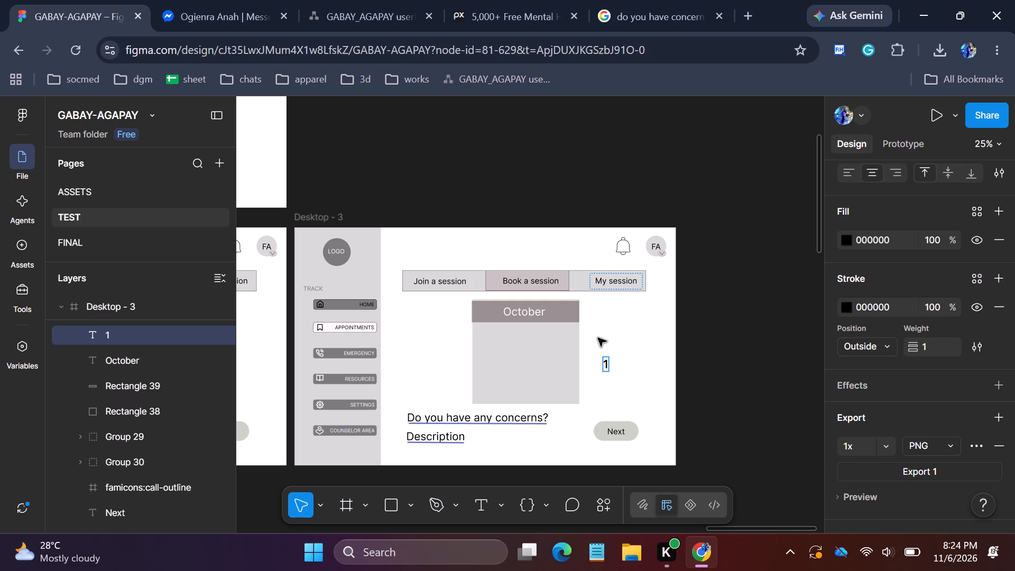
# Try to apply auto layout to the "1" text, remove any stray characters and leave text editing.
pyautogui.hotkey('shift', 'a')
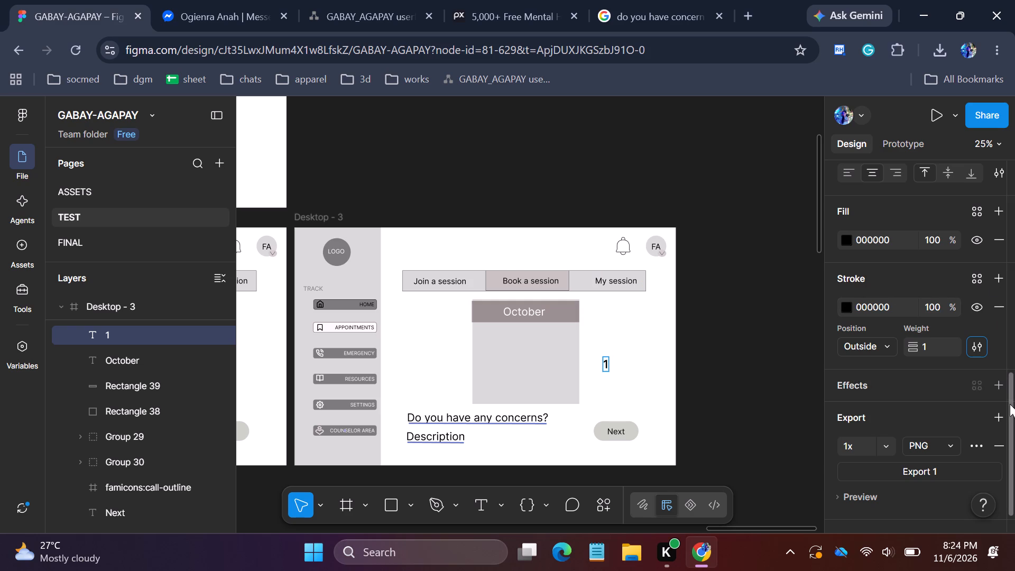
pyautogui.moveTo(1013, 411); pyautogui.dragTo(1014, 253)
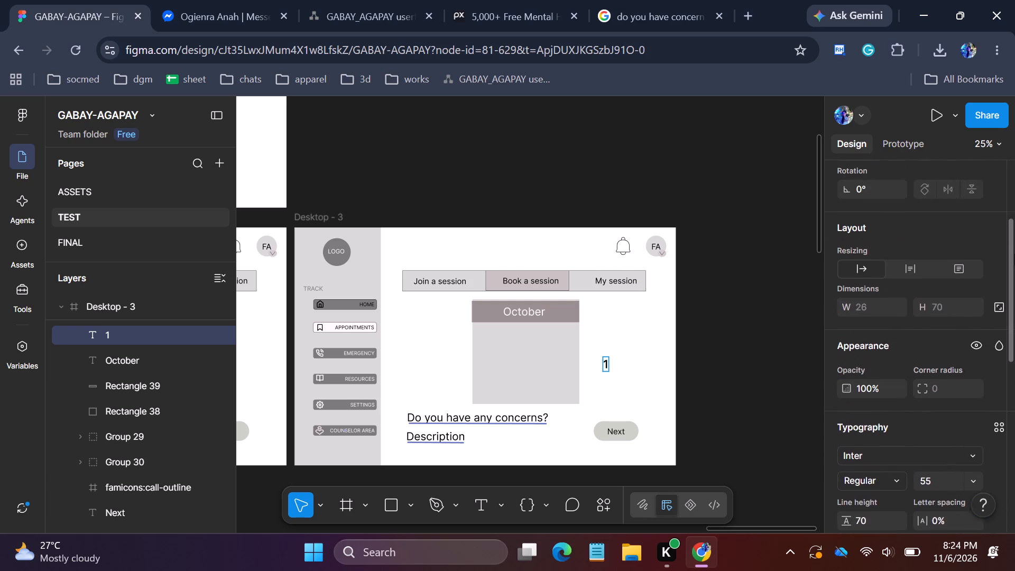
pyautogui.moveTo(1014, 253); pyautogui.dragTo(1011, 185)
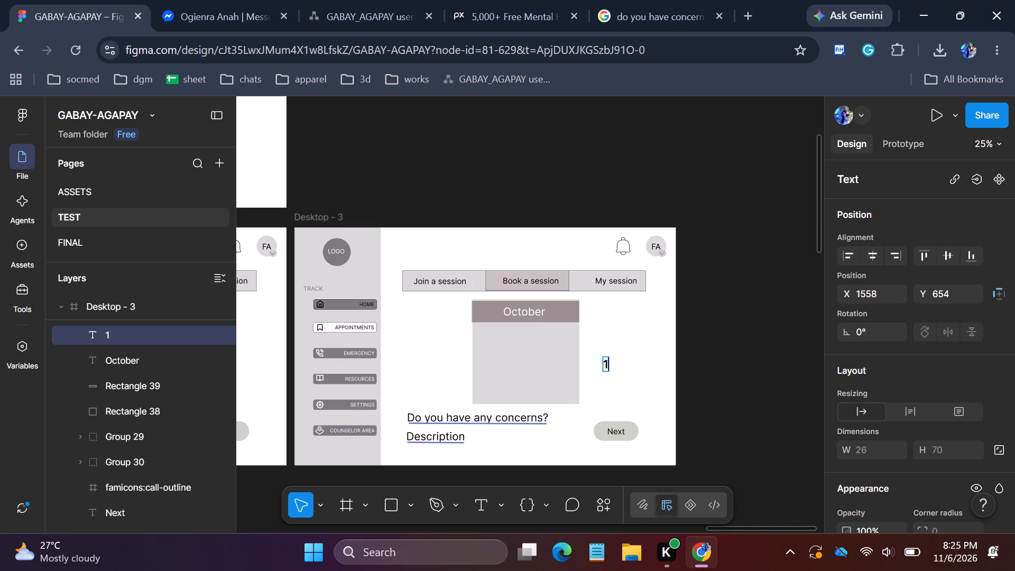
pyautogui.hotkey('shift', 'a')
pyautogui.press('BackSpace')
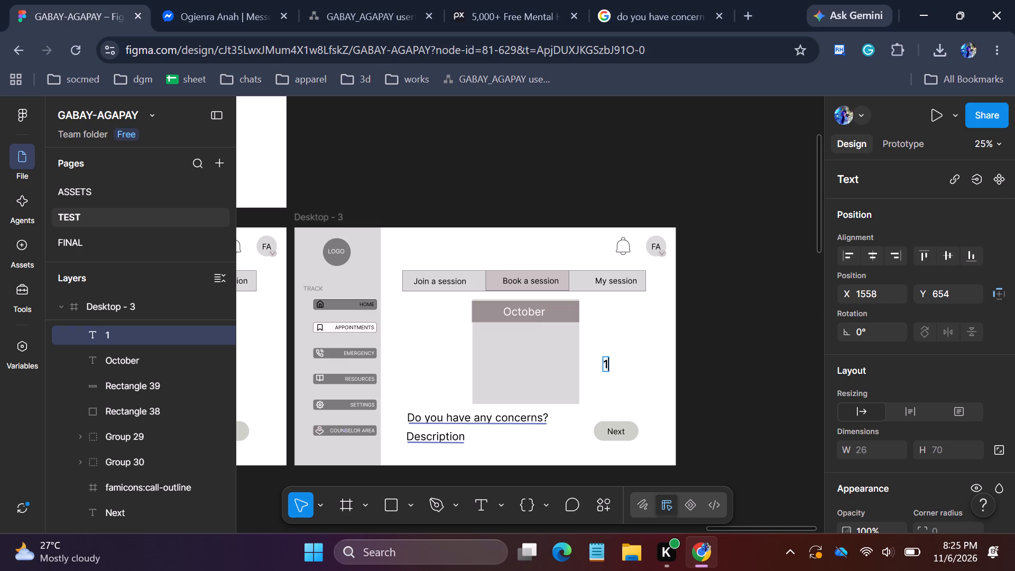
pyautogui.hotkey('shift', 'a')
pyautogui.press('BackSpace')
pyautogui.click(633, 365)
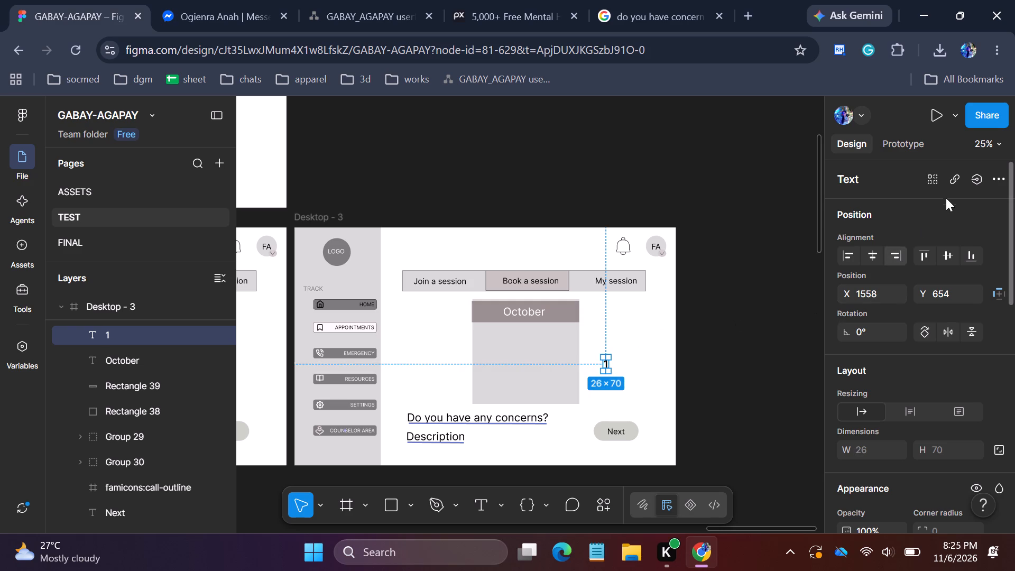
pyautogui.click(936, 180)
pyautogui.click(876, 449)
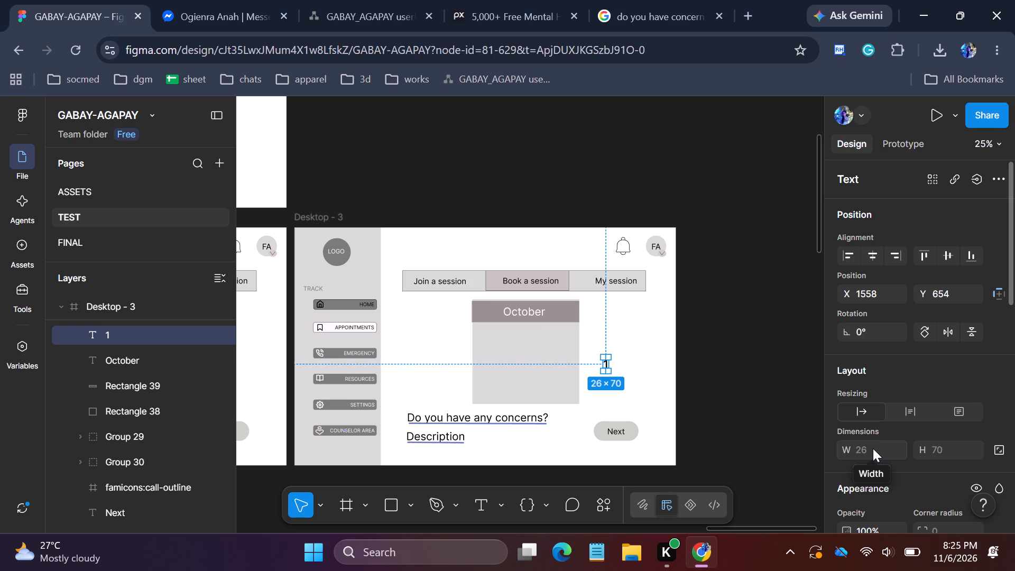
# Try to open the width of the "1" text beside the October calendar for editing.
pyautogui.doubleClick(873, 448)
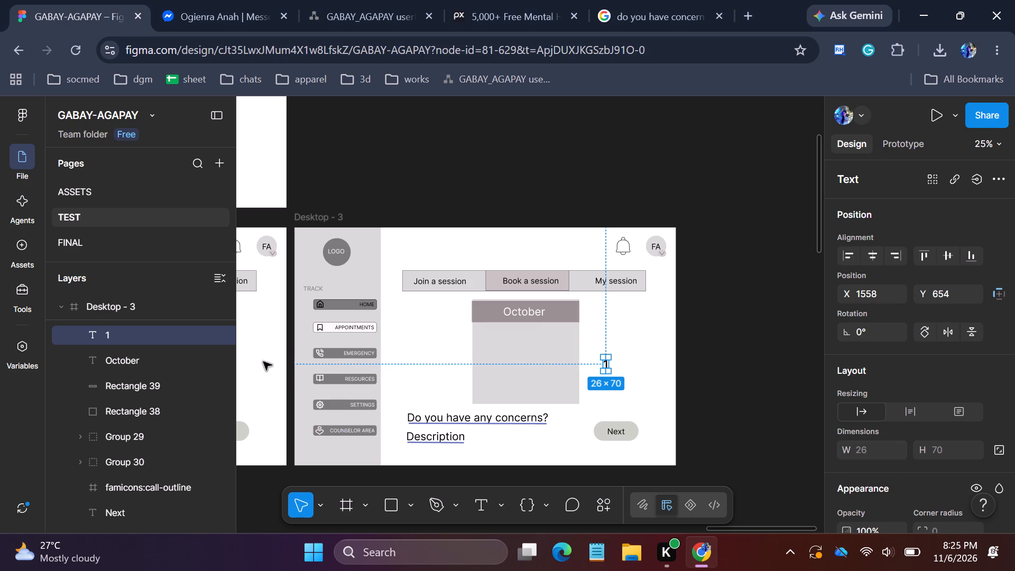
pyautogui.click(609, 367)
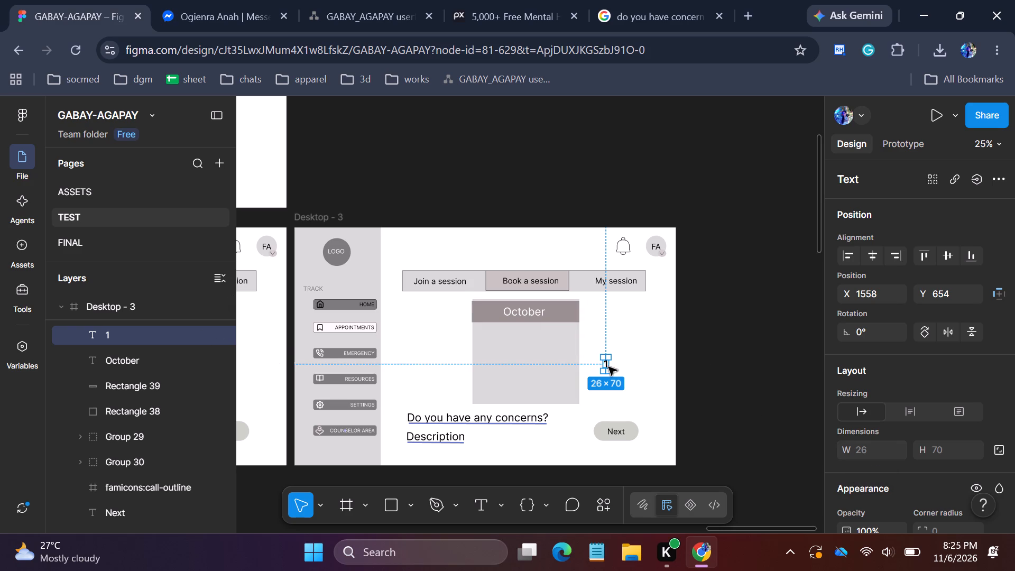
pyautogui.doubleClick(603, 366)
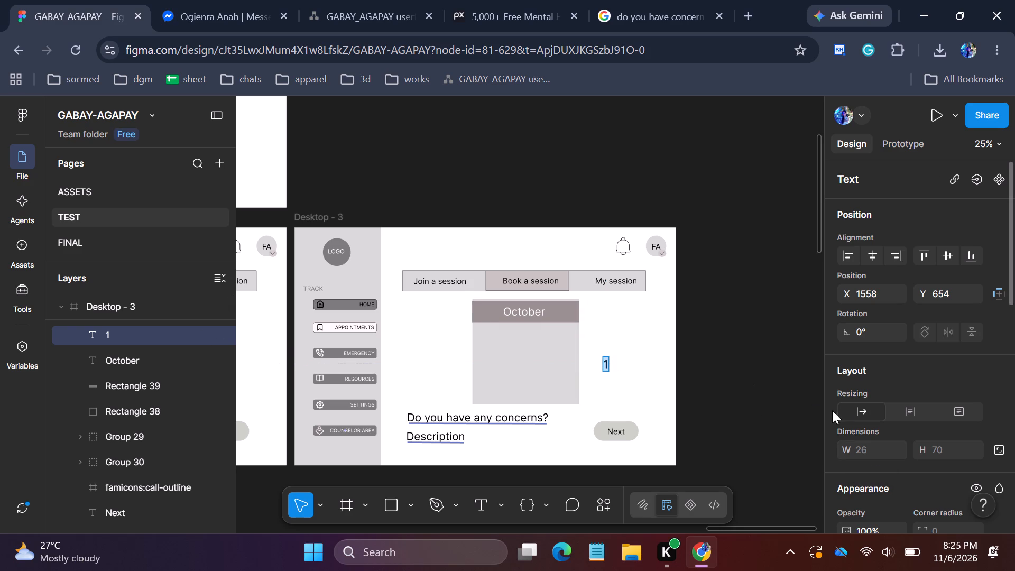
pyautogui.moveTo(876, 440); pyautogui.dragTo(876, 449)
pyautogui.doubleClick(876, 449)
# Delete the content of the "1" text and try to remove its emptied layer from Desktop - 3.
pyautogui.press('Delete')
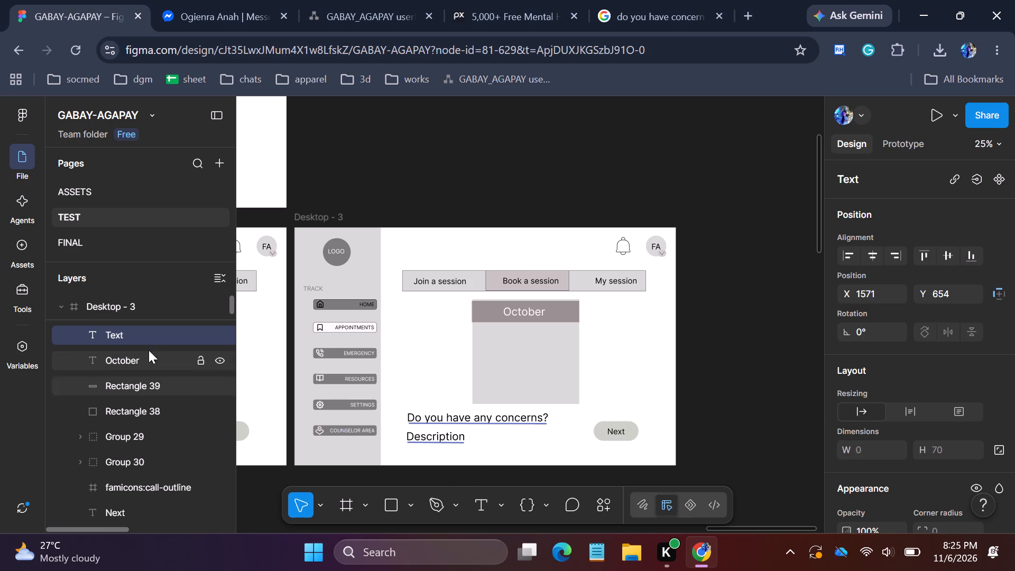
pyautogui.click(151, 333)
pyautogui.press('Delete')
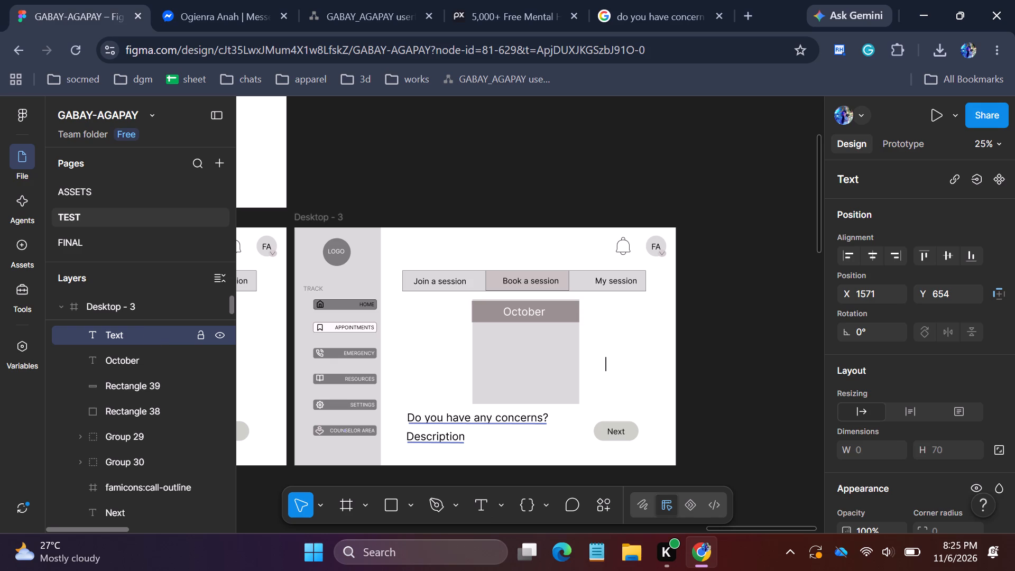
pyautogui.click(139, 334)
pyautogui.rightClick(139, 334)
pyautogui.rightClick(139, 334)
pyautogui.click(139, 334)
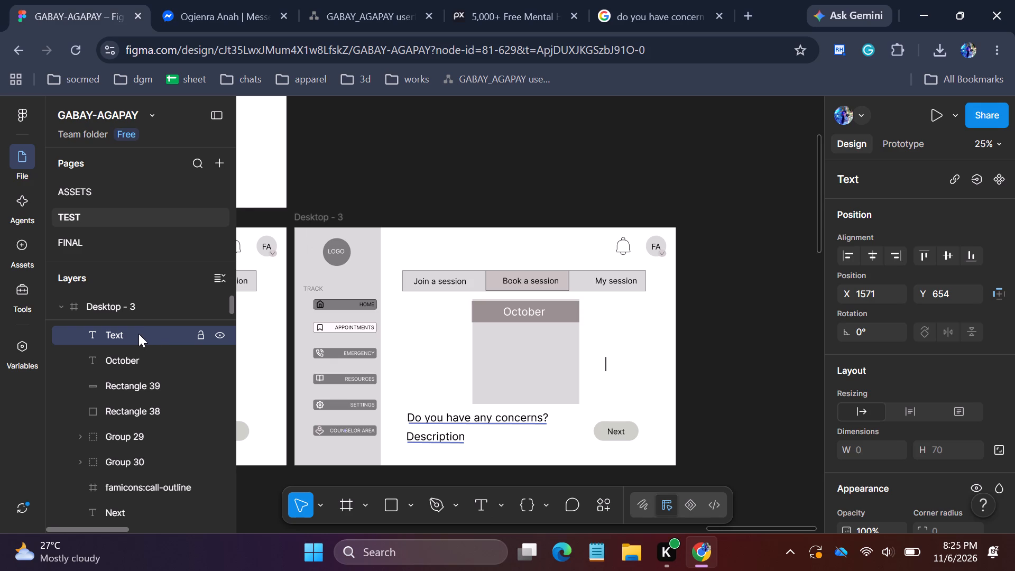
pyautogui.rightClick(139, 334)
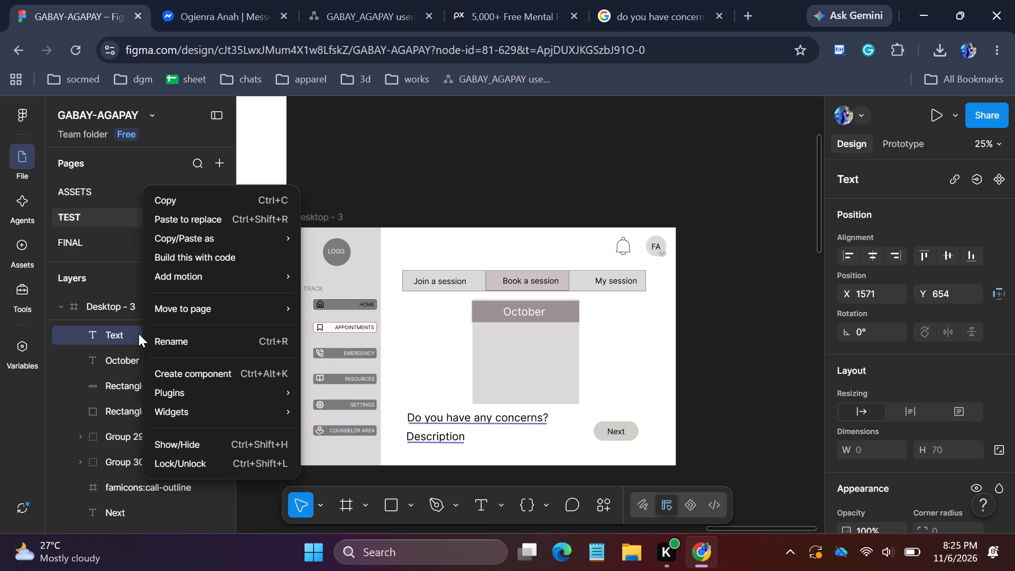
pyautogui.click(139, 334)
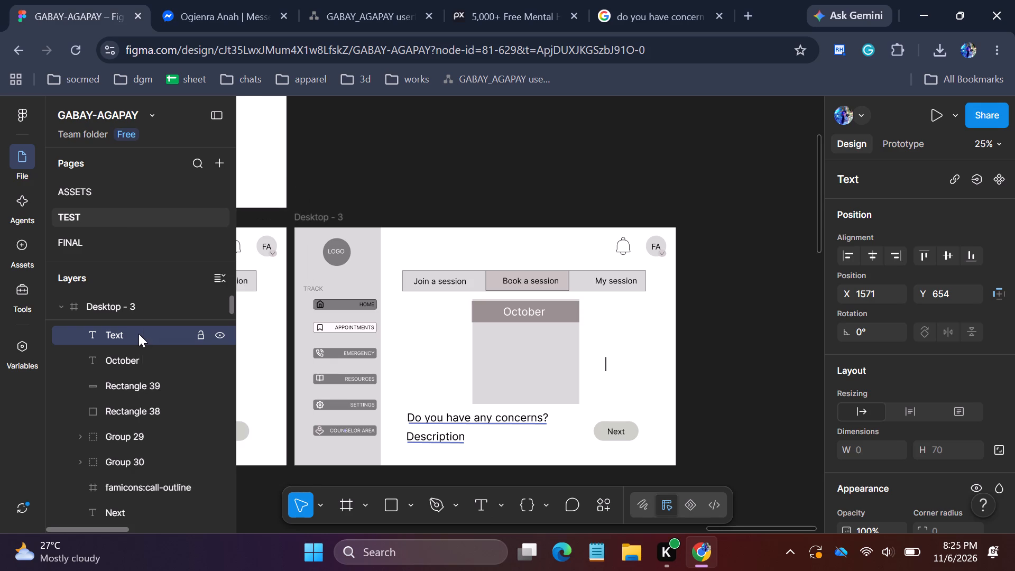
pyautogui.press('Delete')
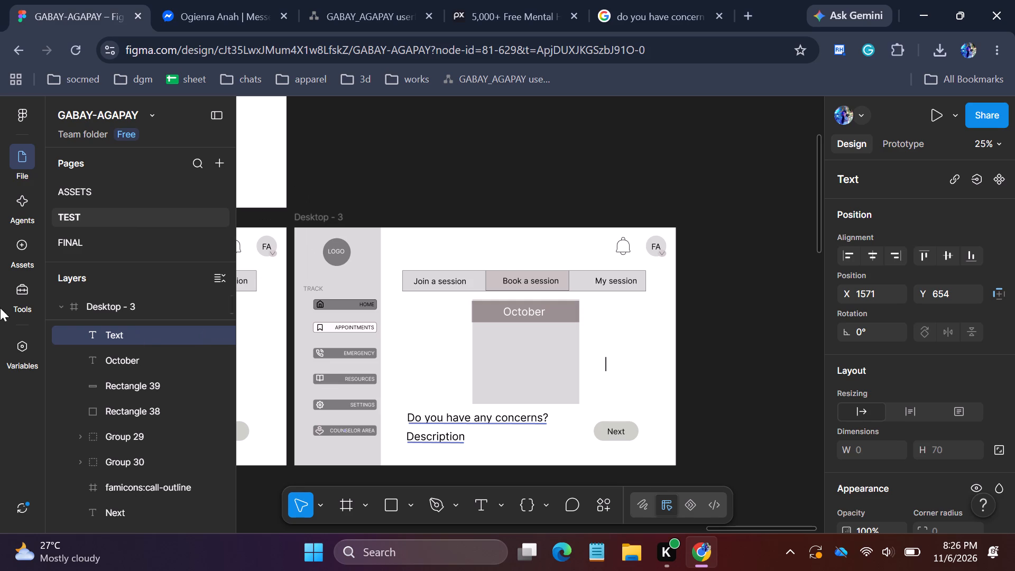
pyautogui.click(105, 332)
pyautogui.press('Delete')
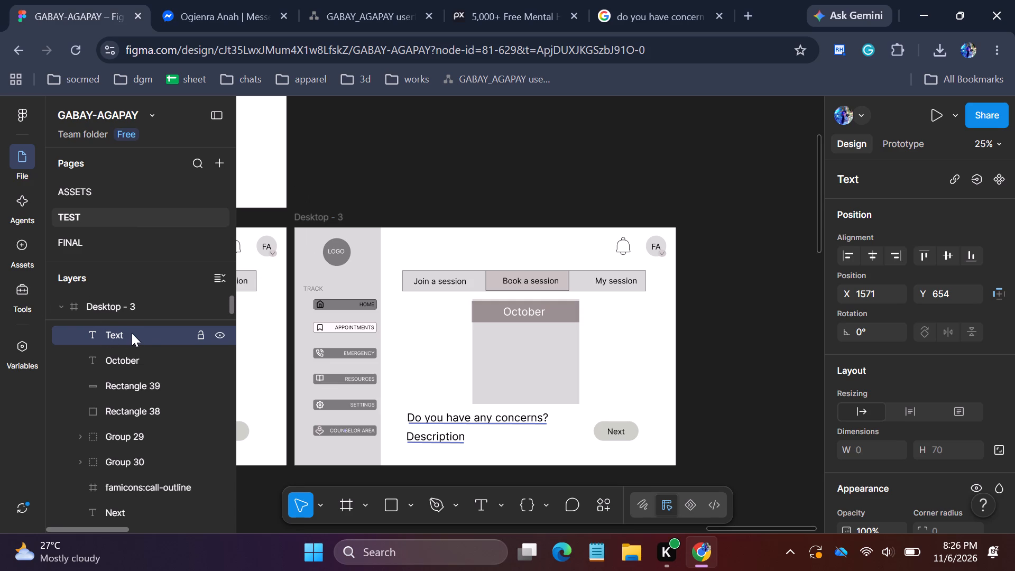
pyautogui.click(133, 334)
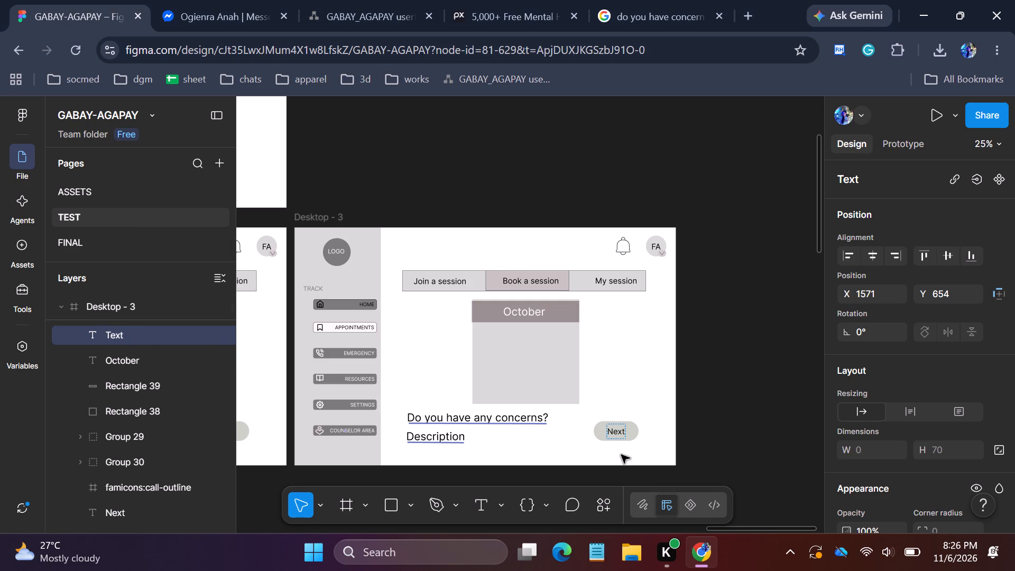
# Add a new "1" text beside the October calendar at about X 1602, Y 698, and try applying auto layout to it.
pyautogui.click(484, 500)
pyautogui.click(614, 365)
pyautogui.hotkey('shift', 'a')
pyautogui.press('BackSpace')
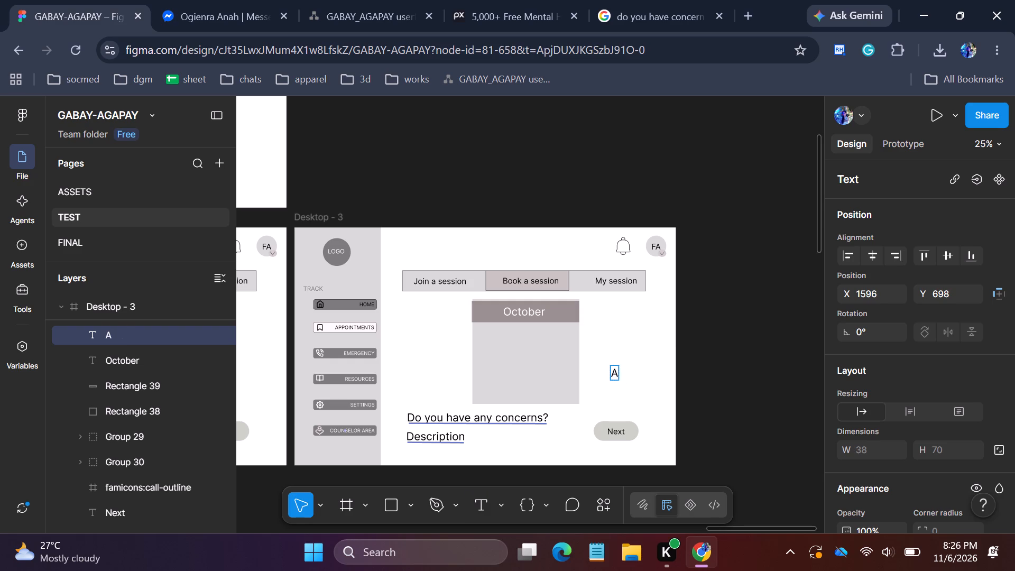
pyautogui.press('1')
pyautogui.hotkey('shift', 'a')
pyautogui.press('BackSpace')
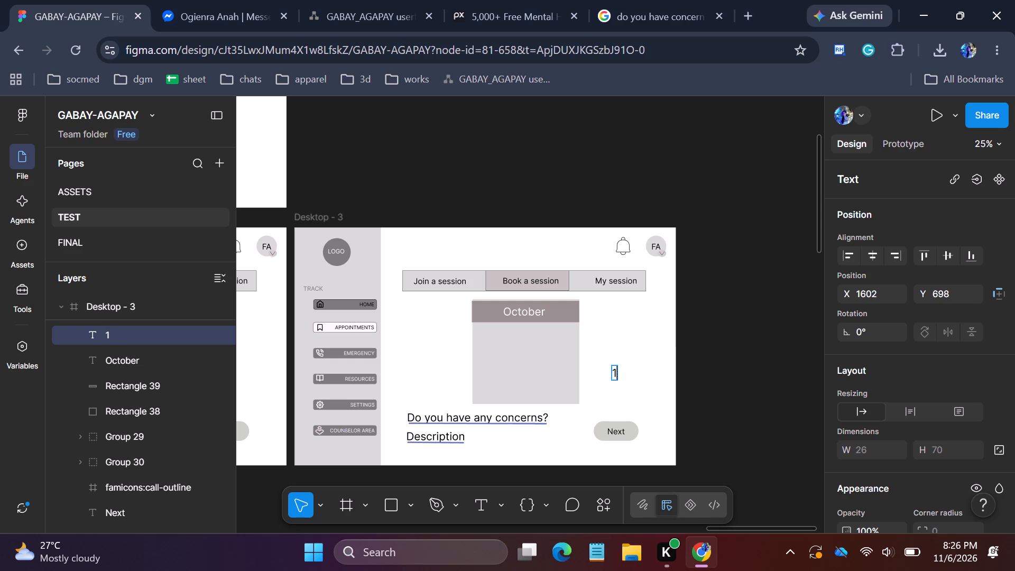
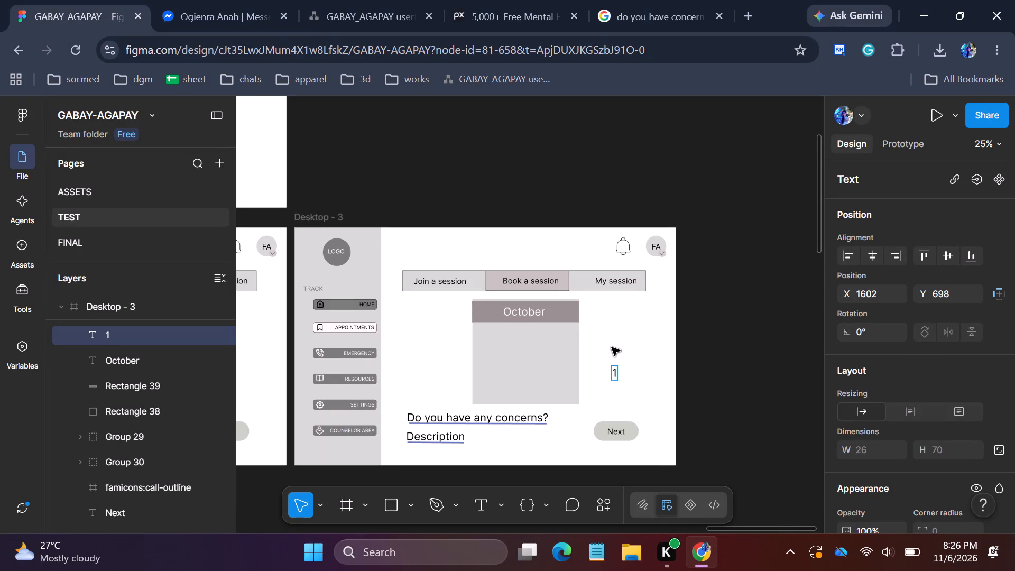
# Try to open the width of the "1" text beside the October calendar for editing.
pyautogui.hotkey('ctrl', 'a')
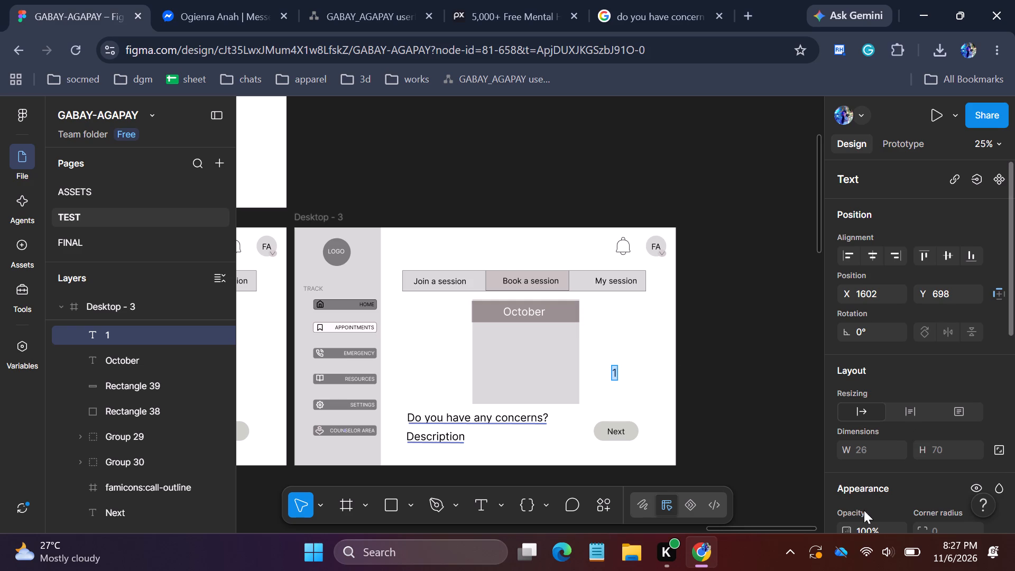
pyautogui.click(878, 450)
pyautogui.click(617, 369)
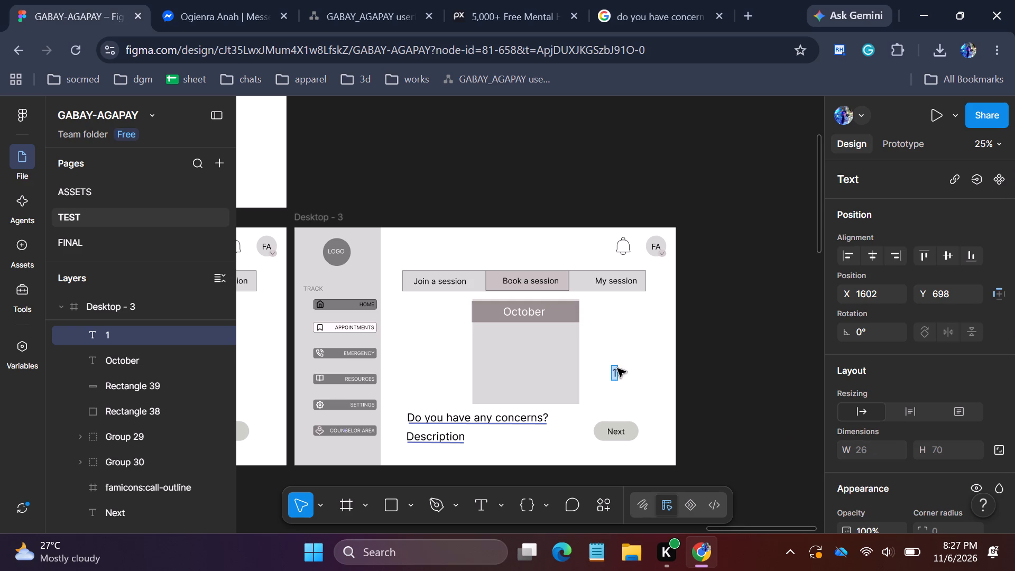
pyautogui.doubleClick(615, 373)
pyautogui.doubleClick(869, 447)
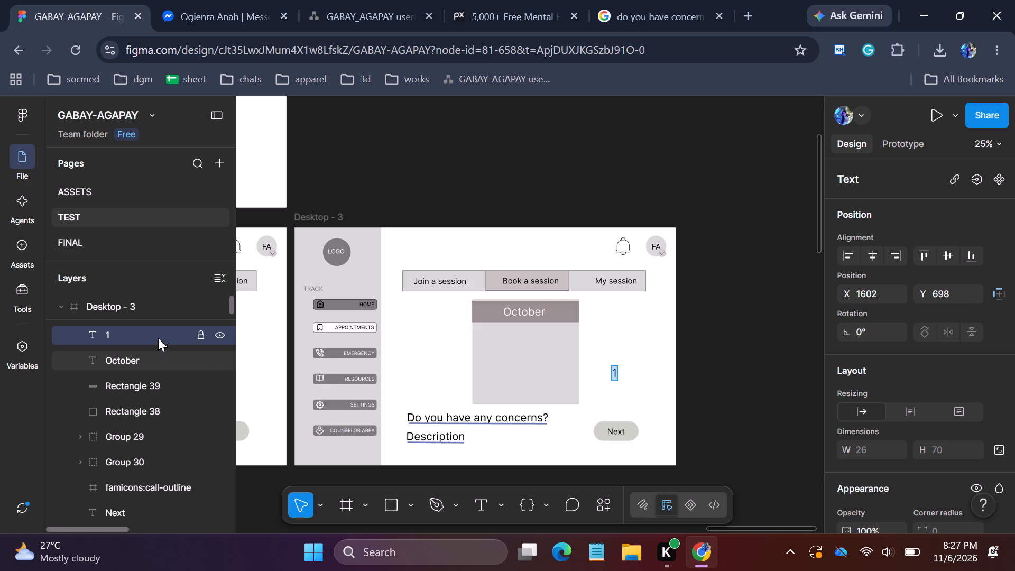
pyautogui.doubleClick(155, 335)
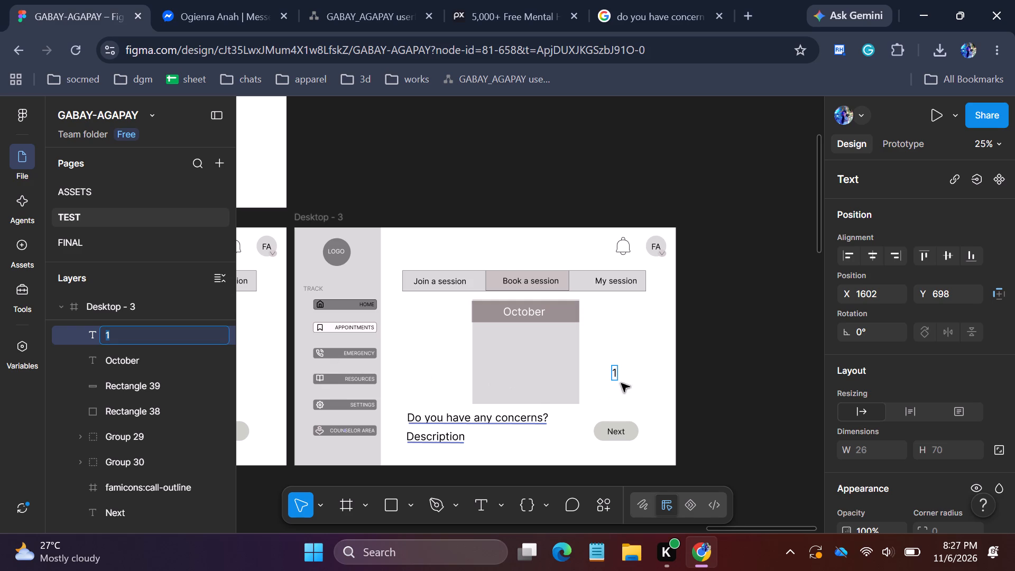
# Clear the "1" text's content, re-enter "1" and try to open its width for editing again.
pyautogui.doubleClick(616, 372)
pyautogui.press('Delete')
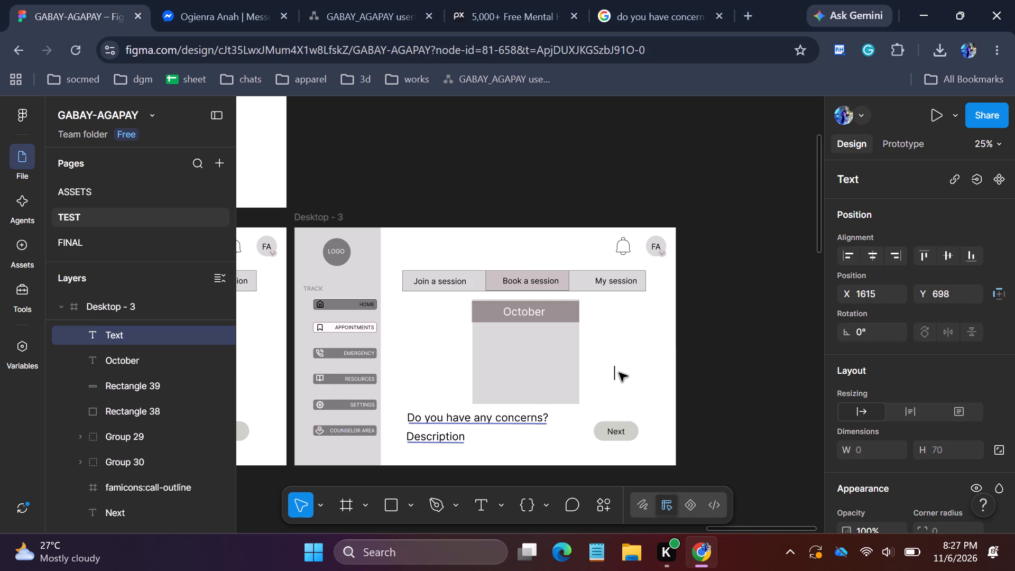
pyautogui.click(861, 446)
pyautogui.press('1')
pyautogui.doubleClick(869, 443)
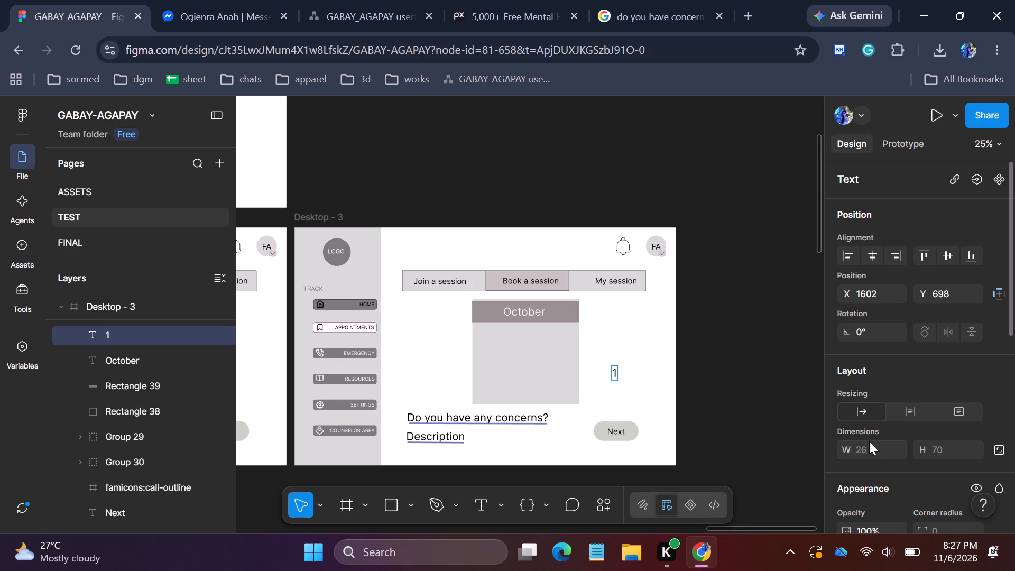
# Delete the "1" text beside the October calendar from Desktop - 3.
pyautogui.press('Delete')
pyautogui.press('Delete')
pyautogui.press('Delete')
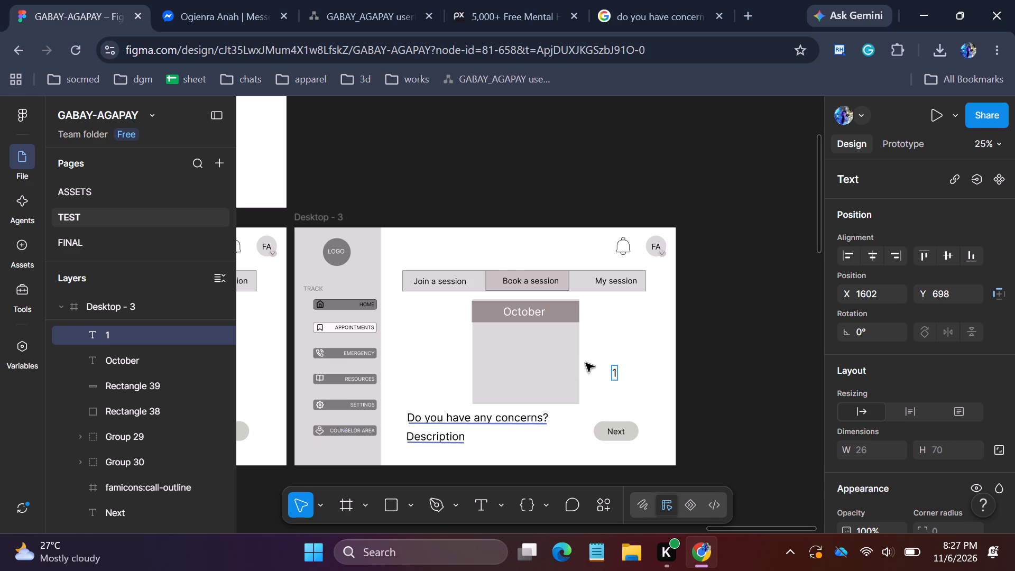
pyautogui.press('Delete')
pyautogui.press('Delete')
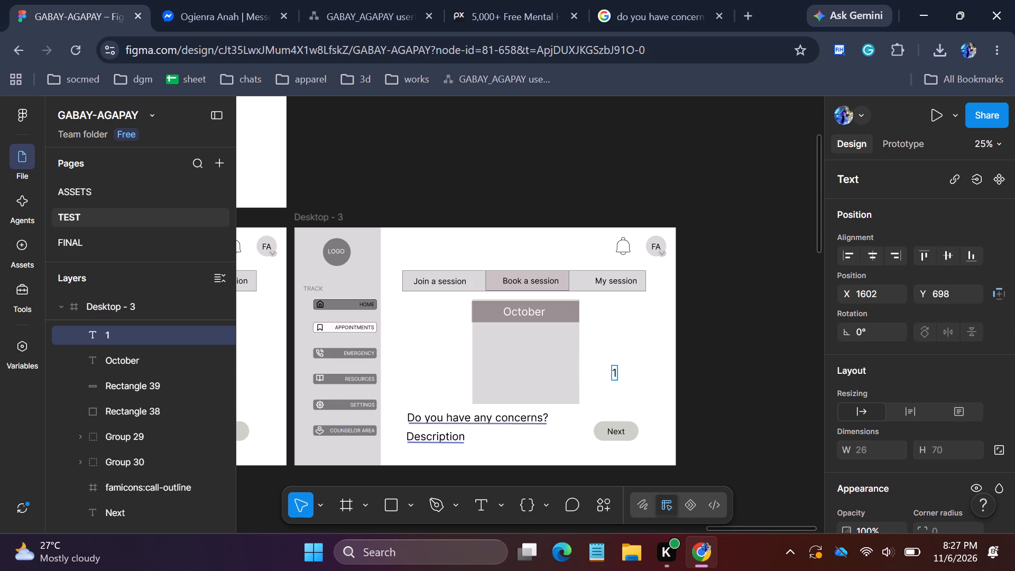
pyautogui.click(614, 371)
pyautogui.click(661, 375)
pyautogui.press('Delete')
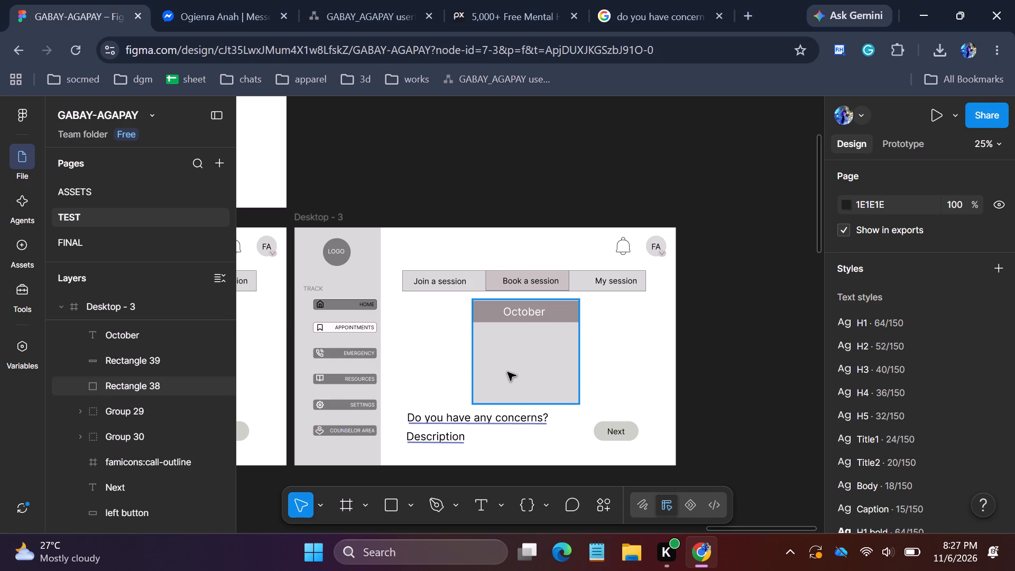
# Add a new "1" text beside the October calendar at about X 1586, Y 722.
pyautogui.click(485, 504)
pyautogui.click(612, 371)
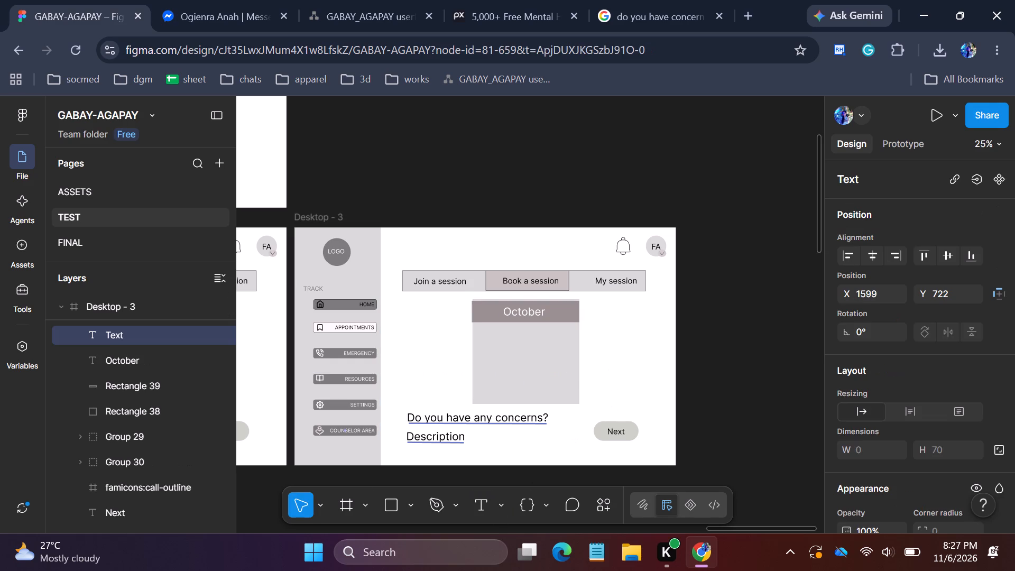
pyautogui.press('1')
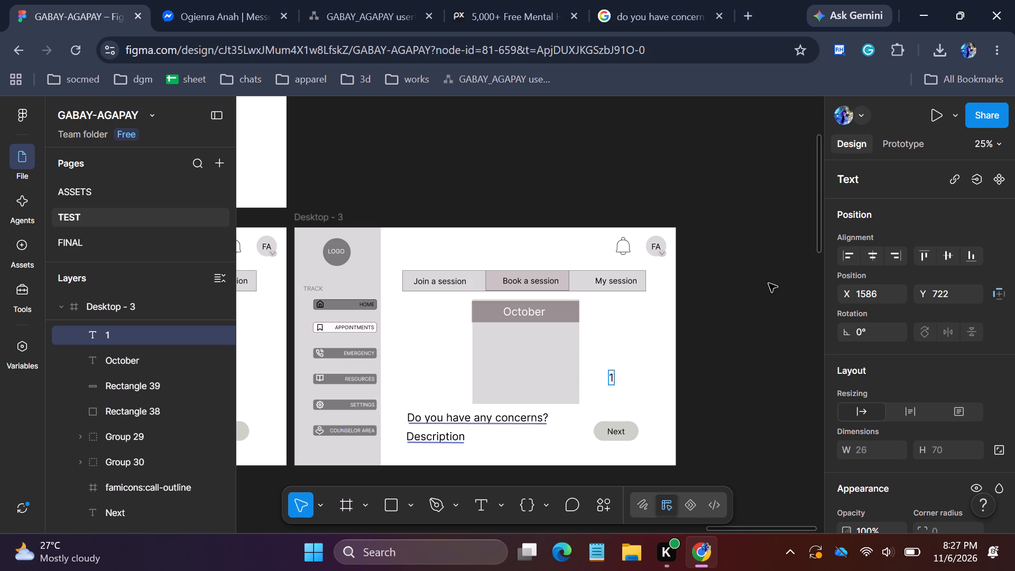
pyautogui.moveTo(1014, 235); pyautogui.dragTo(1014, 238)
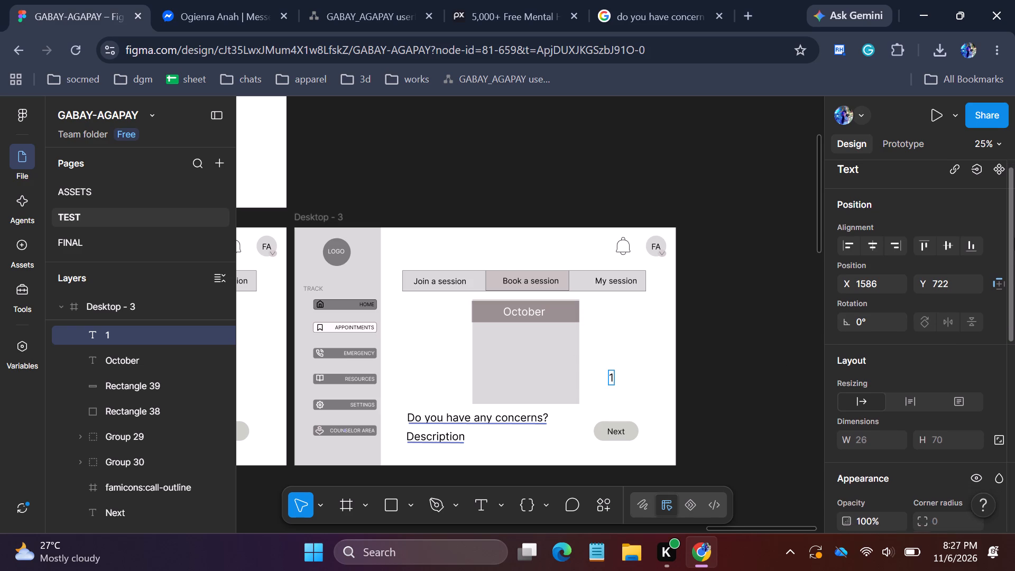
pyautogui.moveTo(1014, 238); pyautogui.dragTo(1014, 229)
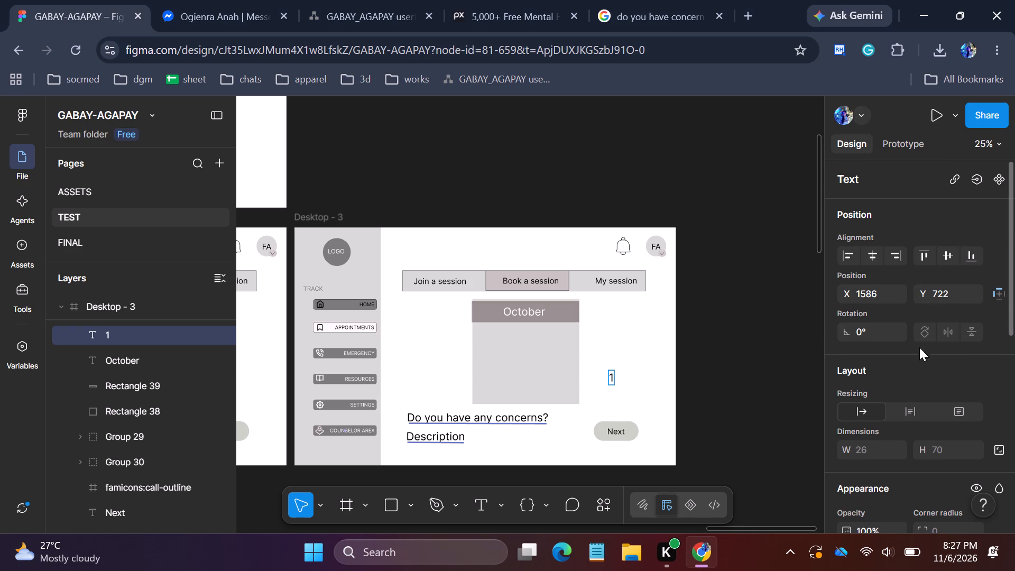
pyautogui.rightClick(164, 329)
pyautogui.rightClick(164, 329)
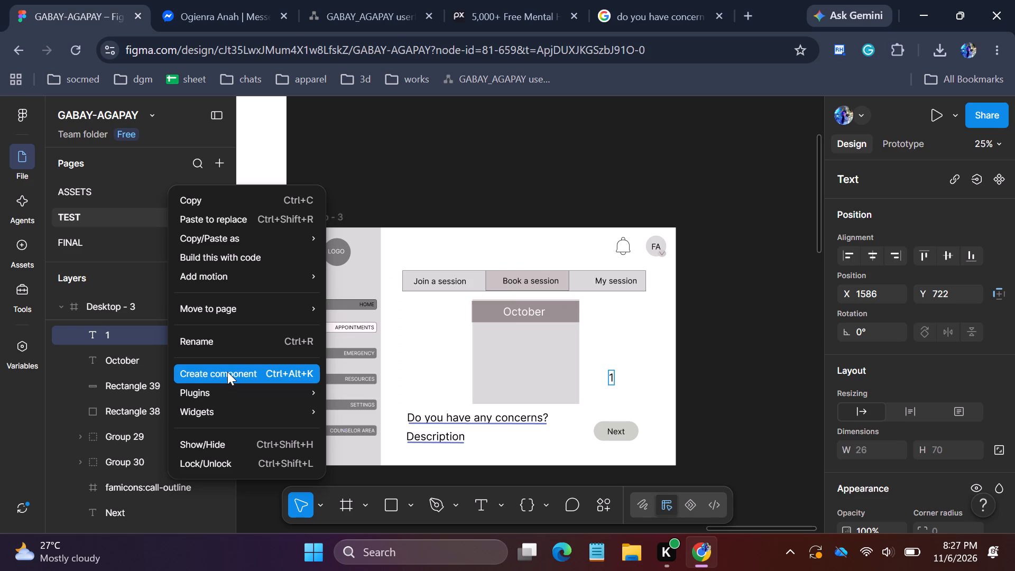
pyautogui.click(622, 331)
# Set the new "1" text's resizing to fixed size so its dimensions can be edited.
pyautogui.click(884, 454)
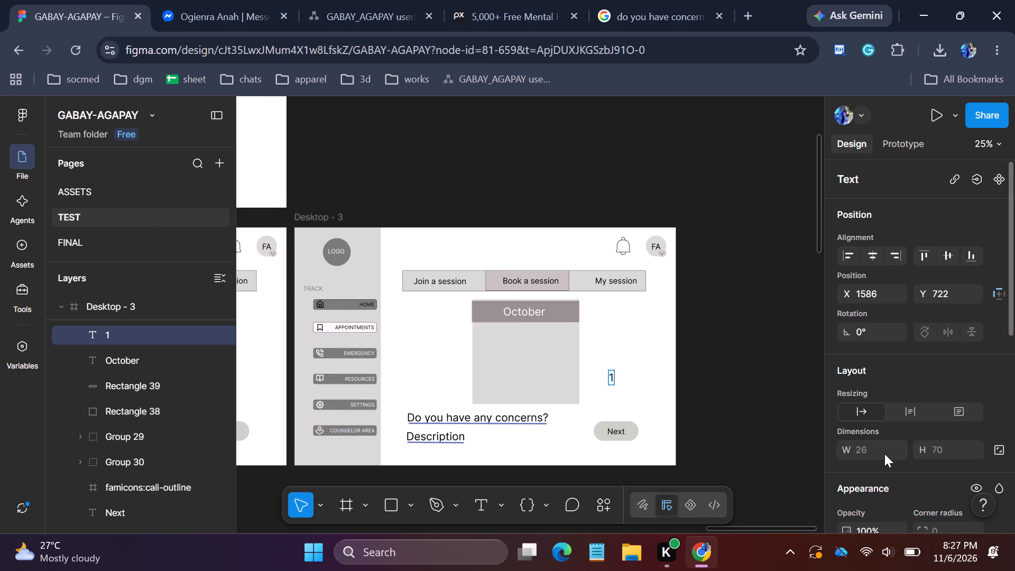
pyautogui.click(959, 440)
pyautogui.moveTo(840, 363); pyautogui.dragTo(847, 367)
pyautogui.click(976, 410)
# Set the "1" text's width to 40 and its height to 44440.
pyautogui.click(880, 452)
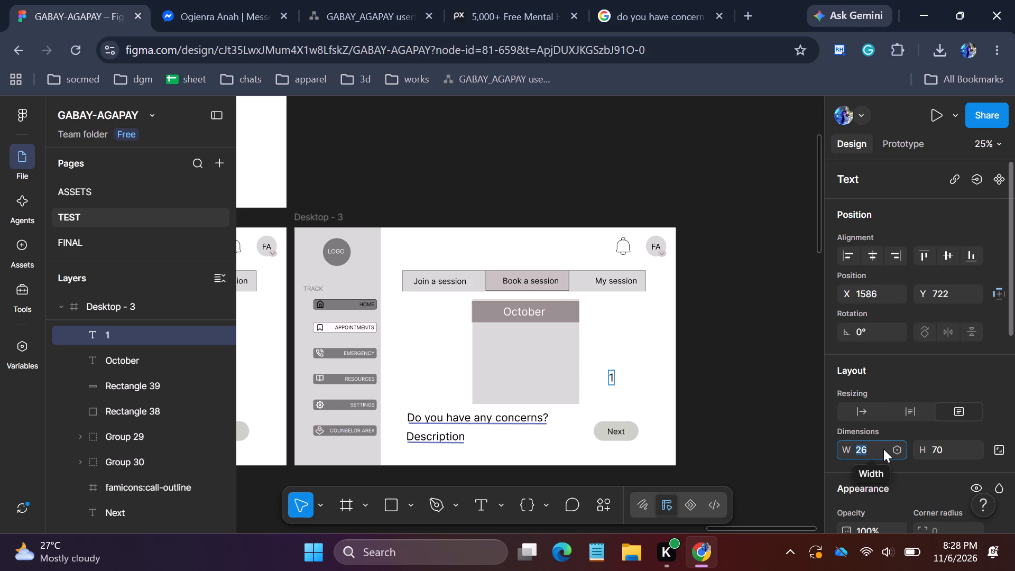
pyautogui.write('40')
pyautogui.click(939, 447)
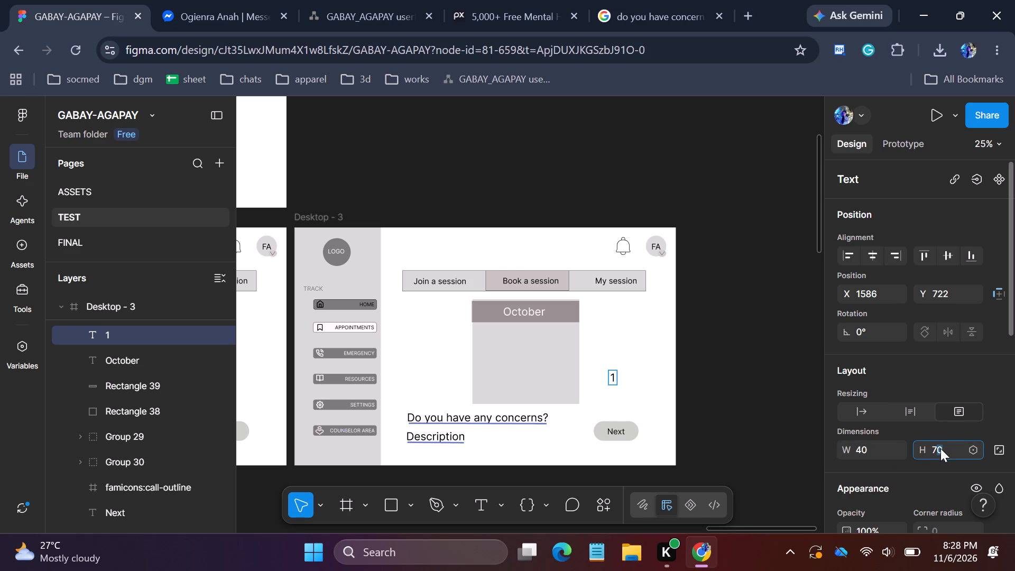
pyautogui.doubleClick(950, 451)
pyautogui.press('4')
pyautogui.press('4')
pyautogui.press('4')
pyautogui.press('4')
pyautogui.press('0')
# Set both the width and the height of the "1" text to 10.
pyautogui.click(869, 448)
pyautogui.write('10')
pyautogui.click(944, 448)
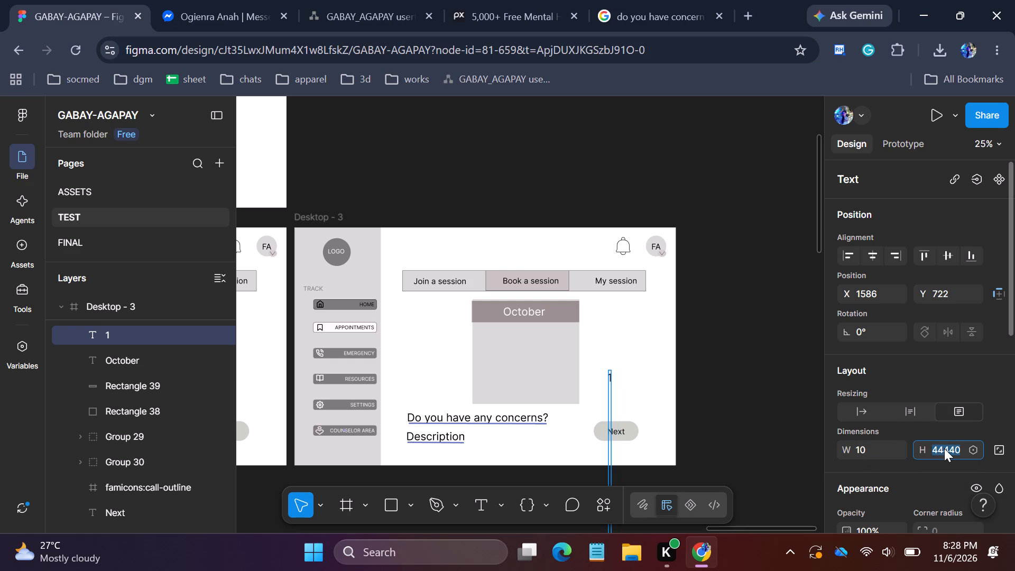
pyautogui.write('10')
# Add a 000000 outside stroke with weight 1 to the "1" text.
pyautogui.moveTo(1013, 291); pyautogui.dragTo(1014, 388)
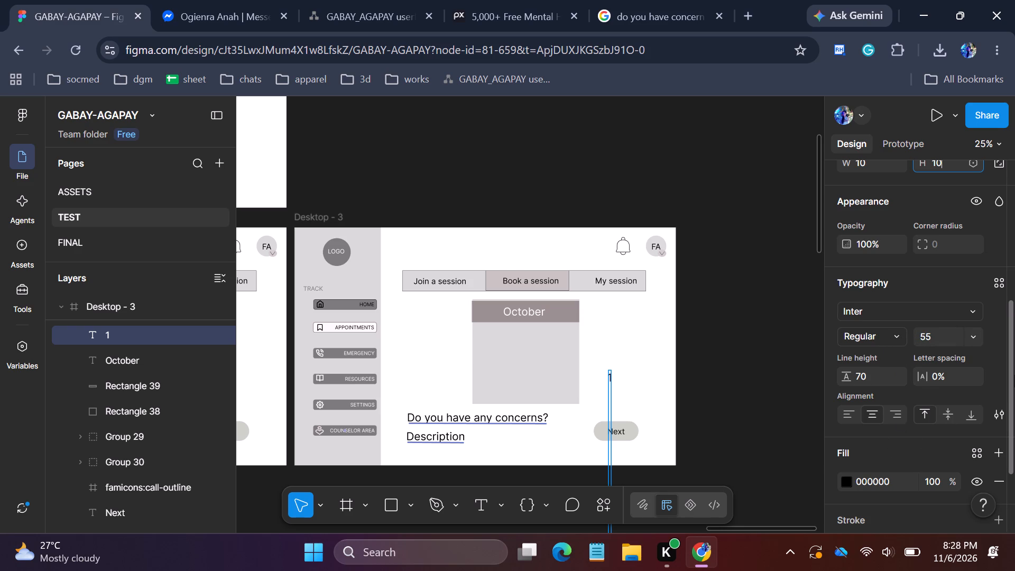
pyautogui.moveTo(1014, 379); pyautogui.dragTo(1014, 330)
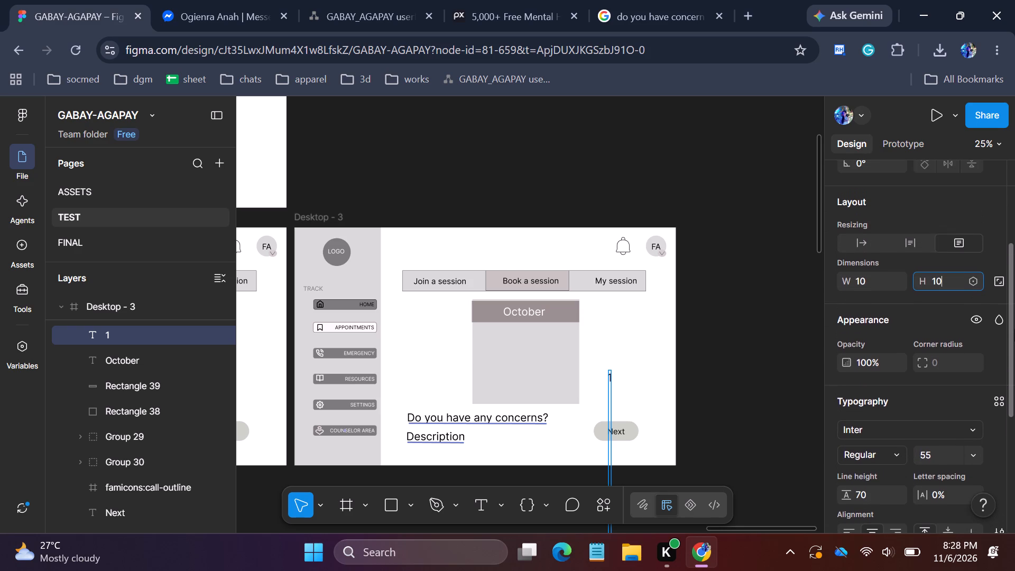
pyautogui.moveTo(1014, 329); pyautogui.dragTo(1013, 468)
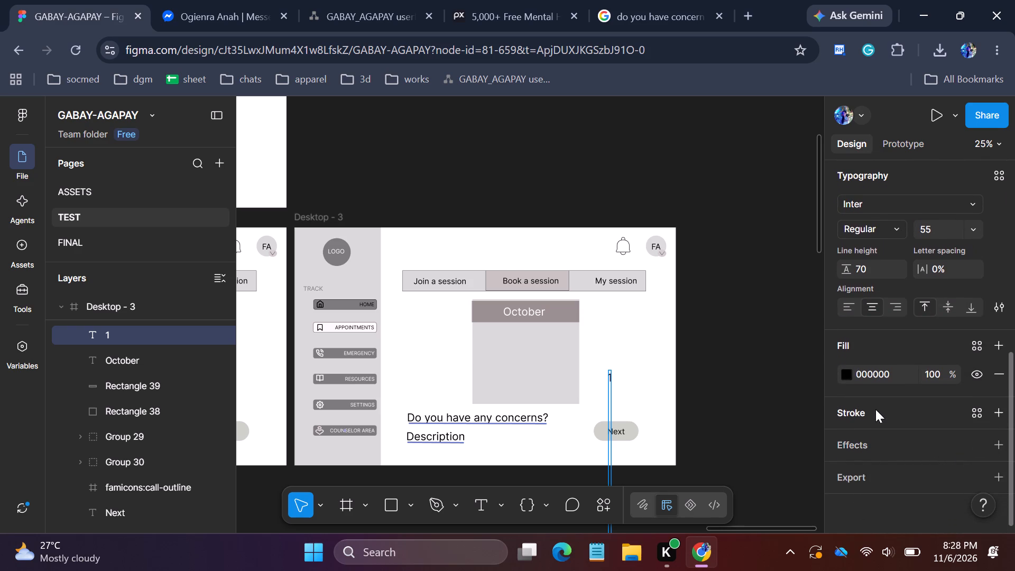
pyautogui.click(875, 409)
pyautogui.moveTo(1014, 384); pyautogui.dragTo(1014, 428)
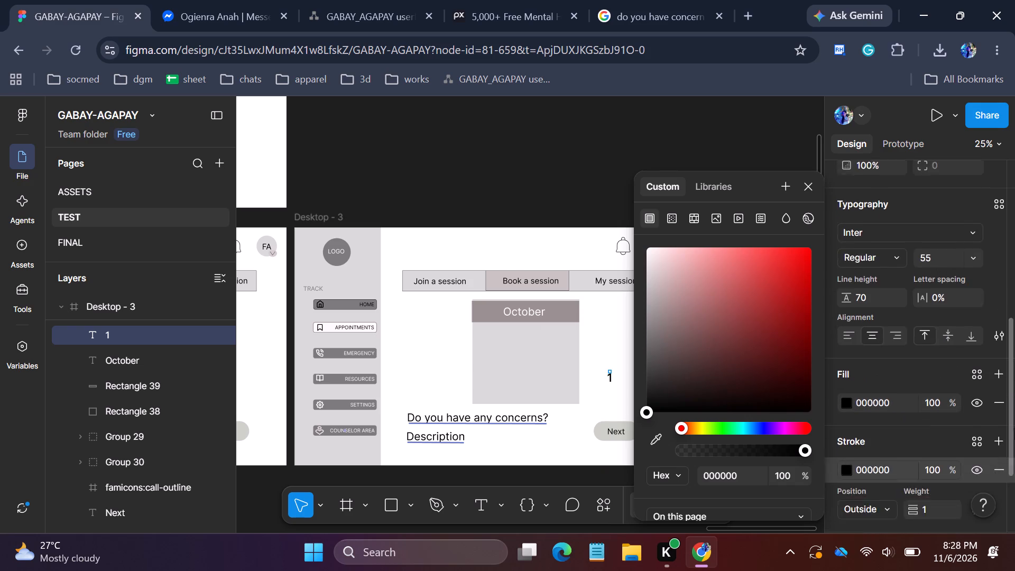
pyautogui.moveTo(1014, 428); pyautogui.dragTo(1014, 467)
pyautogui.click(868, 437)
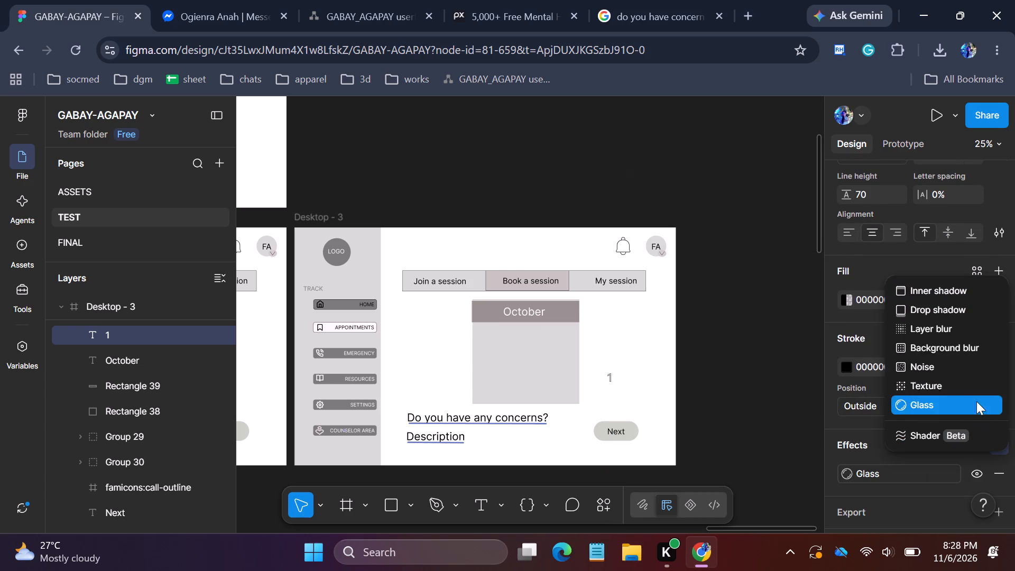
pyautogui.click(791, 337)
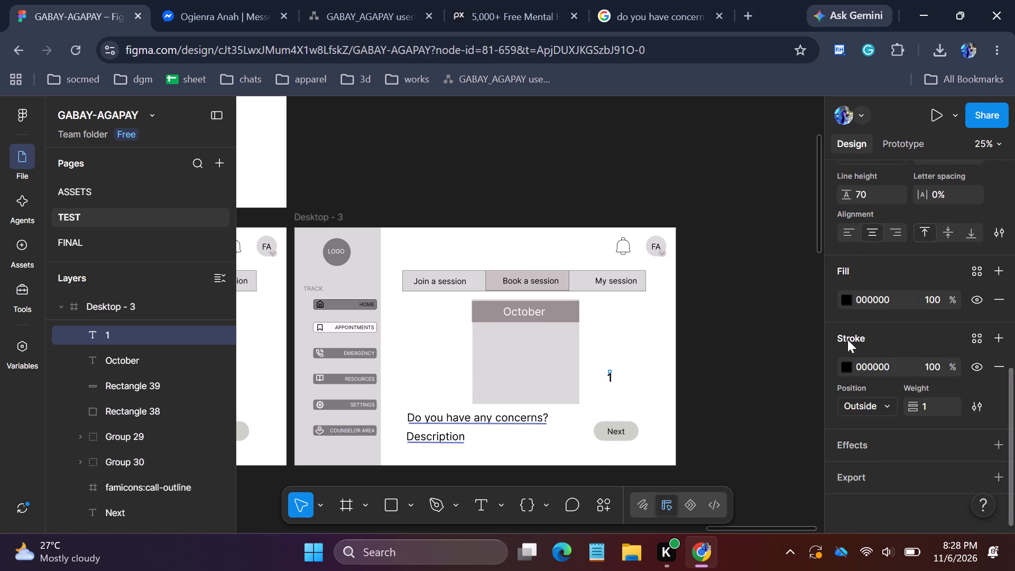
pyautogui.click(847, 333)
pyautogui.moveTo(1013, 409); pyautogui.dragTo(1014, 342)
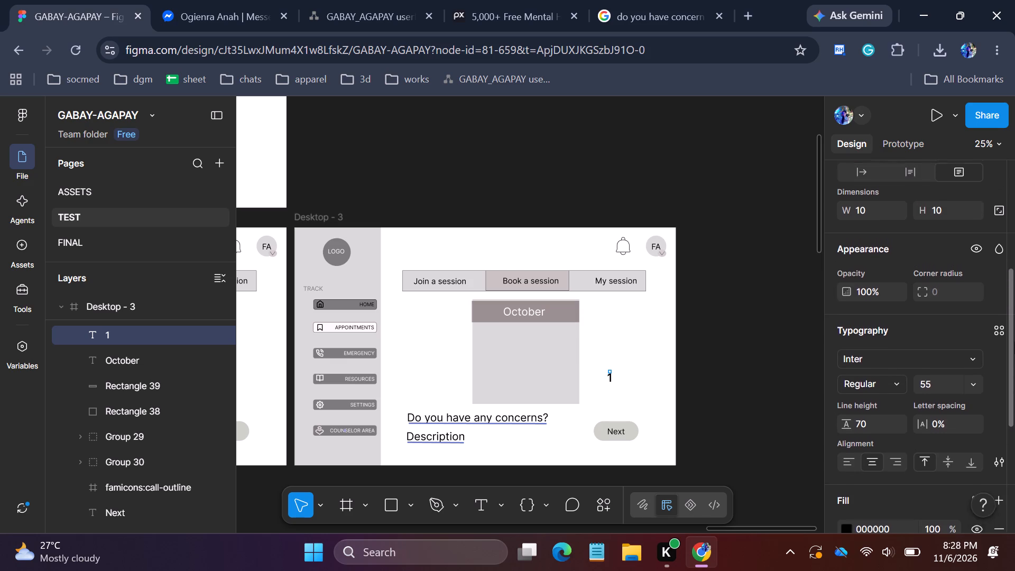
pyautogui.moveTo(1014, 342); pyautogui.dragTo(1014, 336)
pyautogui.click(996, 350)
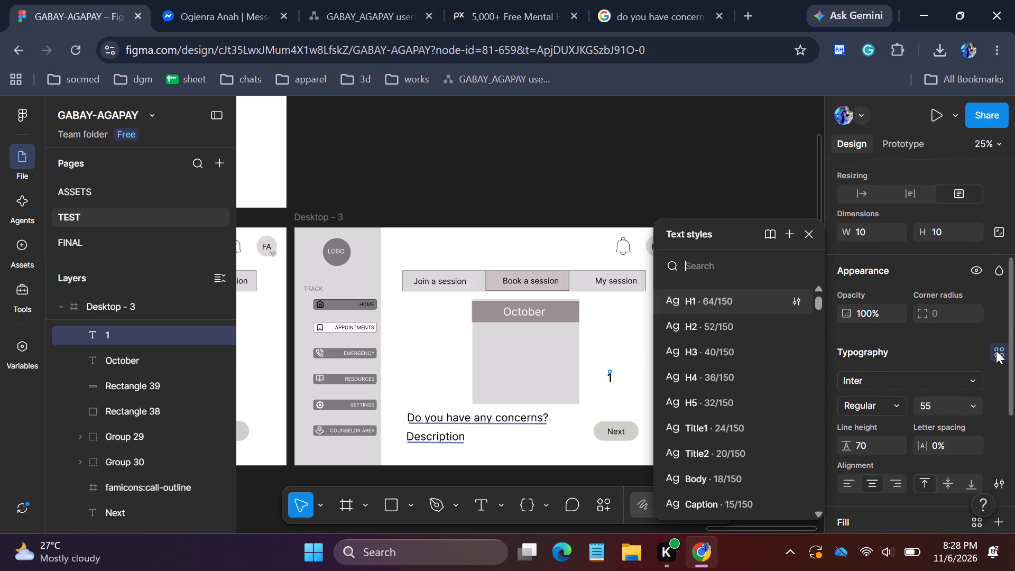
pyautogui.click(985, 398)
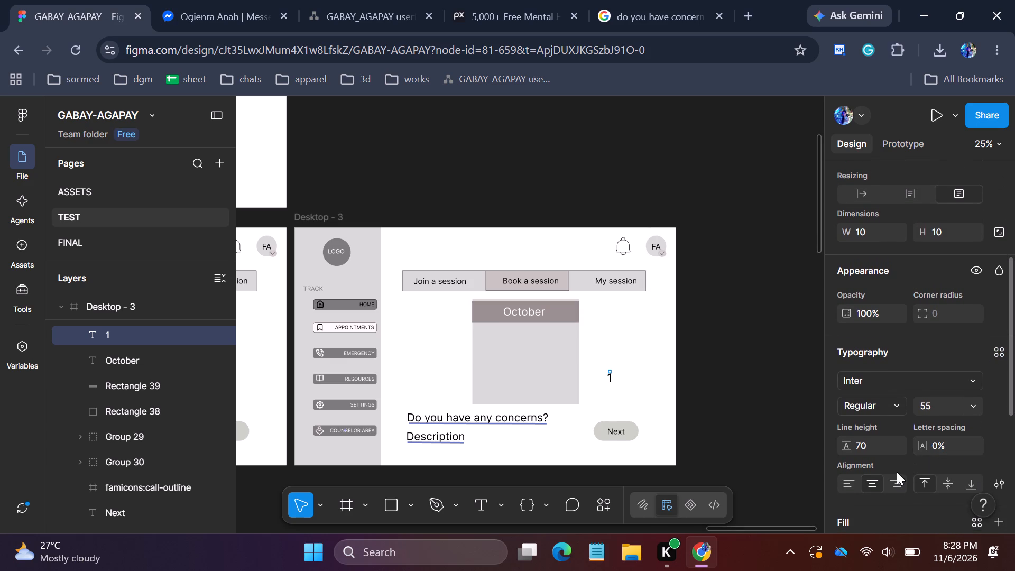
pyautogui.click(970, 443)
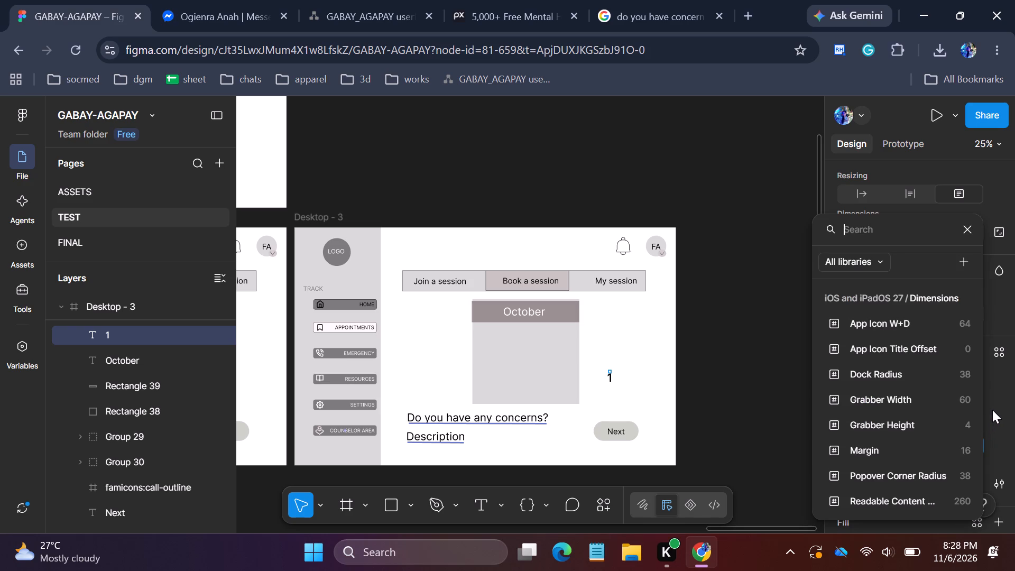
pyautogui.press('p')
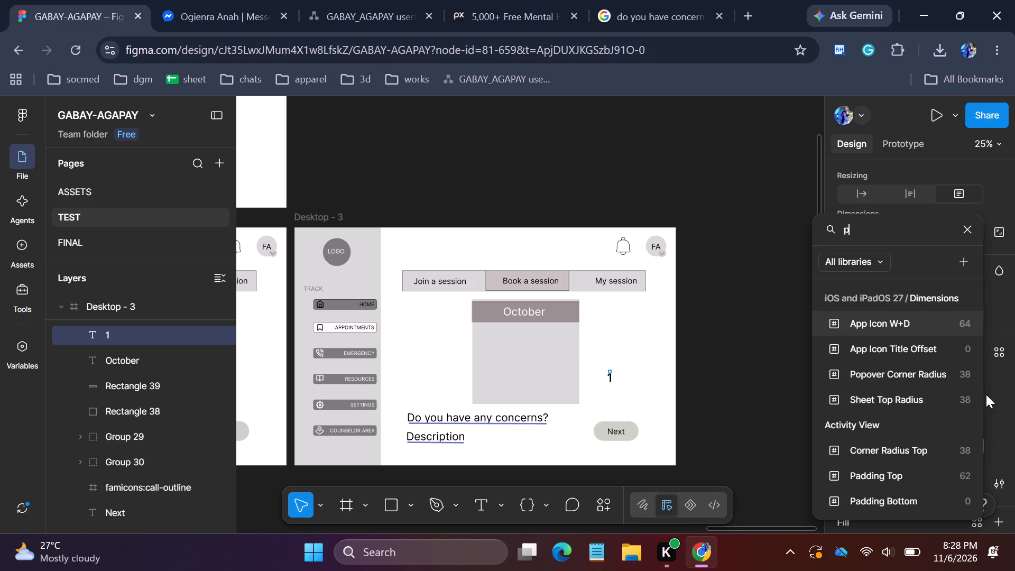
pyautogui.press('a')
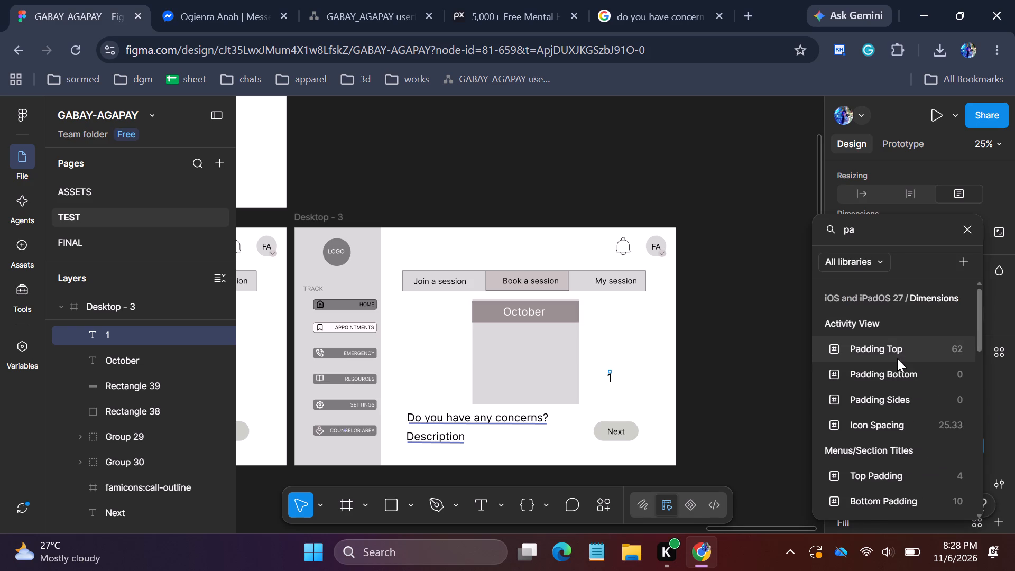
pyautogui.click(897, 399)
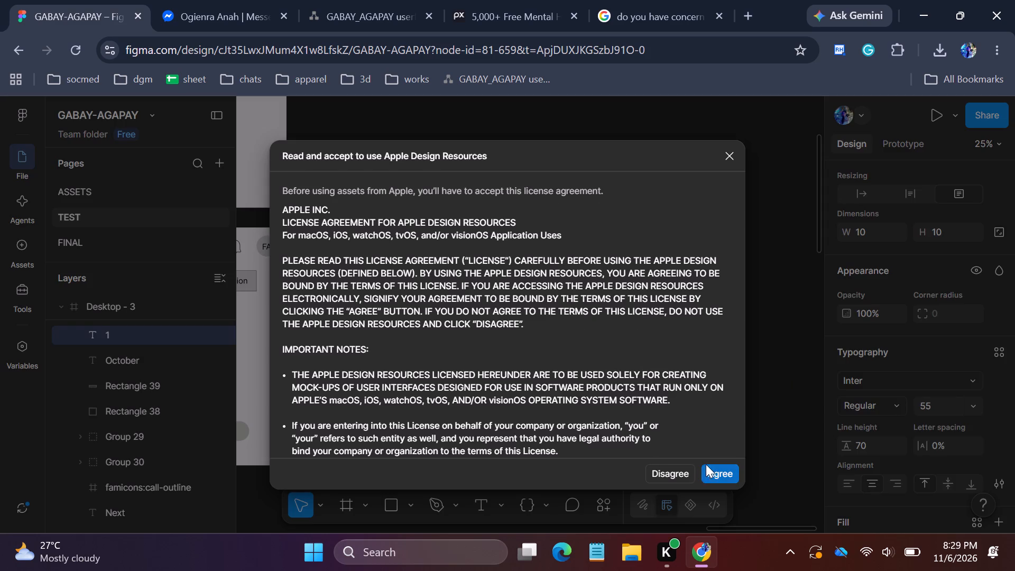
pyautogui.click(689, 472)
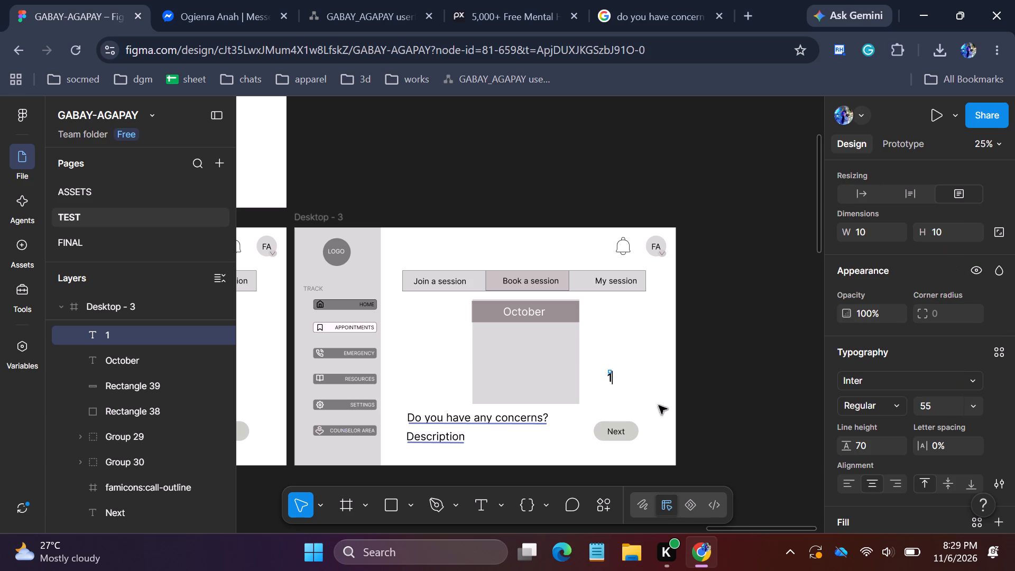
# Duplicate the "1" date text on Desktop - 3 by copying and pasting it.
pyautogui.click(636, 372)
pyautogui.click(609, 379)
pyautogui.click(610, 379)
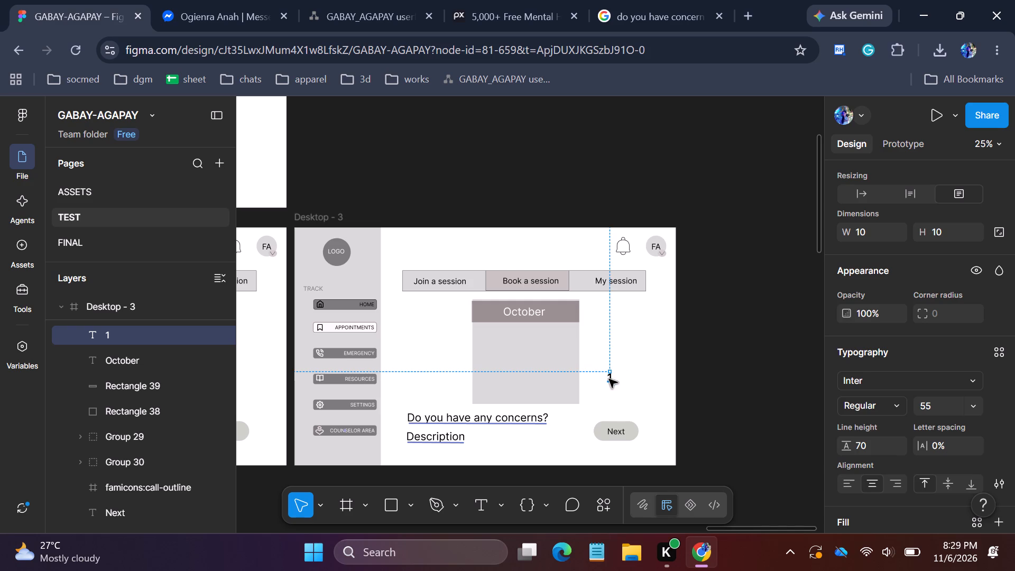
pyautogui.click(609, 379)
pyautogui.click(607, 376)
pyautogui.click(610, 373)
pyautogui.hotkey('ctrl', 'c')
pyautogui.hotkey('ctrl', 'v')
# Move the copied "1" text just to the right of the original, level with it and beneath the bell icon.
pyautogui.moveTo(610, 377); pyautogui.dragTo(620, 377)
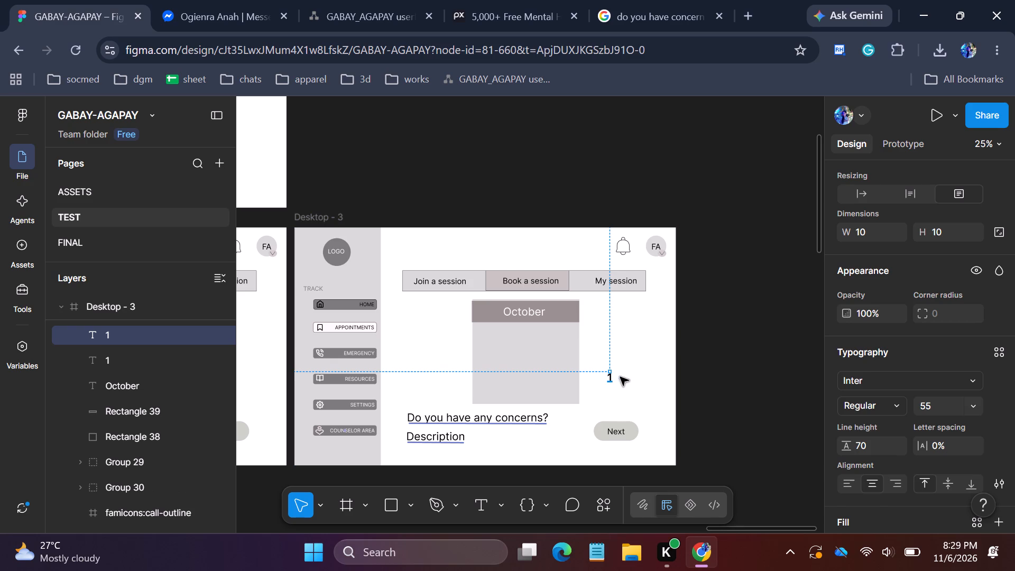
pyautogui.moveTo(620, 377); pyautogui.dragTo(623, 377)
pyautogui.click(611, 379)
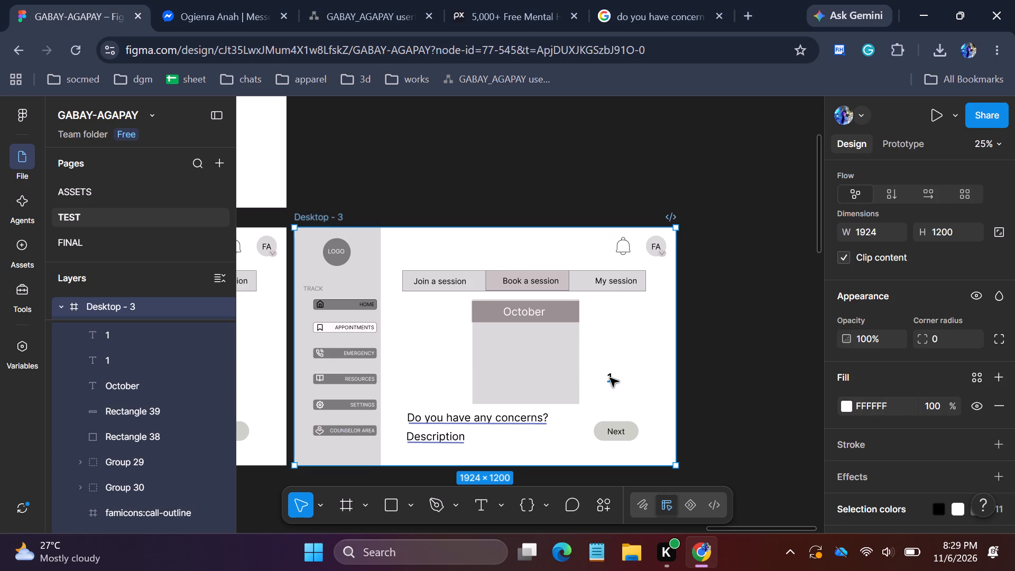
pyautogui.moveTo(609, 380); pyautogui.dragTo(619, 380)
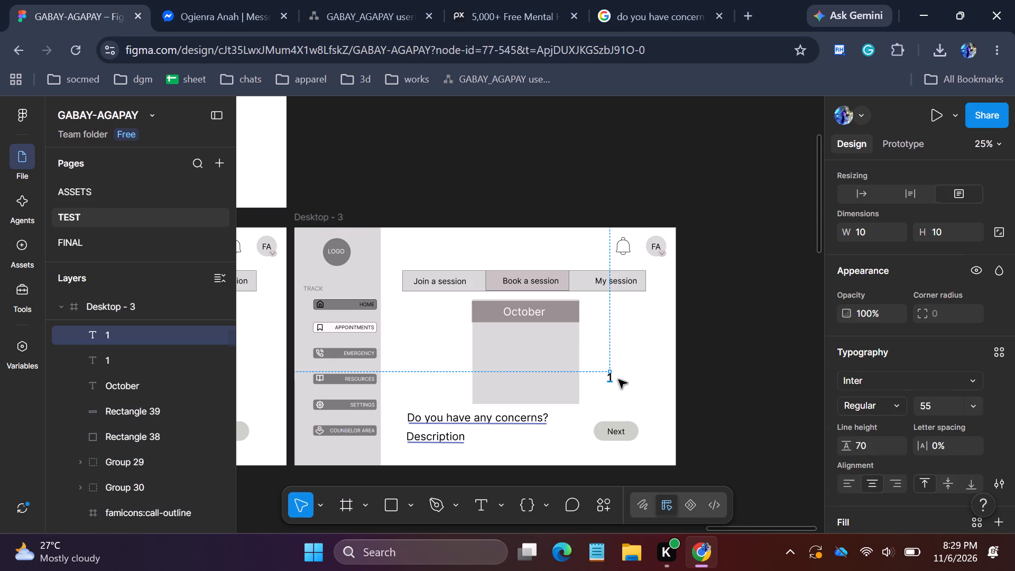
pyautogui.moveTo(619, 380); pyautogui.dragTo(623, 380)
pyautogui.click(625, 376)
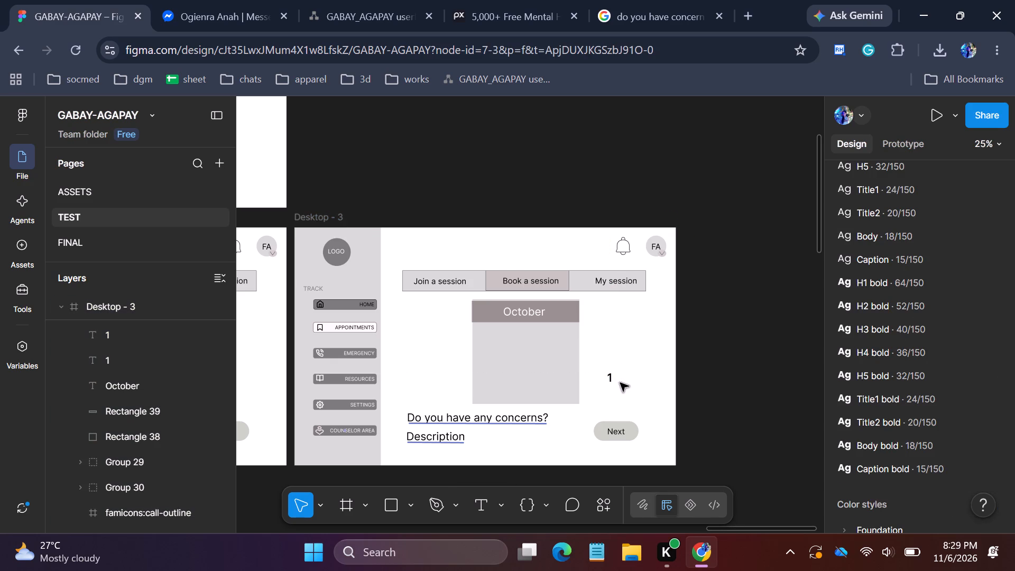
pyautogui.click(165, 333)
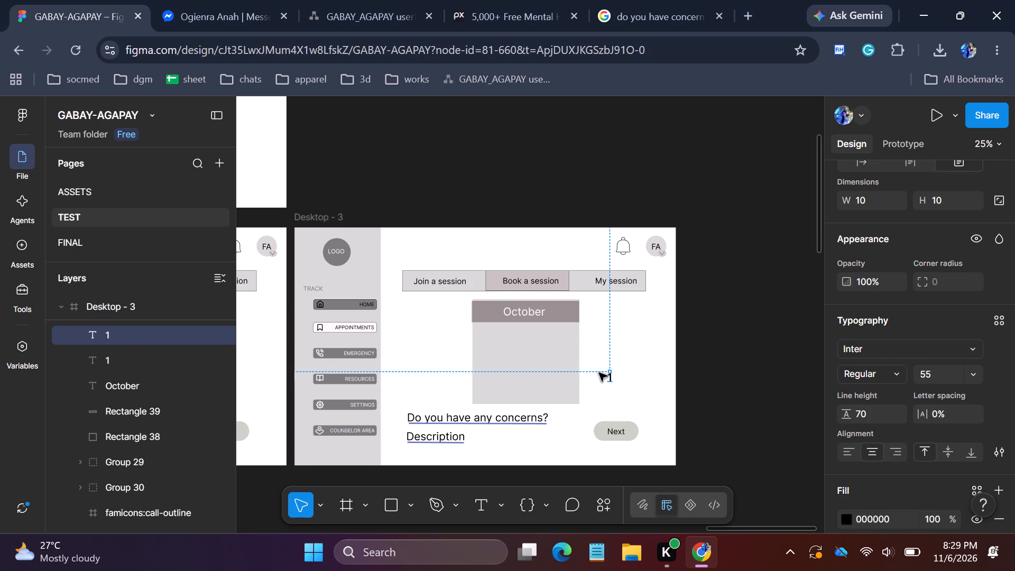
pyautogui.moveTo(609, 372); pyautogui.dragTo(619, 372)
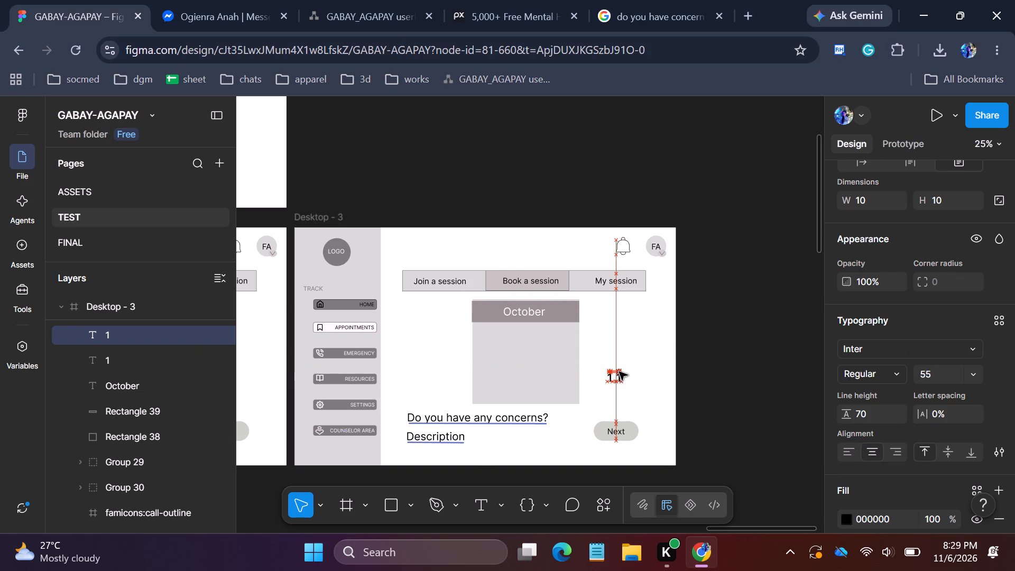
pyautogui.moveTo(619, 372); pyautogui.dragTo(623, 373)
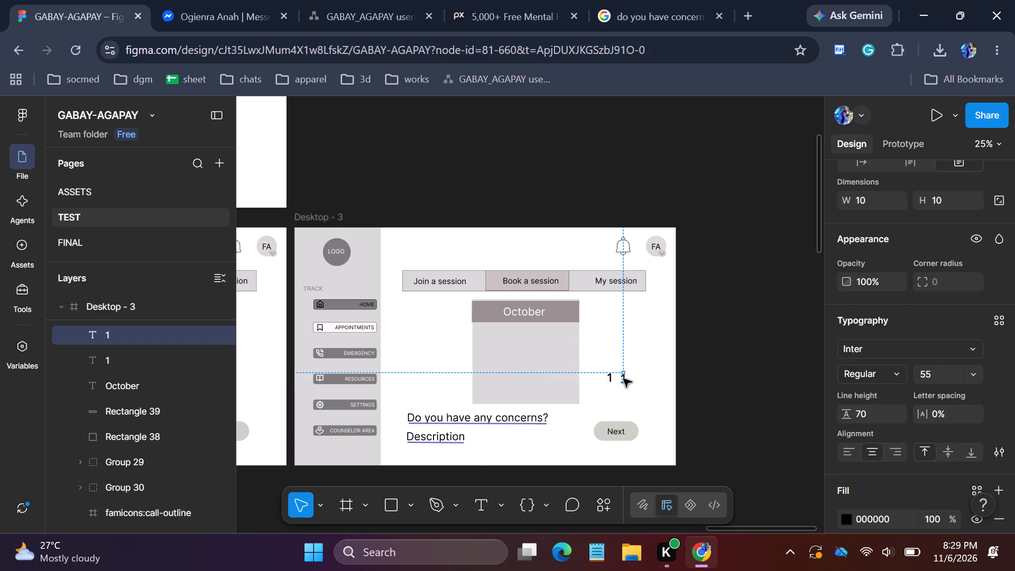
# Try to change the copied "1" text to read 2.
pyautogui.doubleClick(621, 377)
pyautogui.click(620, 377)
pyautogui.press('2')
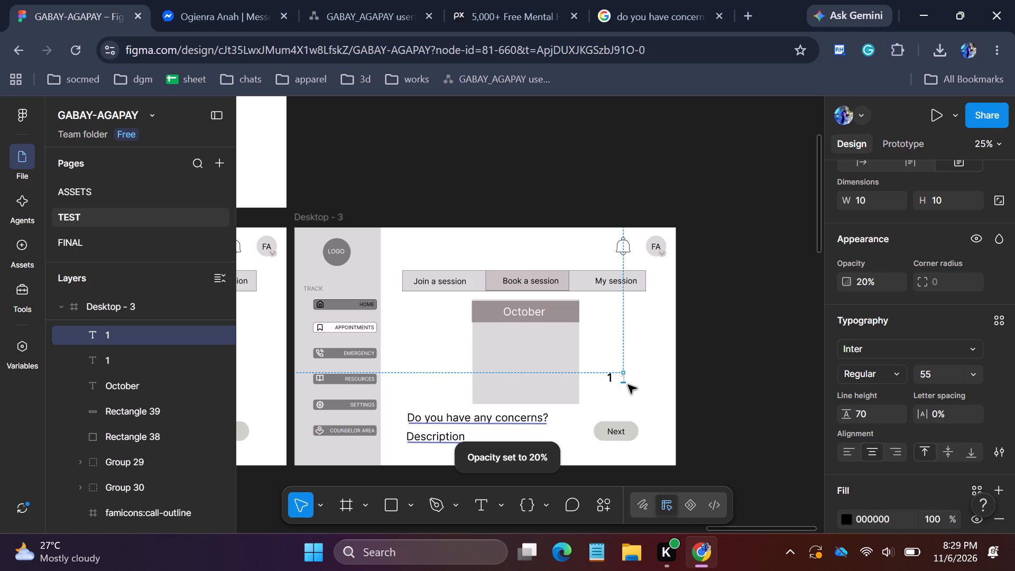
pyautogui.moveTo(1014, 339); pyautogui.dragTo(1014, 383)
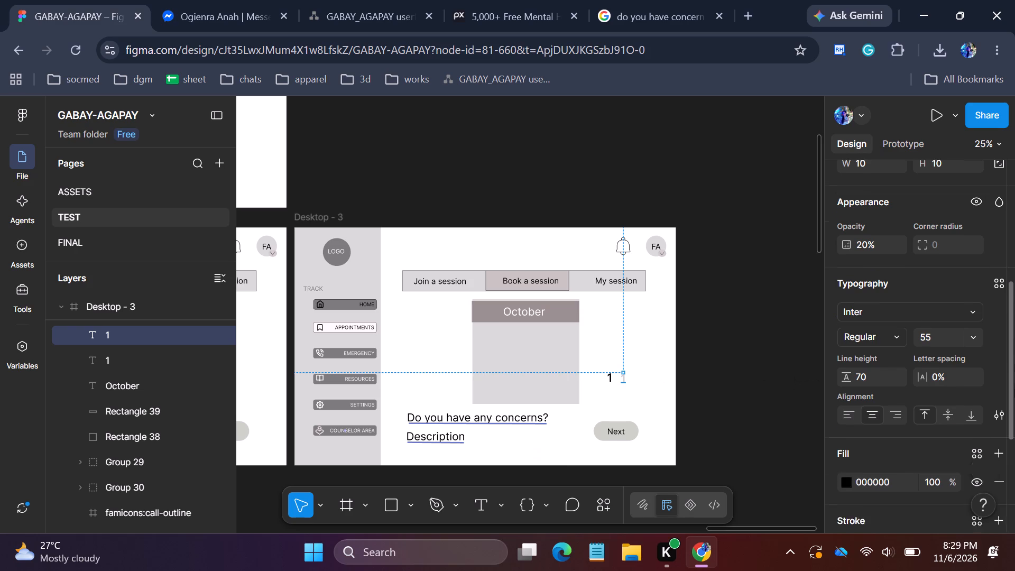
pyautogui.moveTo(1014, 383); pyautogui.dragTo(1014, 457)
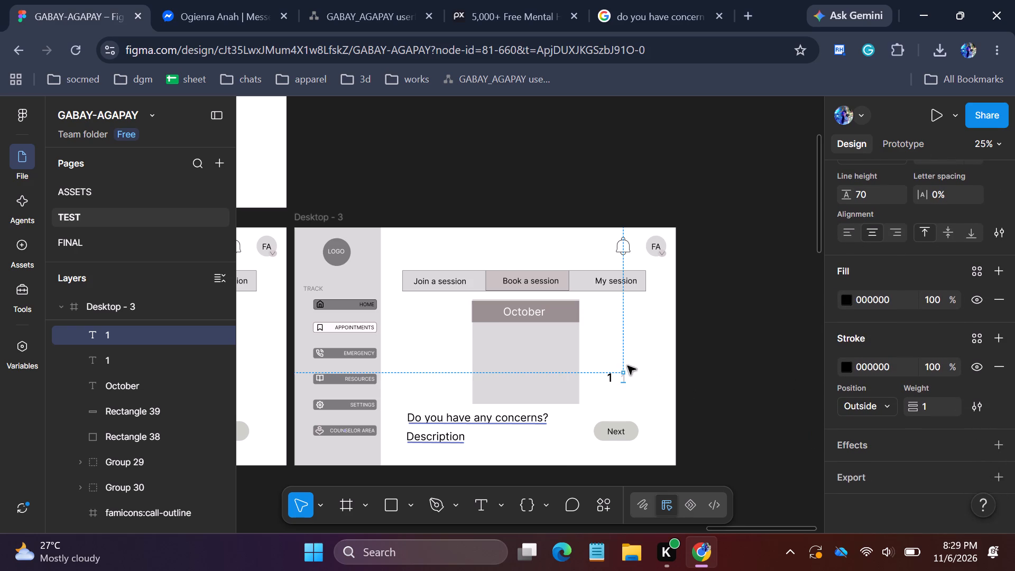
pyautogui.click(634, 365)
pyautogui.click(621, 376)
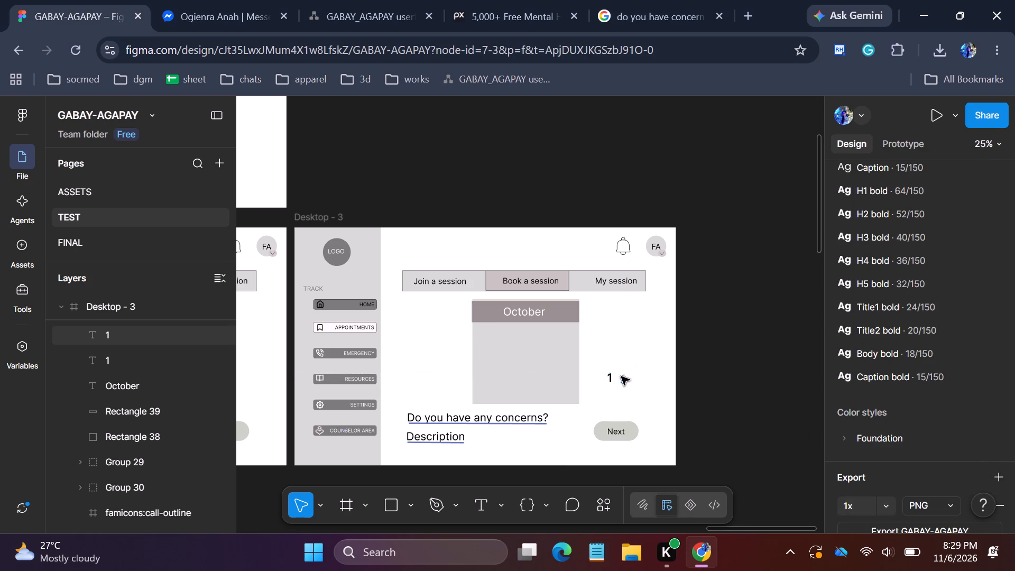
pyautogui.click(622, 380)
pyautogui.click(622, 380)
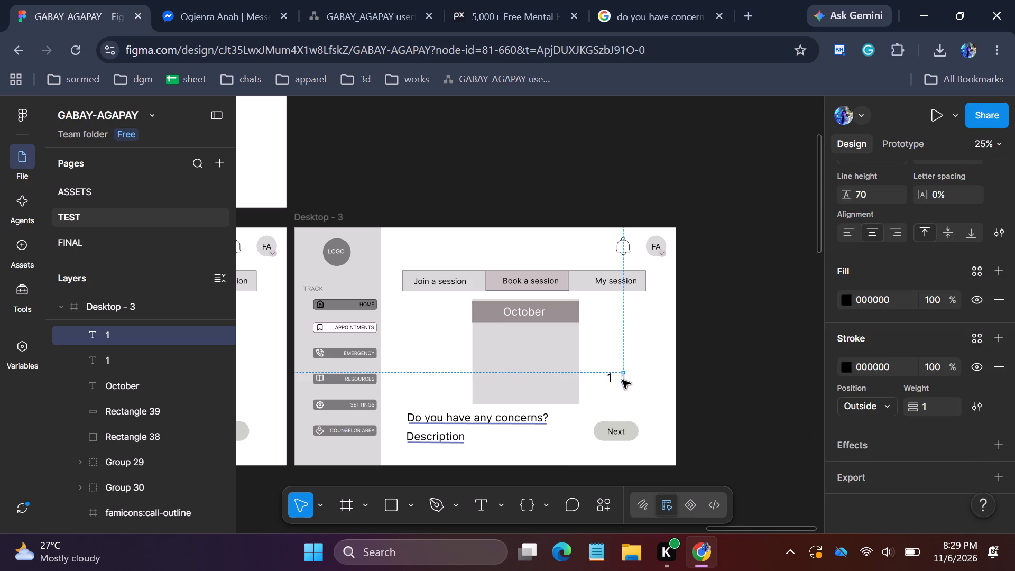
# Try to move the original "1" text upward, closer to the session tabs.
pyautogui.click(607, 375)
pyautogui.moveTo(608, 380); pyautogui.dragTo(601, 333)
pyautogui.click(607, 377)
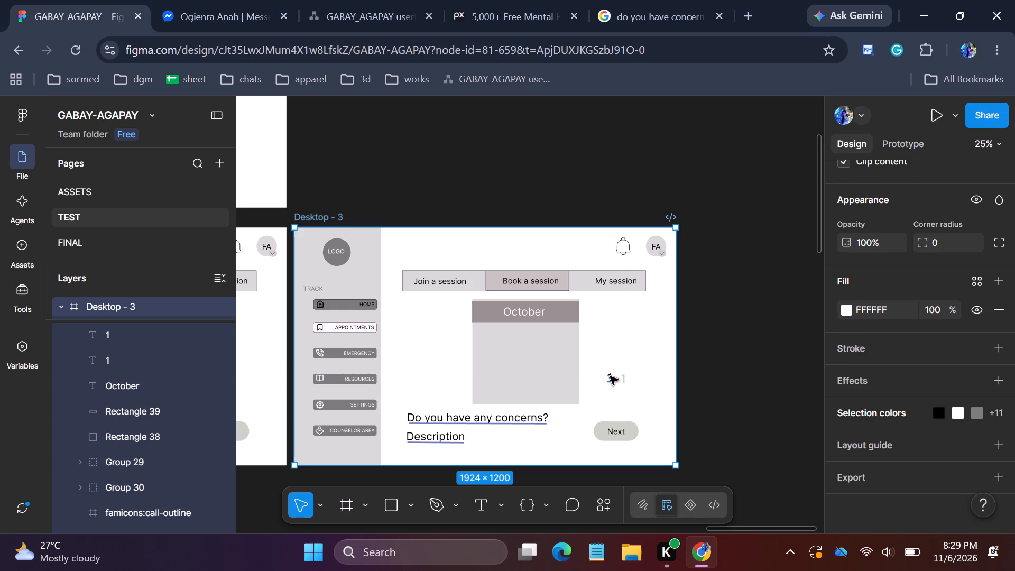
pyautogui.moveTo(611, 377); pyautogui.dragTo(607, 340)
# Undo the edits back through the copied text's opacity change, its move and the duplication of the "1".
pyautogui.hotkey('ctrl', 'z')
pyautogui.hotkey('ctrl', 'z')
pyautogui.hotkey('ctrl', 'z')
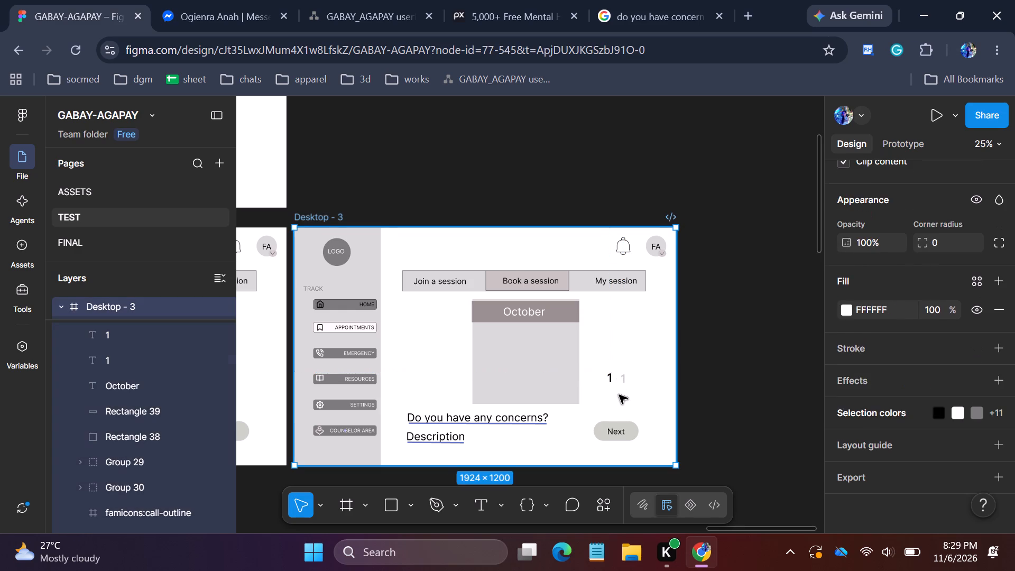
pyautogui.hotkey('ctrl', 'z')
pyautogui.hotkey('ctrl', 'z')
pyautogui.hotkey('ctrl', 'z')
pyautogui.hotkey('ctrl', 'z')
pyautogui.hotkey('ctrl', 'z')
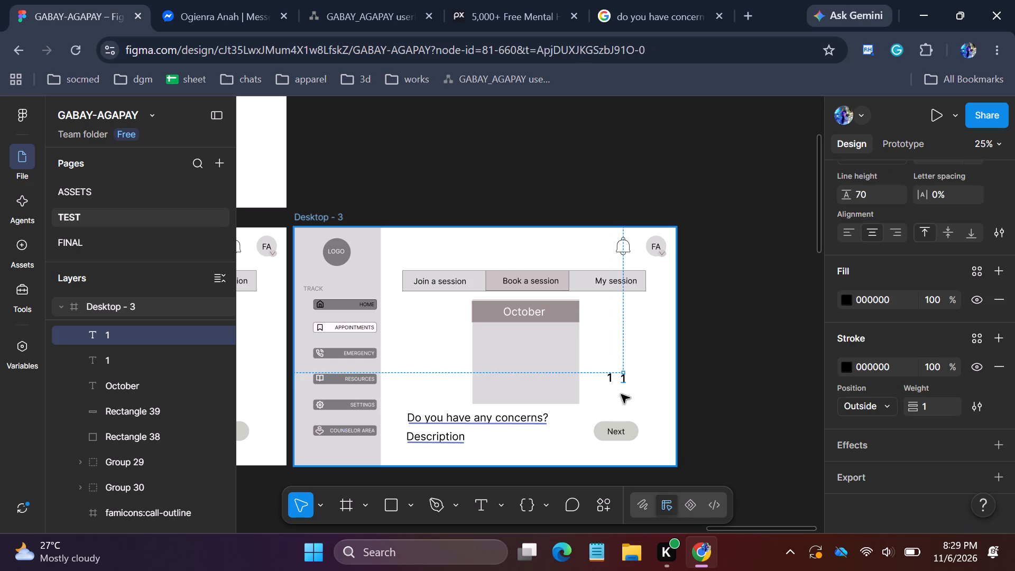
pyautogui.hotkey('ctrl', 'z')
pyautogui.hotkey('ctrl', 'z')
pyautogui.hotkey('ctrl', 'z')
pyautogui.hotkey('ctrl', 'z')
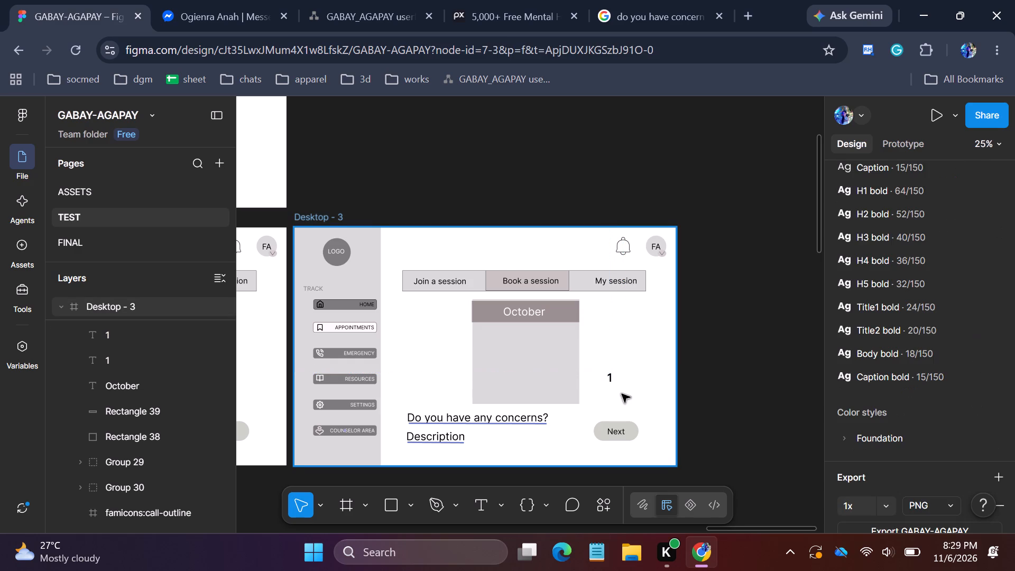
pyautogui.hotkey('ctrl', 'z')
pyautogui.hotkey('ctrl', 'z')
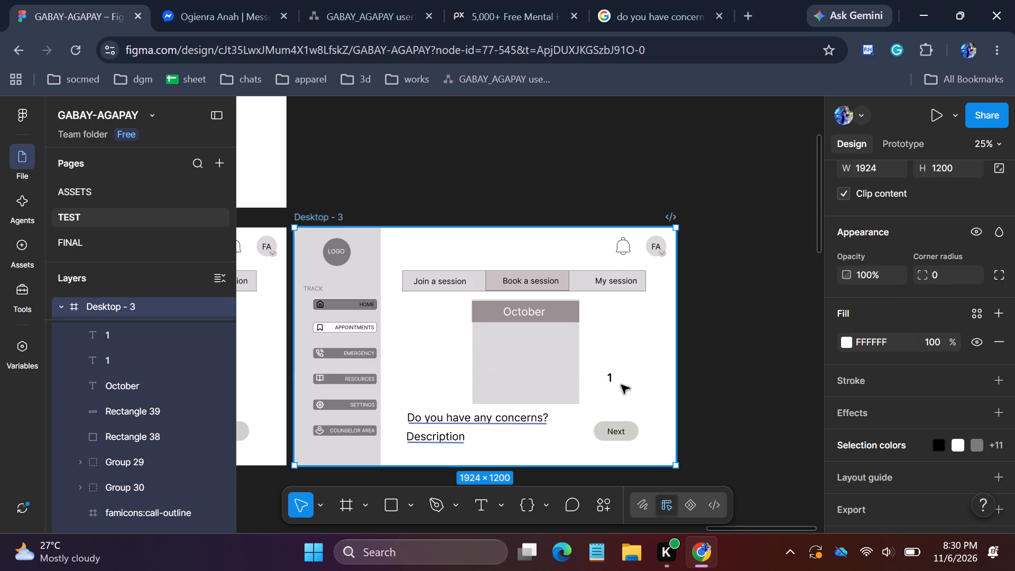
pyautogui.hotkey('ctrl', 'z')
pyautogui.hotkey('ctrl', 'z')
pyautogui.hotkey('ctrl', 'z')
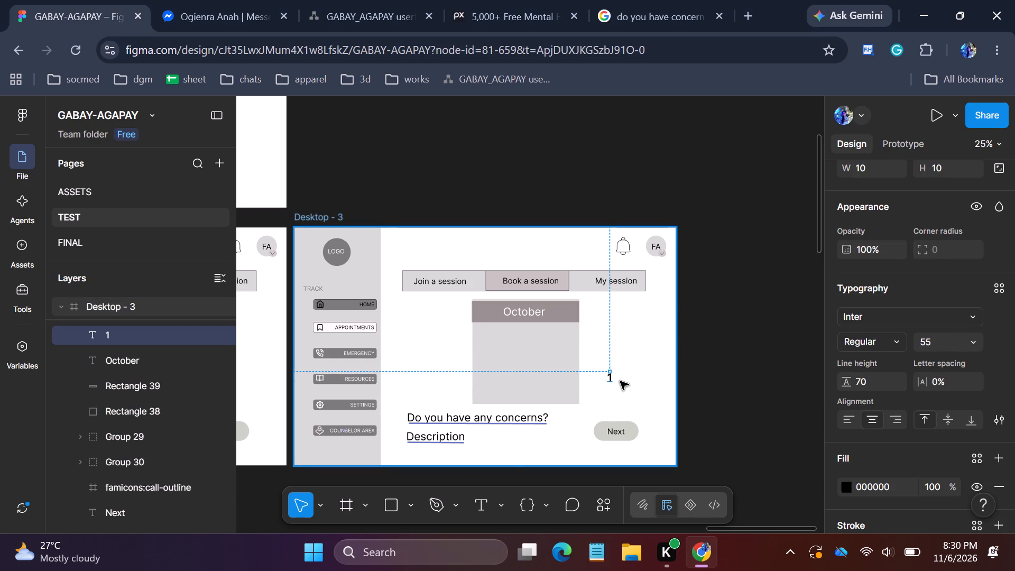
# Undo the original "1" text's stroke, dimension and fixed-size changes, back to the empty text object.
pyautogui.hotkey('ctrl', 'z')
pyautogui.hotkey('ctrl', 'z')
pyautogui.hotkey('ctrl', 'z')
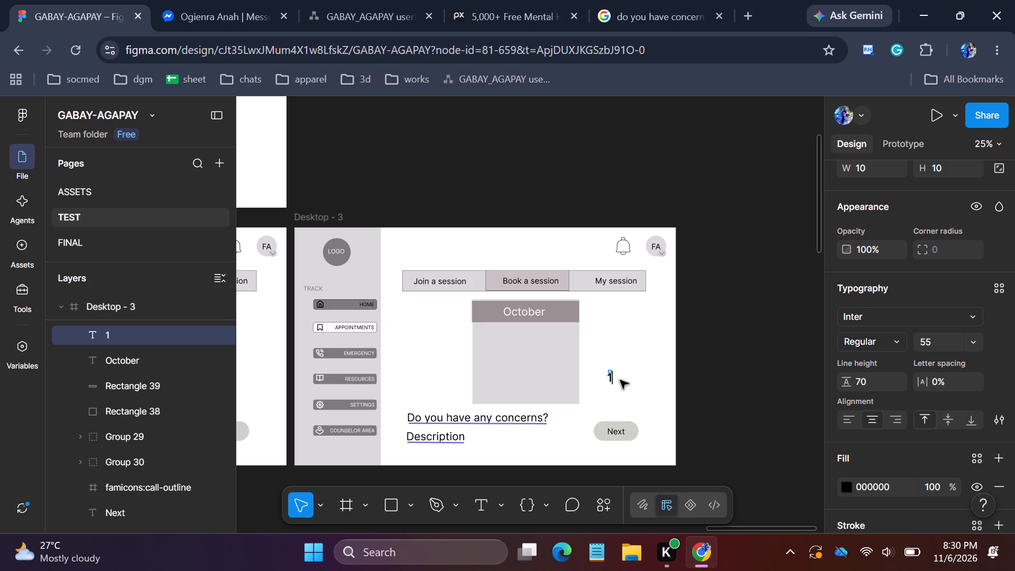
pyautogui.hotkey('ctrl', 'z')
pyautogui.hotkey('ctrl', 'z')
pyautogui.hotkey('ctrl', 'z')
pyautogui.hotkey('ctrl', 'z')
pyautogui.hotkey('ctrl', 'z')
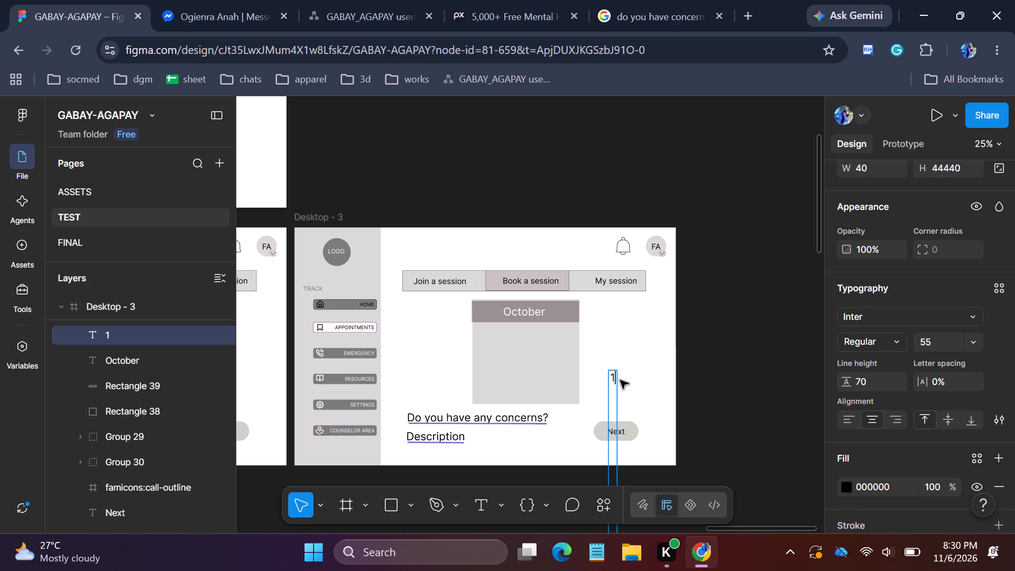
pyautogui.hotkey('ctrl', 'z')
pyautogui.hotkey('ctrl', 'z')
pyautogui.hotkey('ctrl', 'z')
pyautogui.hotkey('ctrl', 'z')
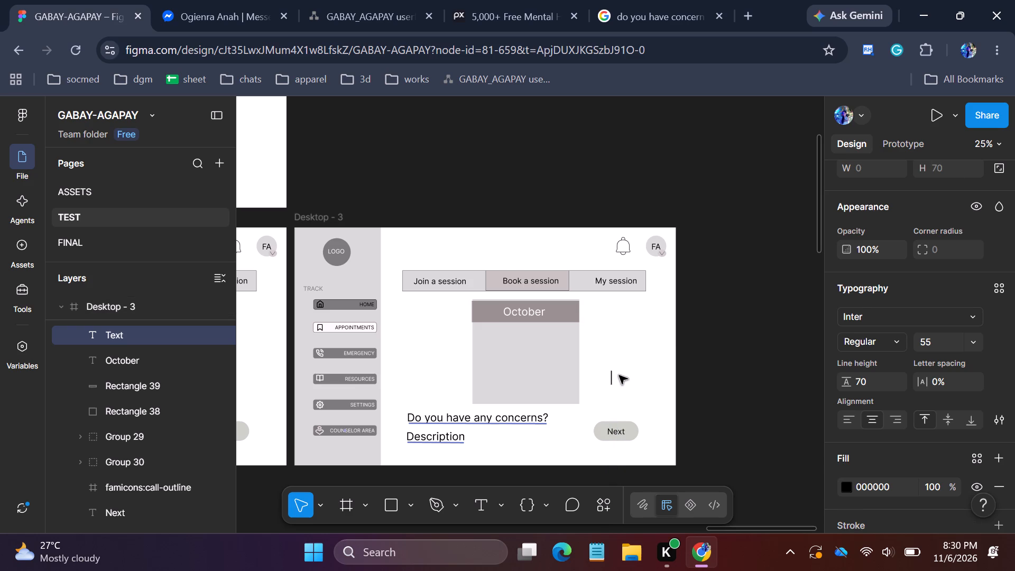
# Enter 1 as the content of the empty text object beside the calendar.
pyautogui.press('1')
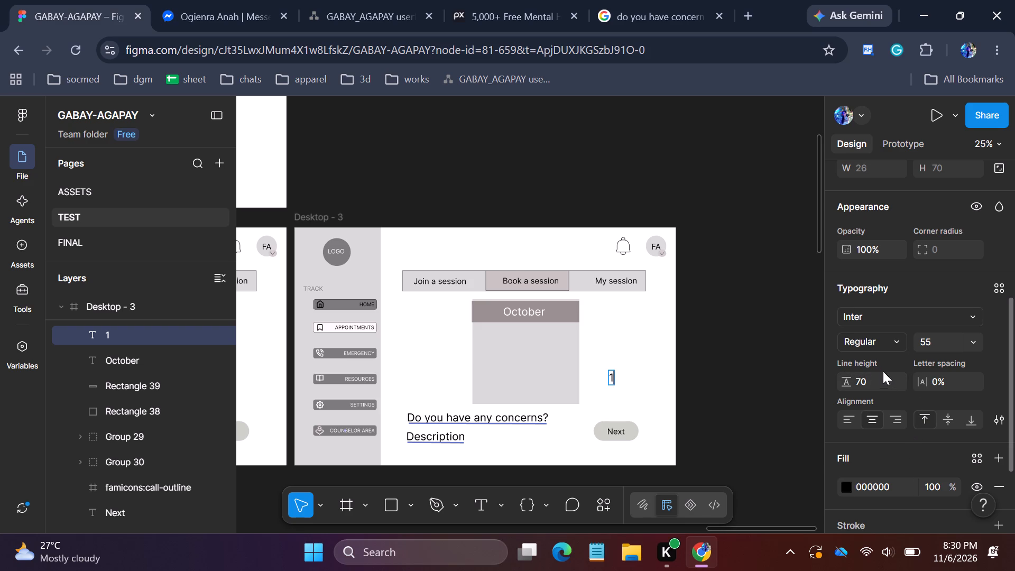
# Switch the "1" text beside the calendar to fixed-size resizing and set its width and height to 40.
pyautogui.moveTo(1014, 329); pyautogui.dragTo(1014, 303)
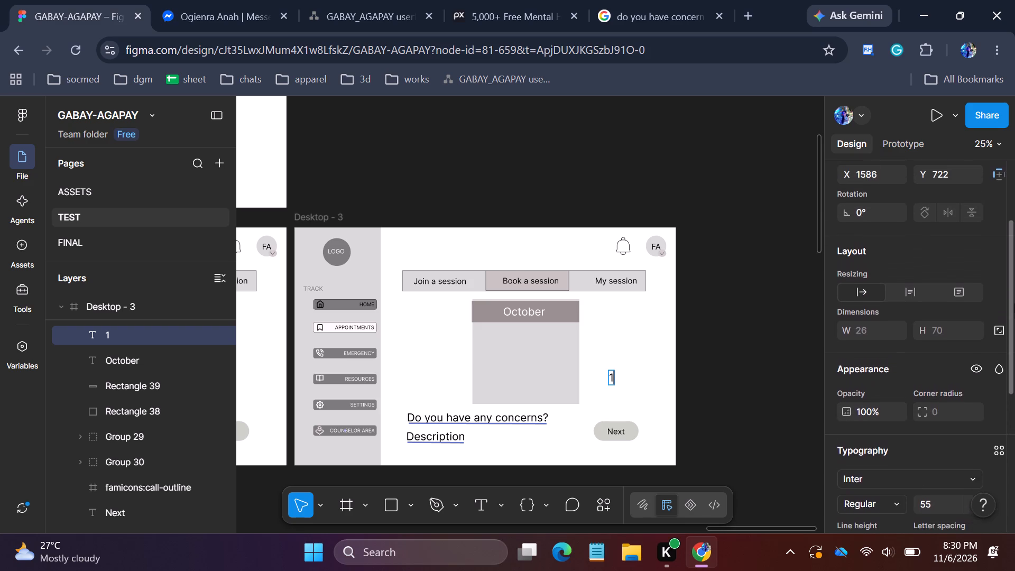
pyautogui.moveTo(1014, 303); pyautogui.dragTo(1014, 298)
pyautogui.click(944, 303)
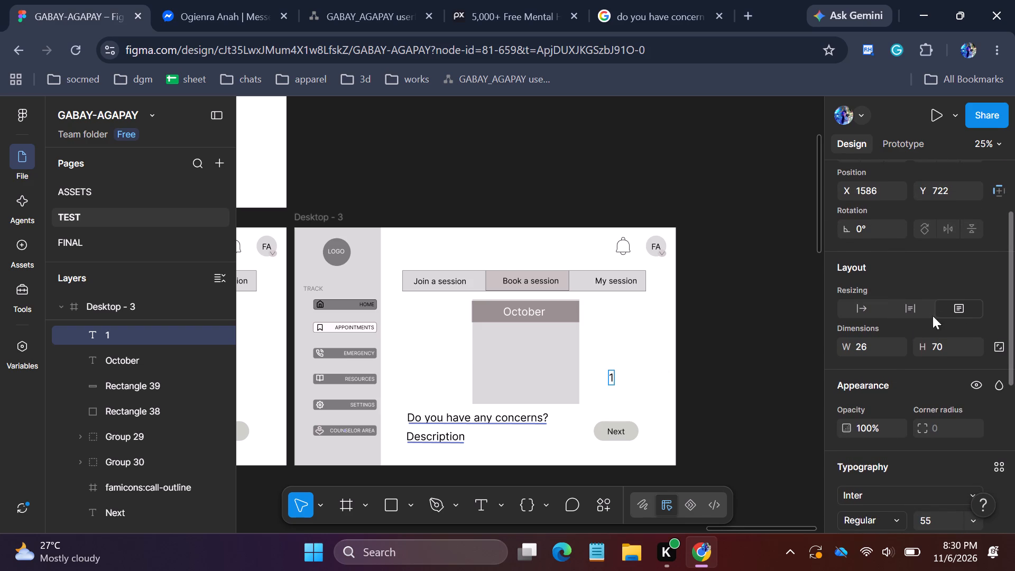
pyautogui.click(879, 343)
pyautogui.write('40')
pyautogui.click(946, 349)
pyautogui.write('40')
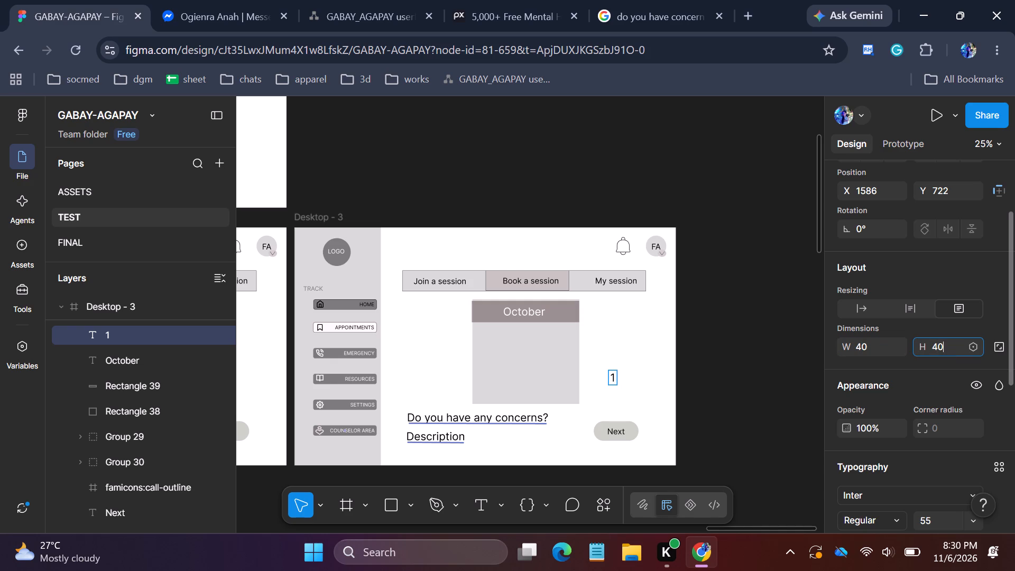
# Set the height and width of the "1" text to 10.
pyautogui.click(945, 346)
pyautogui.moveTo(945, 346); pyautogui.dragTo(938, 346)
pyautogui.moveTo(938, 346); pyautogui.dragTo(929, 346)
pyautogui.write('10')
pyautogui.moveTo(876, 348); pyautogui.dragTo(853, 346)
pyautogui.press('1')
pyautogui.press('0')
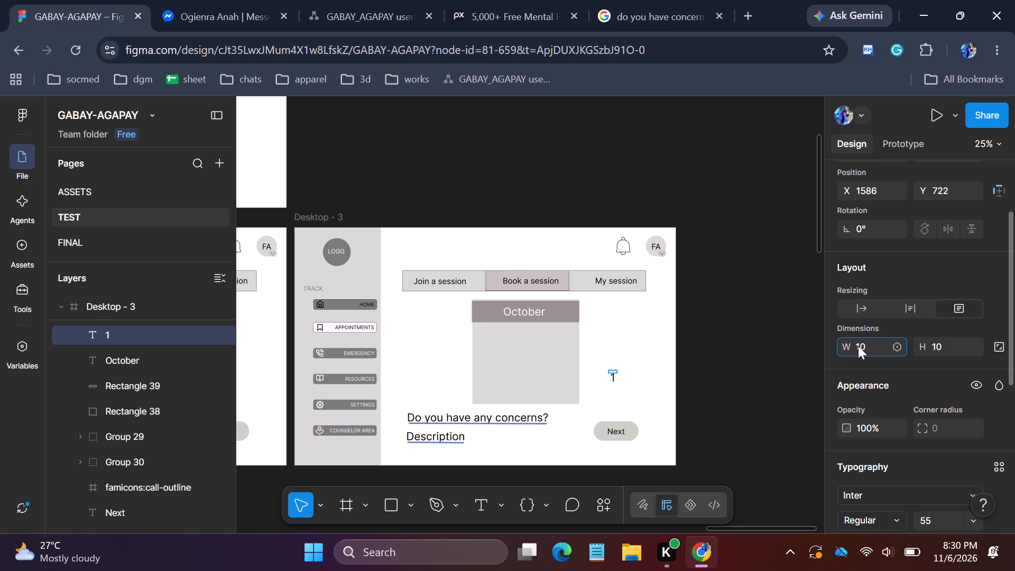
pyautogui.press('Return')
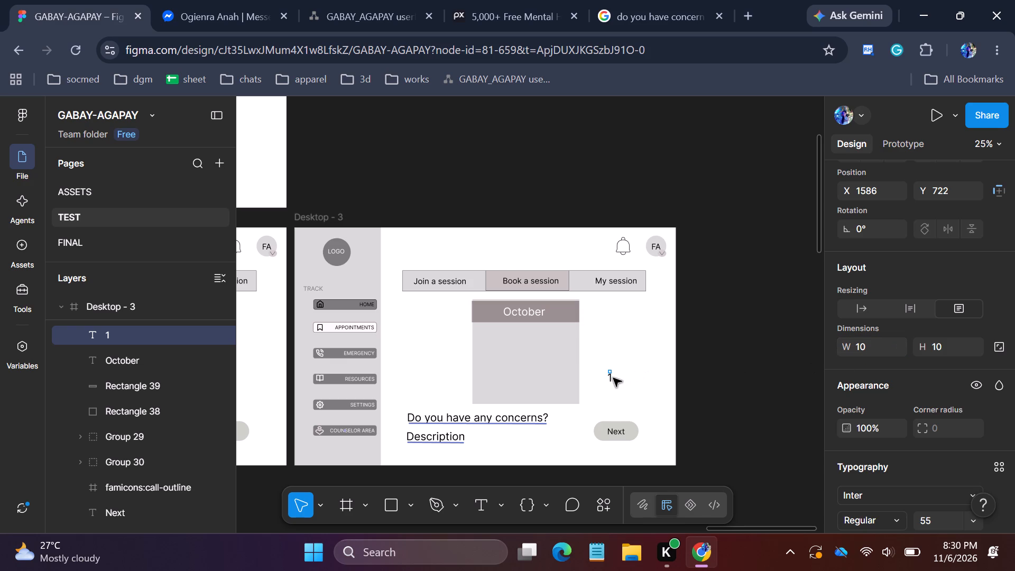
# Move the "1" text up beside the calendar's header, to about X 1560, Y 494.
pyautogui.click(610, 377)
pyautogui.moveTo(609, 379); pyautogui.dragTo(609, 364)
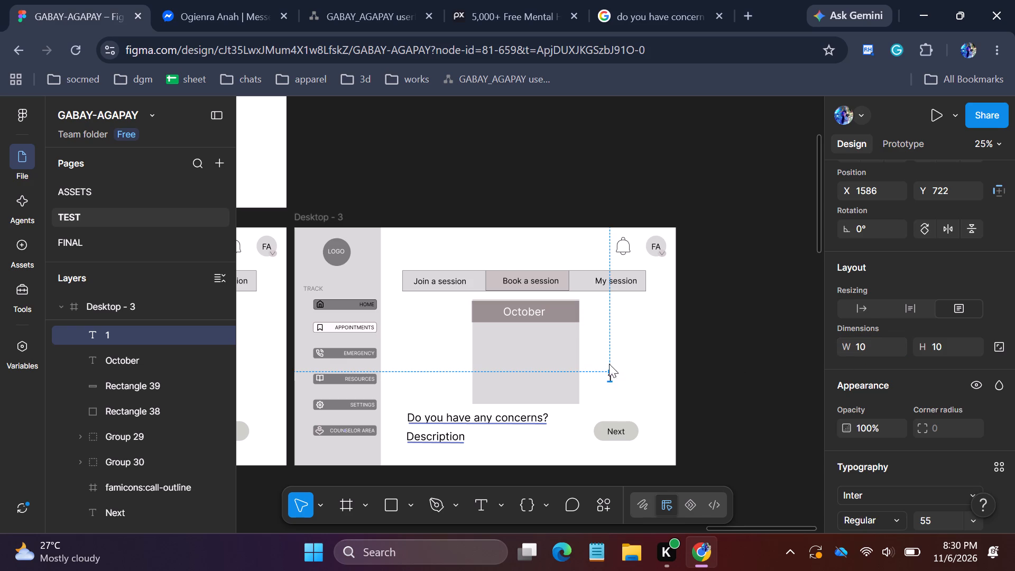
pyautogui.moveTo(609, 364); pyautogui.dragTo(606, 339)
pyautogui.click(607, 373)
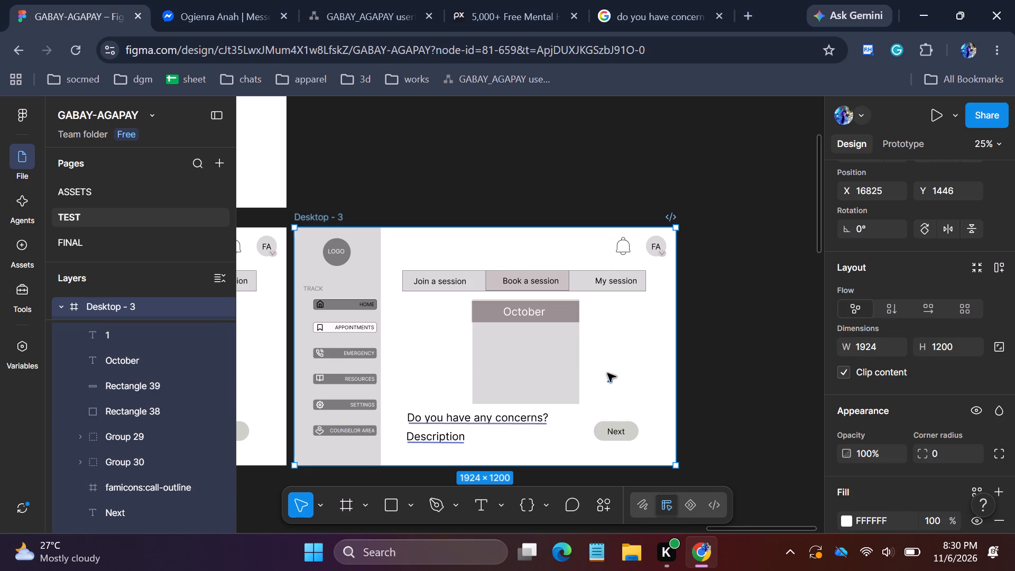
pyautogui.moveTo(608, 372); pyautogui.dragTo(600, 324)
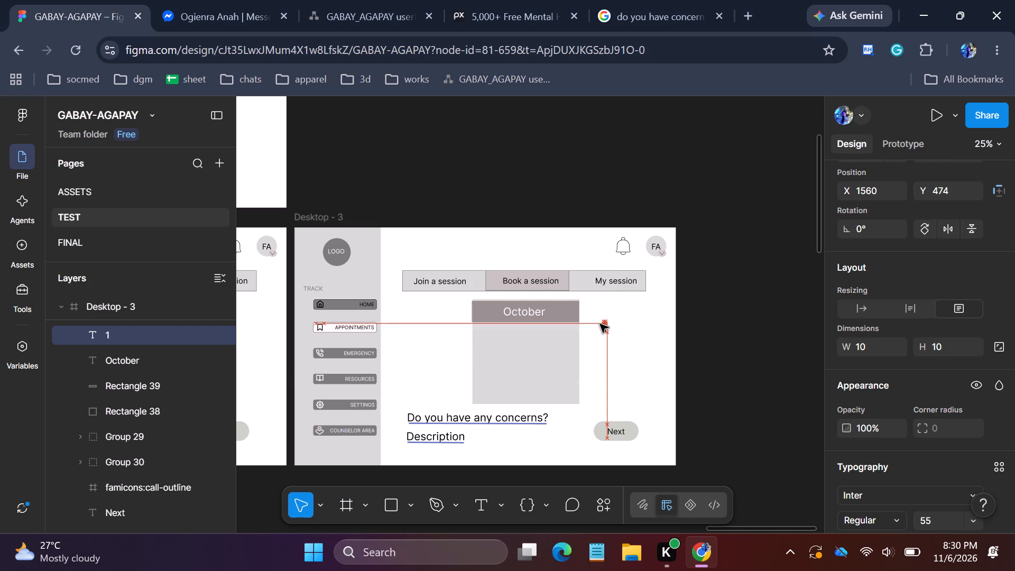
pyautogui.moveTo(600, 324); pyautogui.dragTo(600, 327)
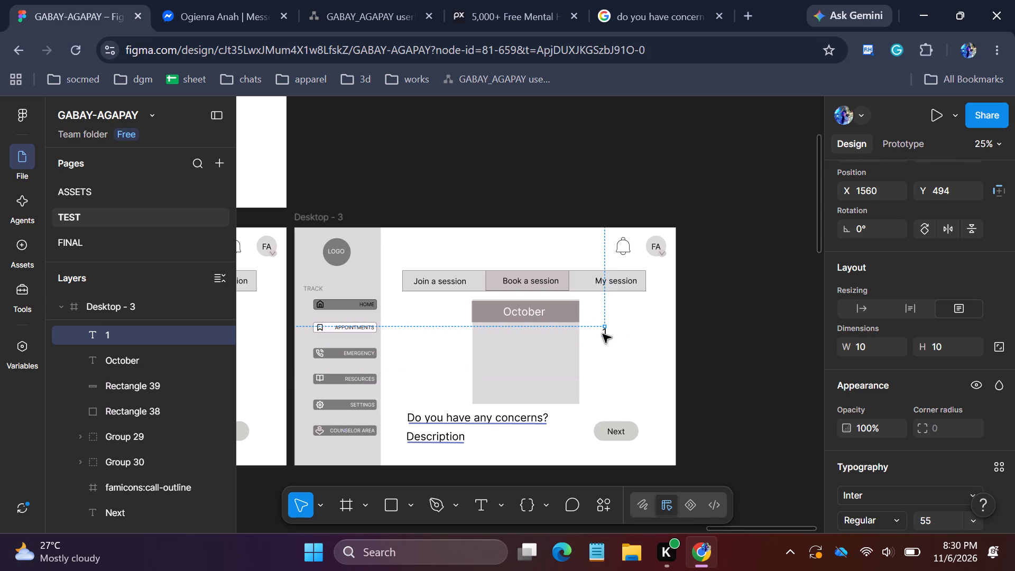
# Duplicate the "1" text and place the copy level with the original, at about X 1657, Y 494.
pyautogui.hotkey('ctrl', 'c')
pyautogui.hotkey('ctrl', 'v')
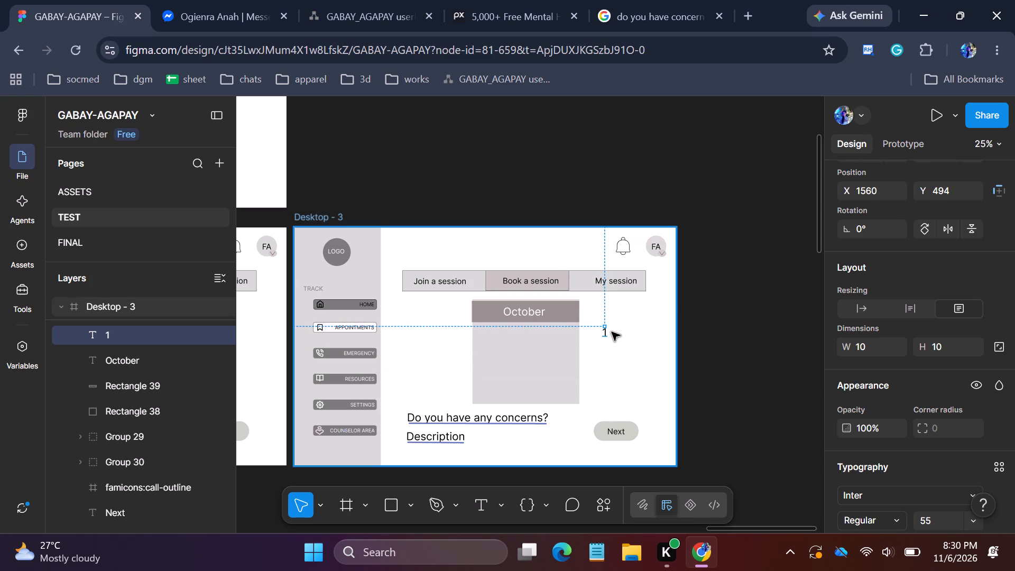
pyautogui.moveTo(603, 327); pyautogui.dragTo(623, 328)
# Change the content of the copied "1" text to 2.
pyautogui.doubleClick(623, 333)
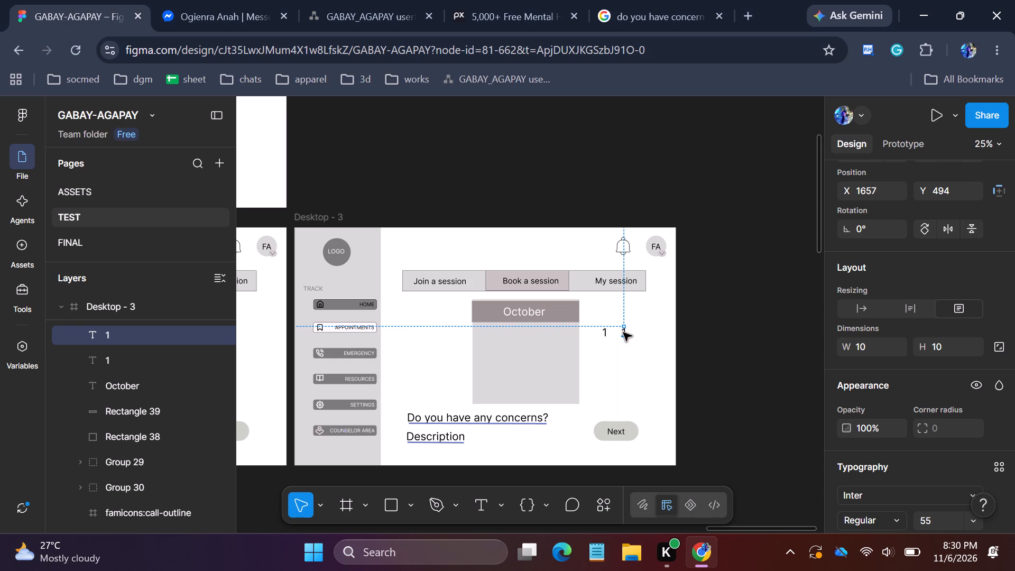
pyautogui.doubleClick(624, 333)
pyautogui.doubleClick(626, 337)
pyautogui.doubleClick(162, 334)
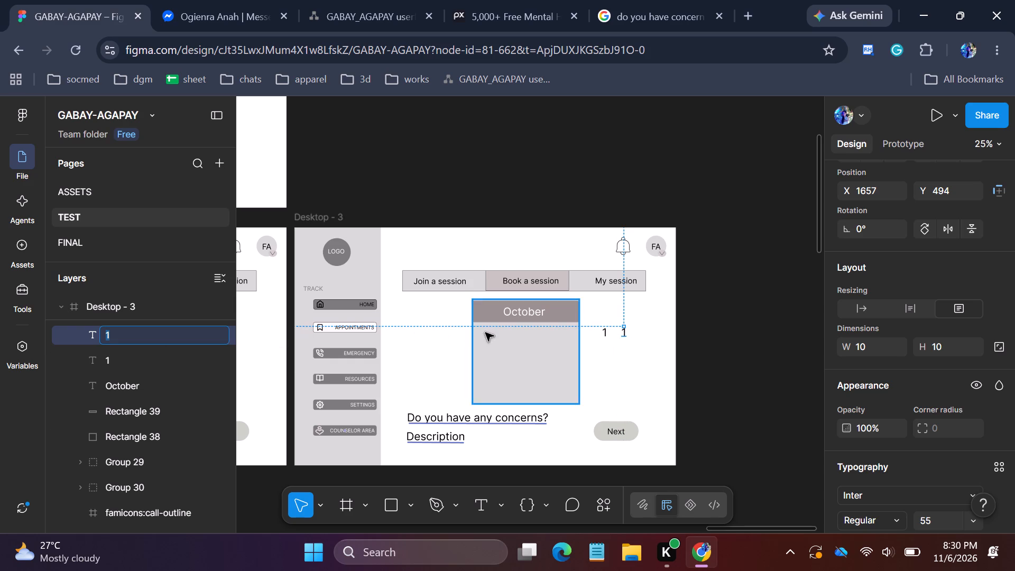
pyautogui.click(974, 146)
pyautogui.click(969, 210)
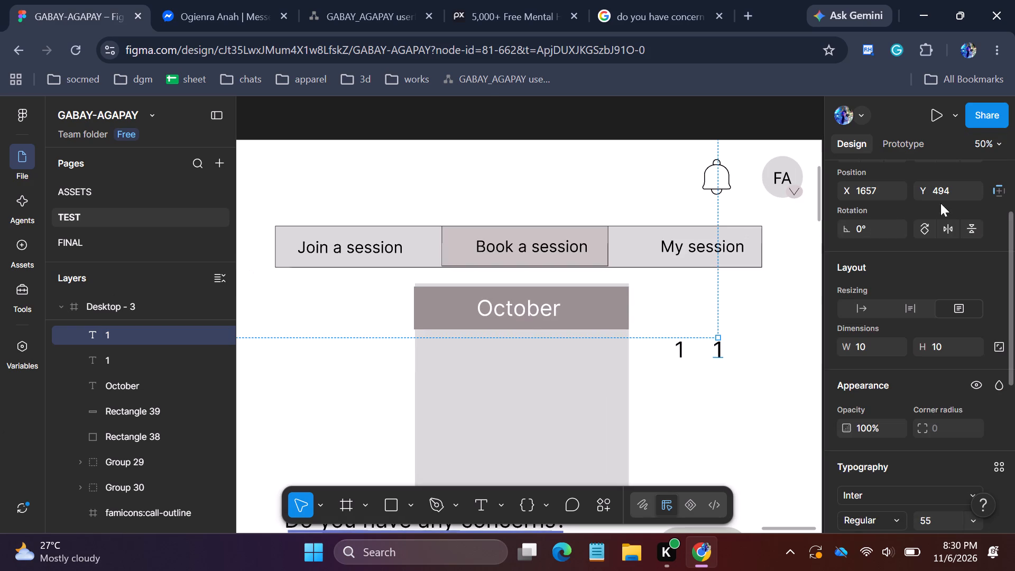
pyautogui.doubleClick(719, 348)
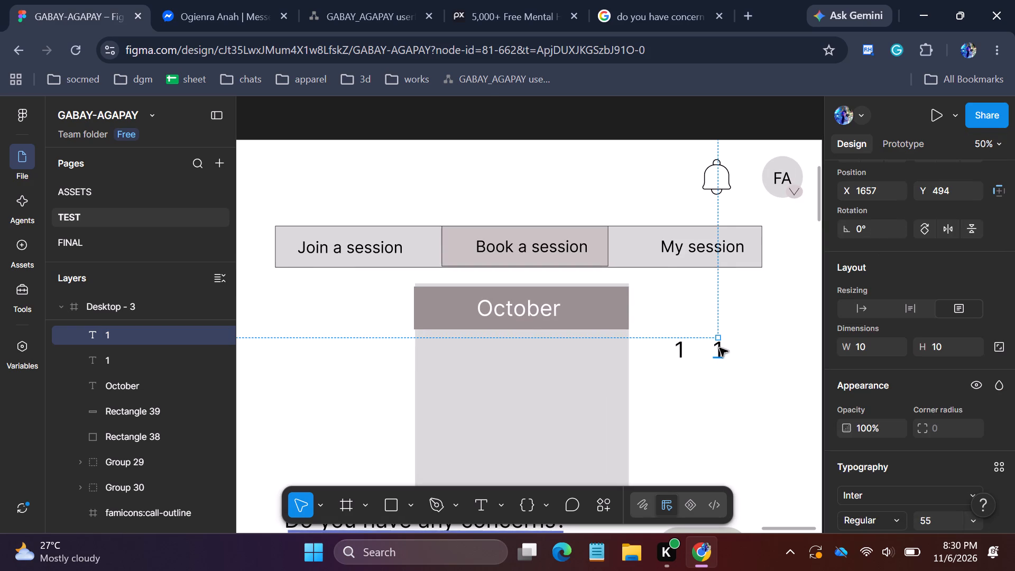
pyautogui.doubleClick(717, 339)
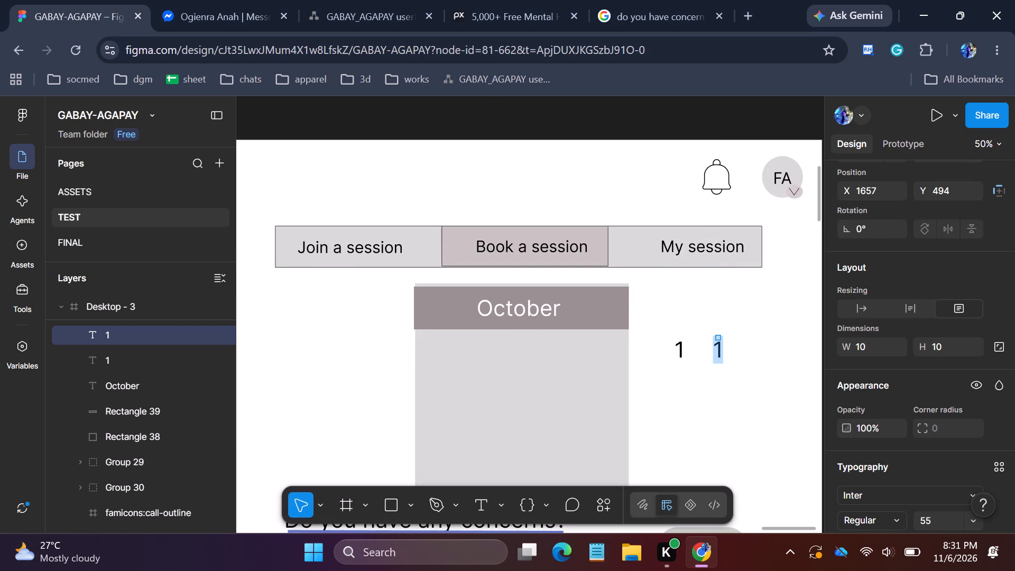
pyautogui.press('2')
pyautogui.press('Return')
pyautogui.press('BackSpace')
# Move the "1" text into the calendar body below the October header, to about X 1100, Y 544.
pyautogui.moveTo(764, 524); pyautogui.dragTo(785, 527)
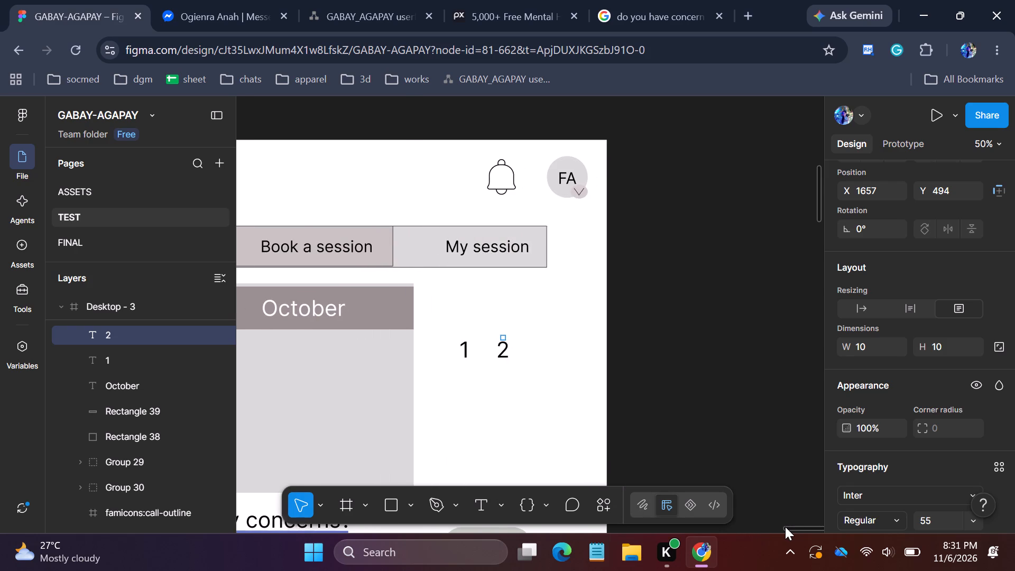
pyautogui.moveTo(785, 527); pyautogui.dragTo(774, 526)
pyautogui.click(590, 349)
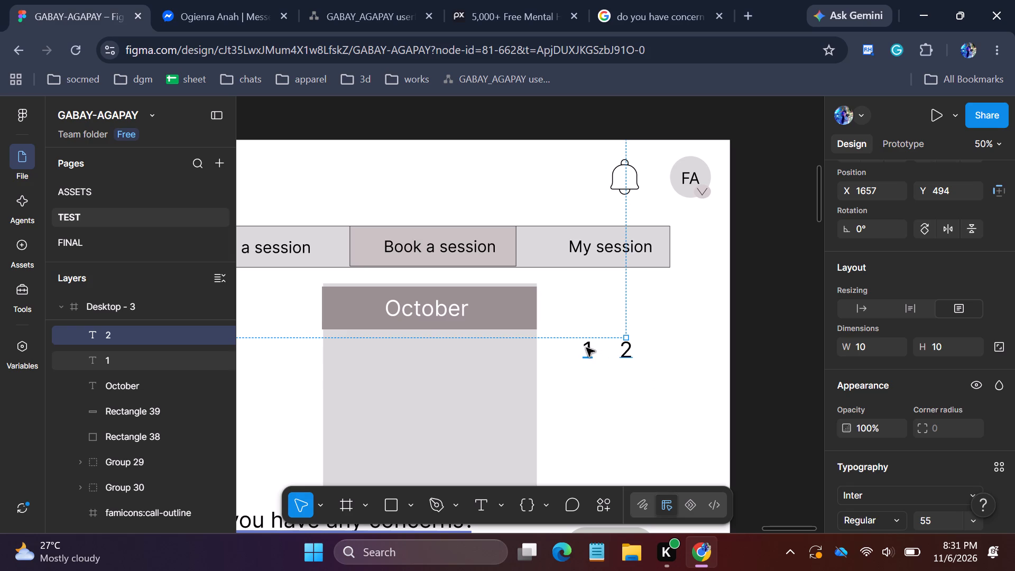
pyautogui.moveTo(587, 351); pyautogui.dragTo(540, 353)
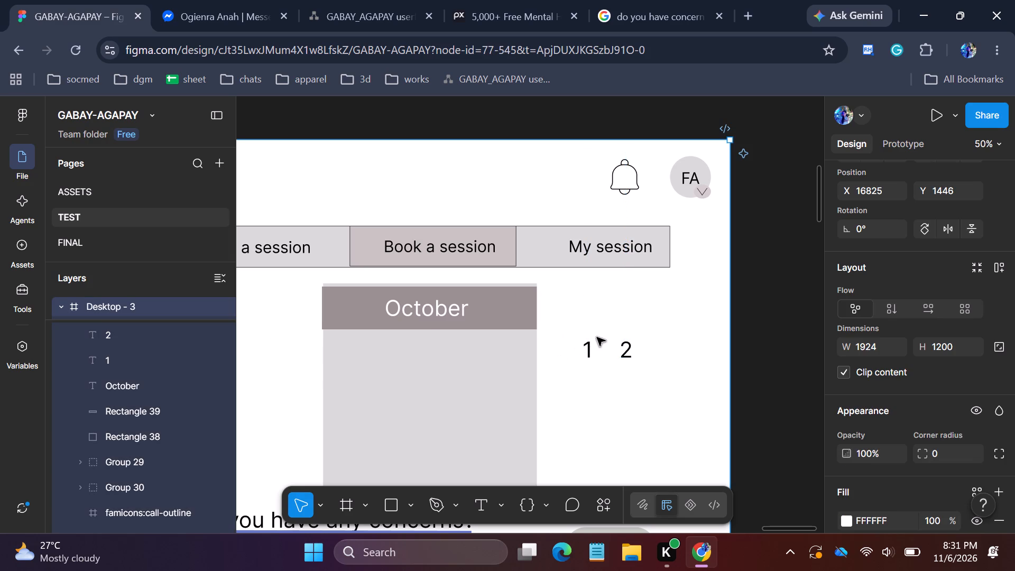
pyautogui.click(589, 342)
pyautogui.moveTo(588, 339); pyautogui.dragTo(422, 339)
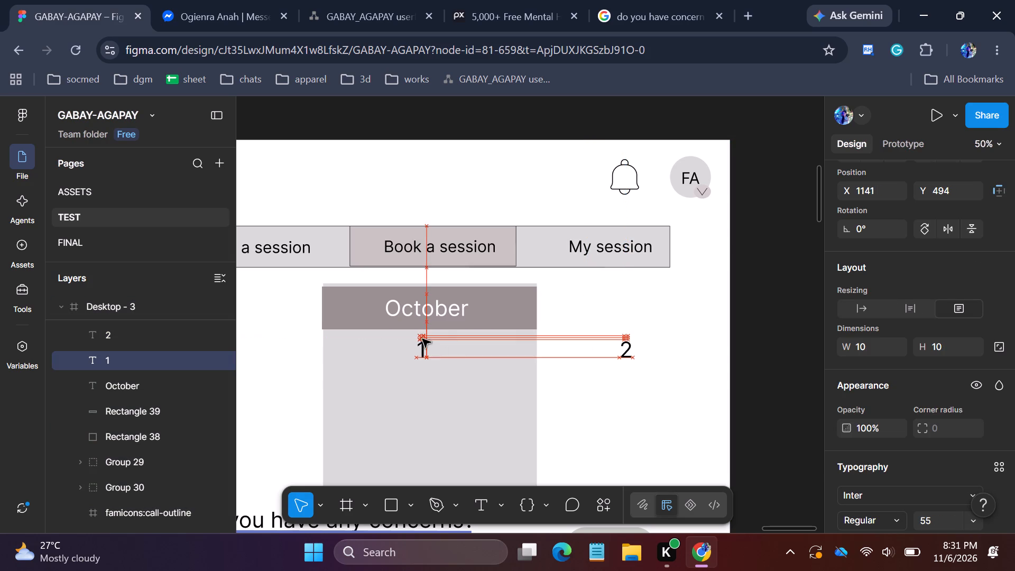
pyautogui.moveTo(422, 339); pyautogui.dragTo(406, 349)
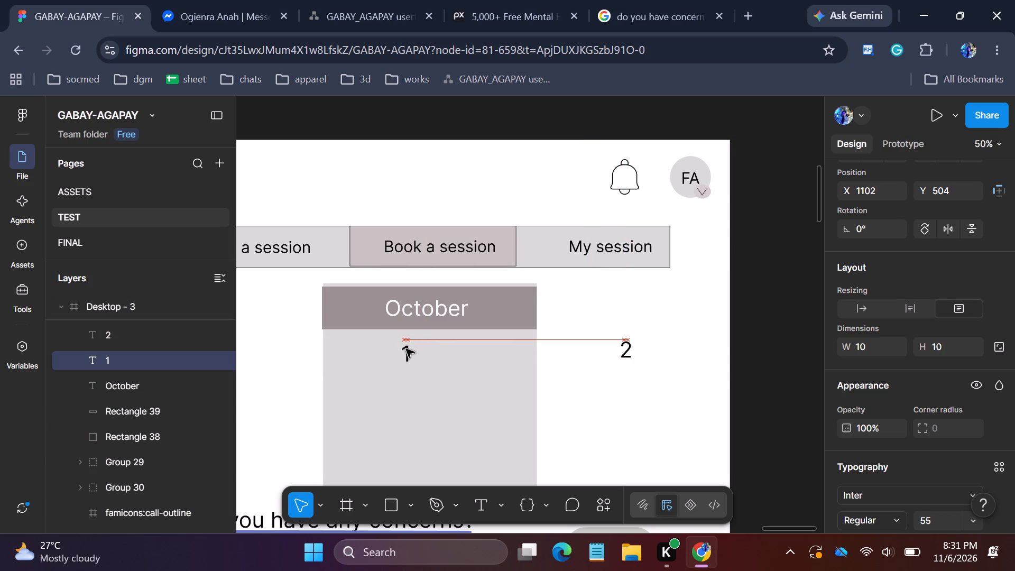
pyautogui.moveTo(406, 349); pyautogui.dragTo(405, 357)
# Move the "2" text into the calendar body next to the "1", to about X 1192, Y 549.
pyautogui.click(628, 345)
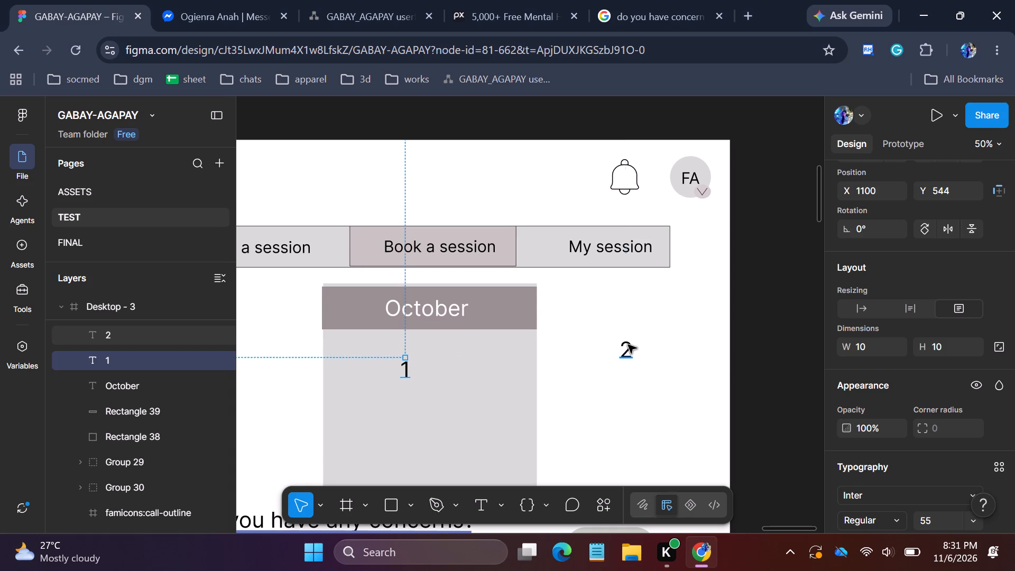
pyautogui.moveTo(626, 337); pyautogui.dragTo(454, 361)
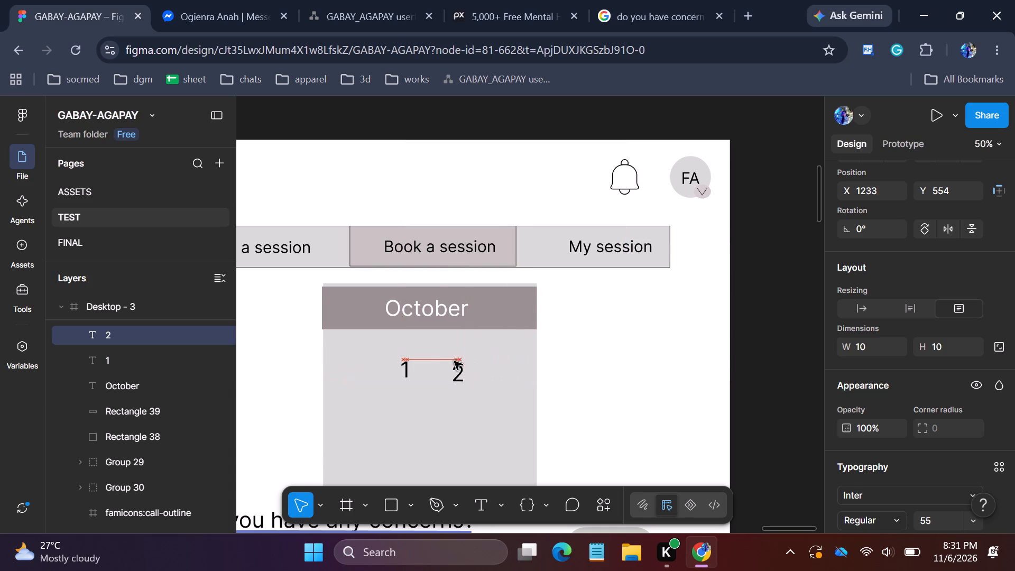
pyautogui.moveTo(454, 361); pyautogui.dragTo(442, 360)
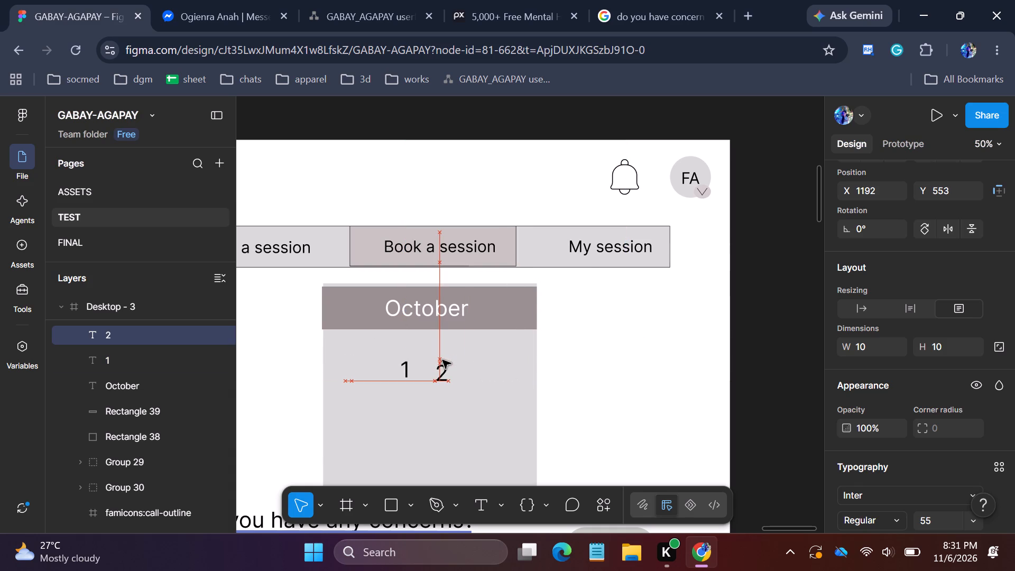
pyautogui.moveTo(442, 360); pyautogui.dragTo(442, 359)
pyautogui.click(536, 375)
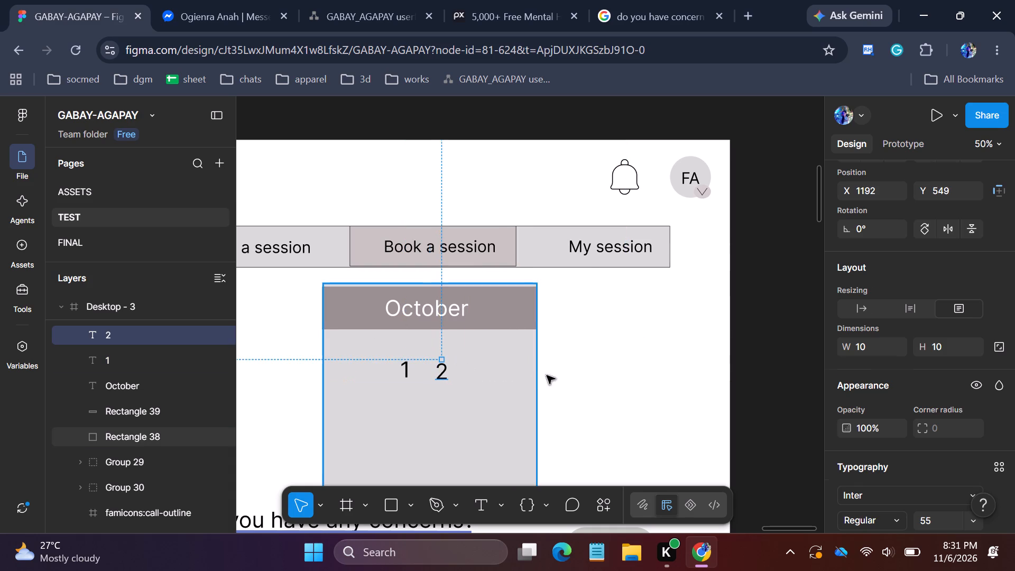
# Move both numbers out of the calendar, the "2" to about X 1640, Y 499 and the "1" to about X 1536, Y 424.
pyautogui.click(444, 365)
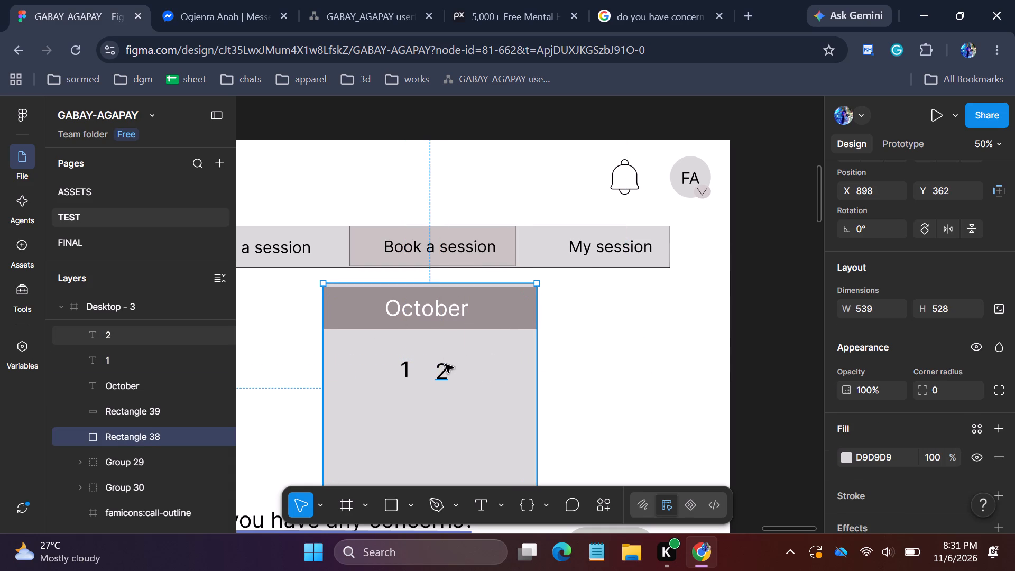
pyautogui.click(442, 360)
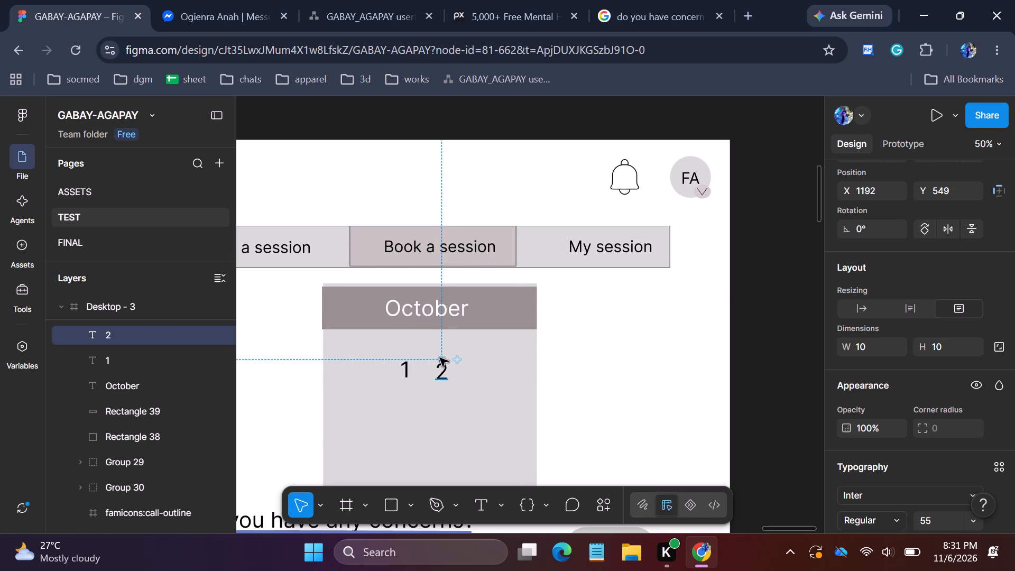
pyautogui.moveTo(441, 358); pyautogui.dragTo(441, 358)
pyautogui.moveTo(441, 358); pyautogui.dragTo(620, 340)
pyautogui.click(408, 368)
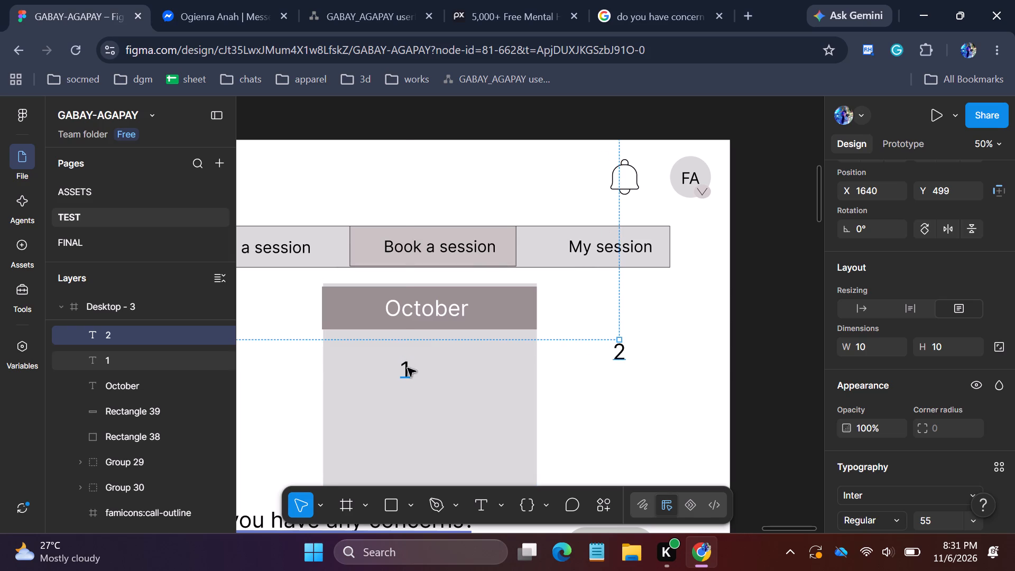
pyautogui.moveTo(405, 356); pyautogui.dragTo(578, 309)
# Draw a rectangle about 54 × 71 around the "1" beside the calendar and move its layer beneath the number.
pyautogui.click(393, 502)
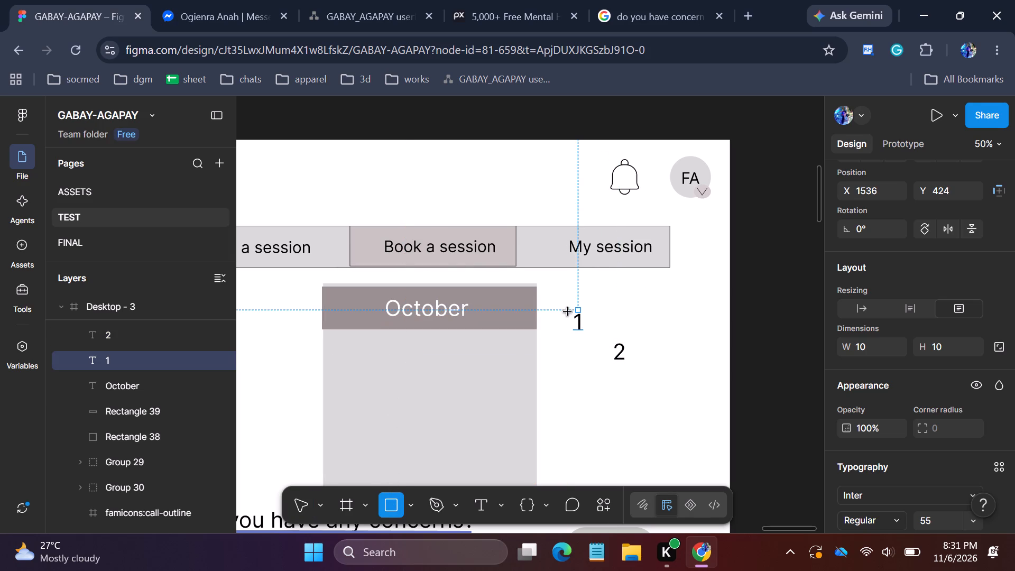
pyautogui.moveTo(568, 309); pyautogui.dragTo(589, 336)
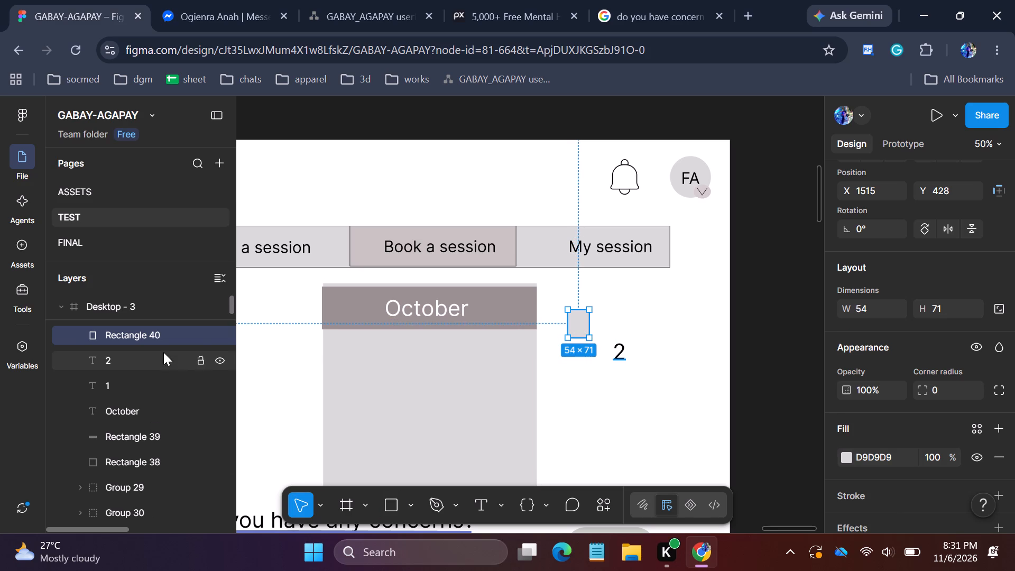
pyautogui.moveTo(123, 333); pyautogui.dragTo(124, 399)
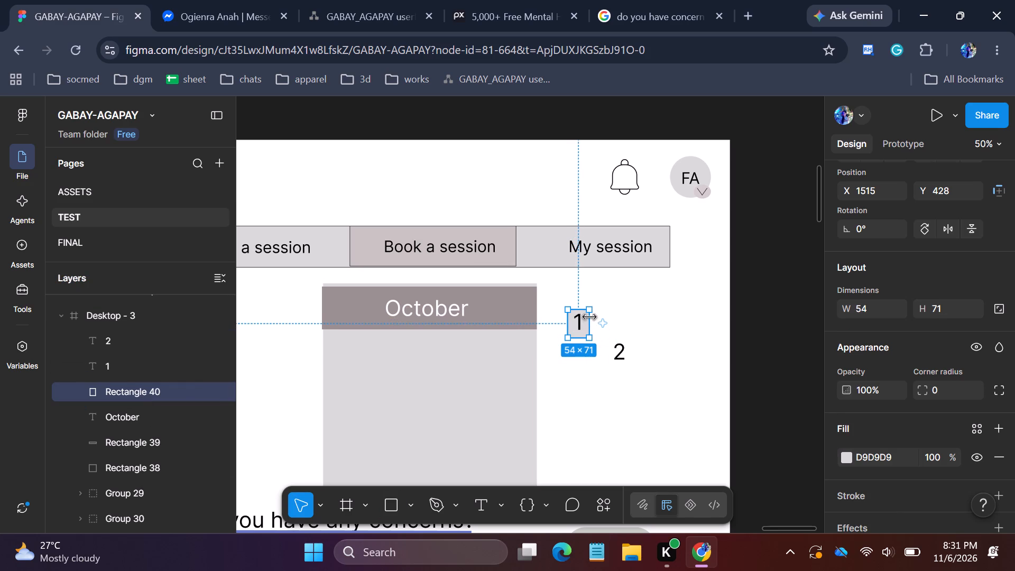
pyautogui.click(623, 319)
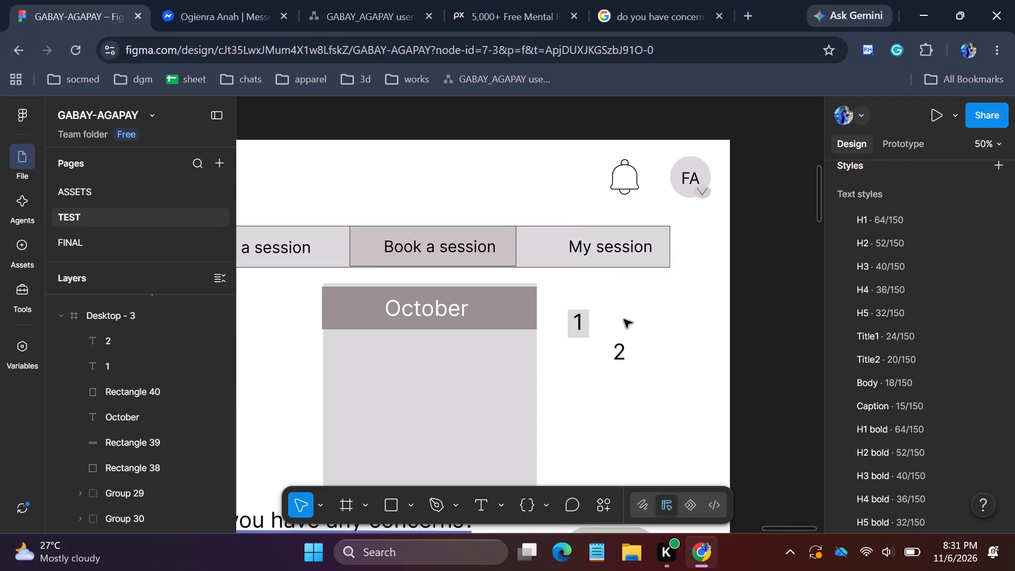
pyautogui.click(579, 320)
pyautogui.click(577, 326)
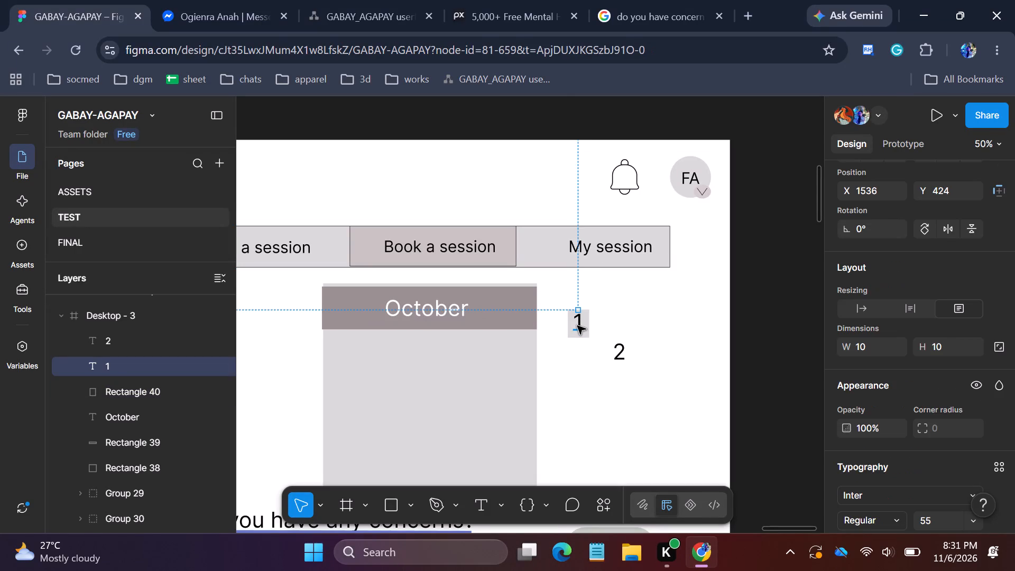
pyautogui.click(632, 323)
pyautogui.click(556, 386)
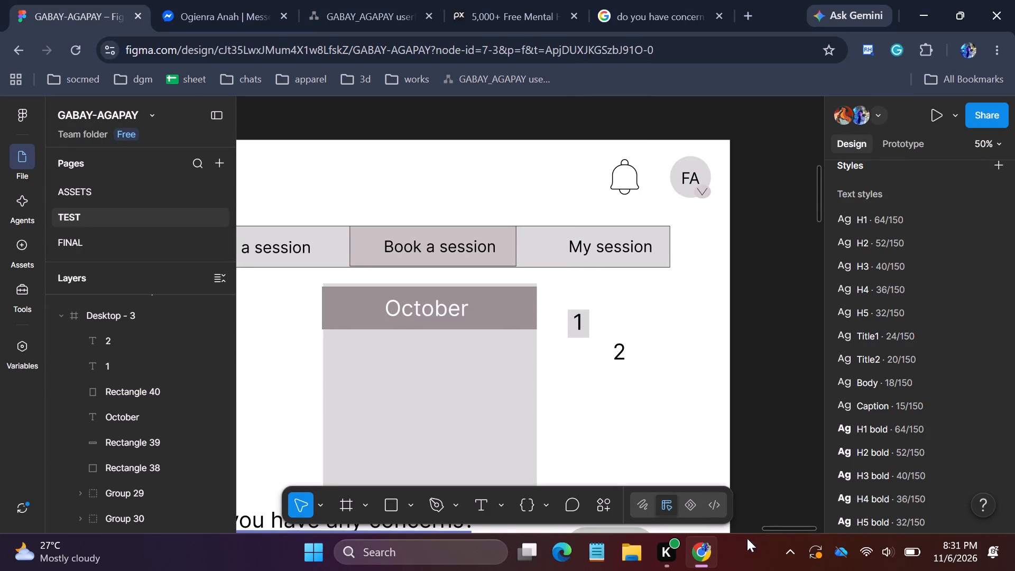
# Add a text reading SUN in the calendar body below the October header, at about X 1046, Y 624.
pyautogui.moveTo(792, 527); pyautogui.dragTo(782, 530)
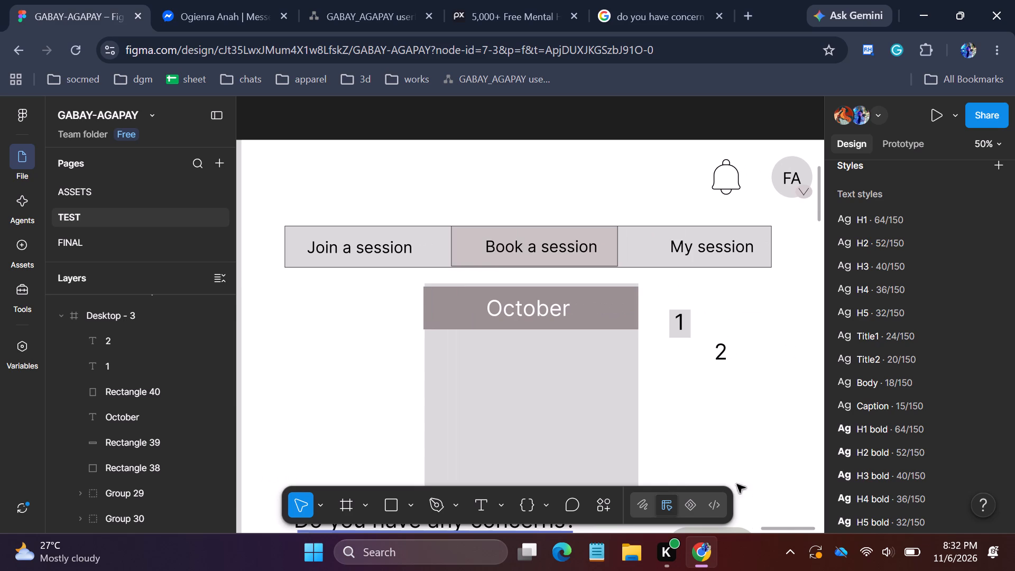
pyautogui.click(485, 507)
pyautogui.click(506, 387)
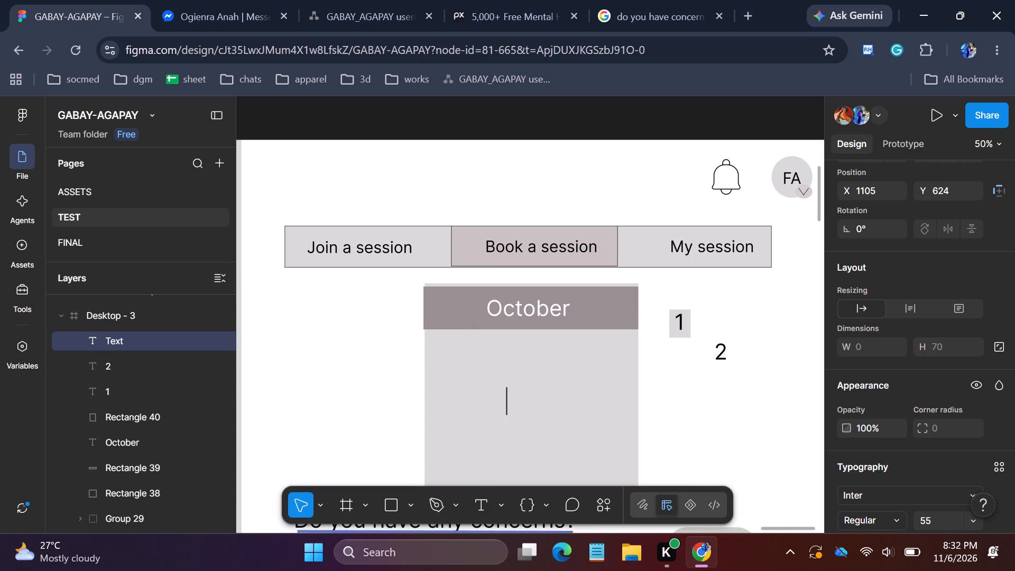
pyautogui.write('sun')
pyautogui.press('BackSpace')
pyautogui.press('BackSpace')
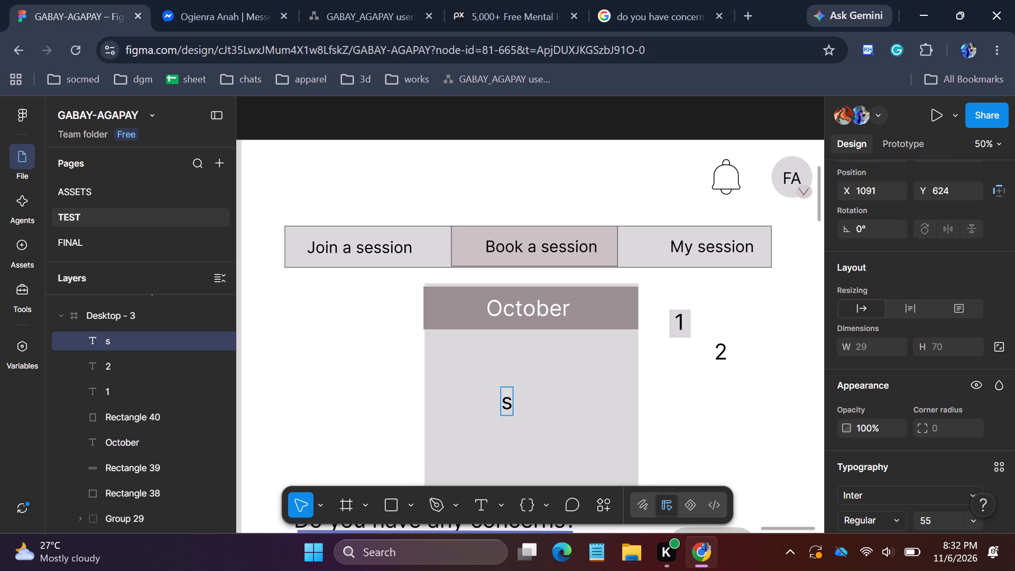
pyautogui.write('SUN')
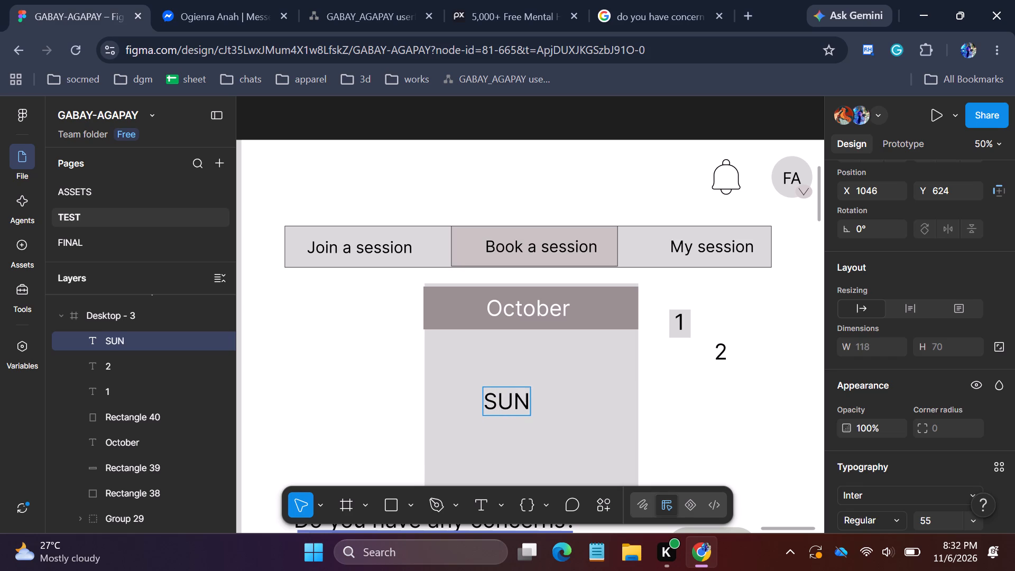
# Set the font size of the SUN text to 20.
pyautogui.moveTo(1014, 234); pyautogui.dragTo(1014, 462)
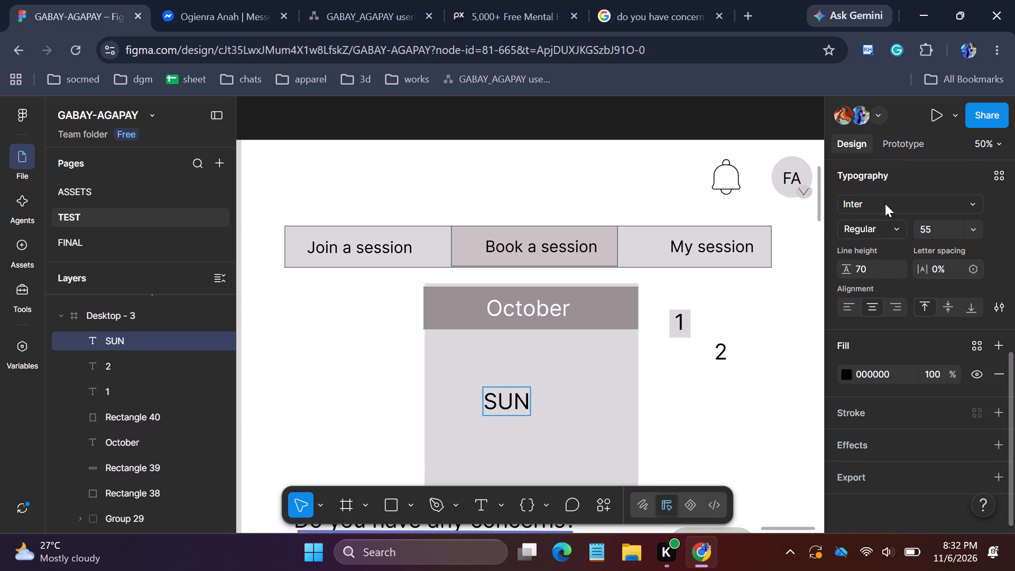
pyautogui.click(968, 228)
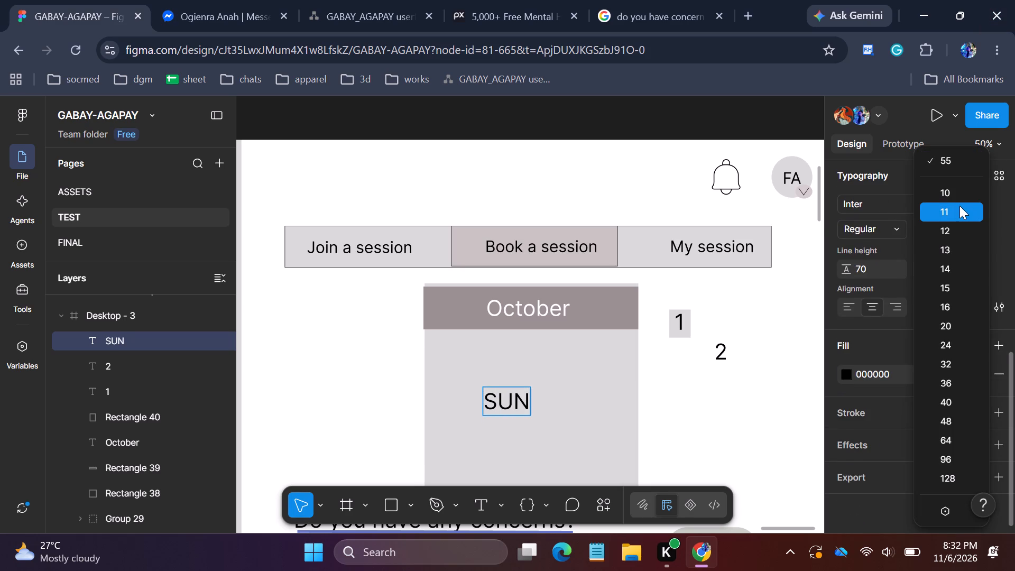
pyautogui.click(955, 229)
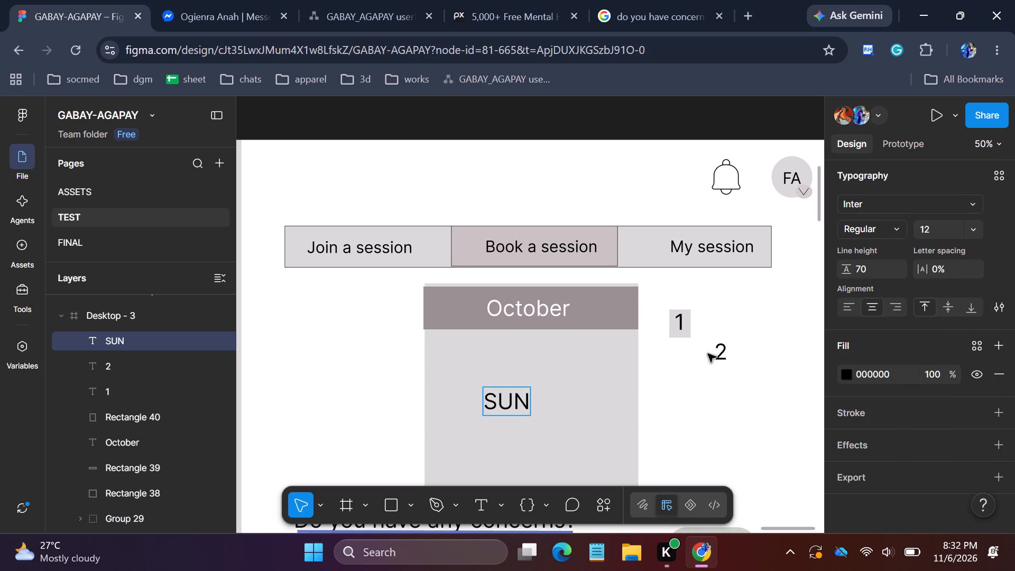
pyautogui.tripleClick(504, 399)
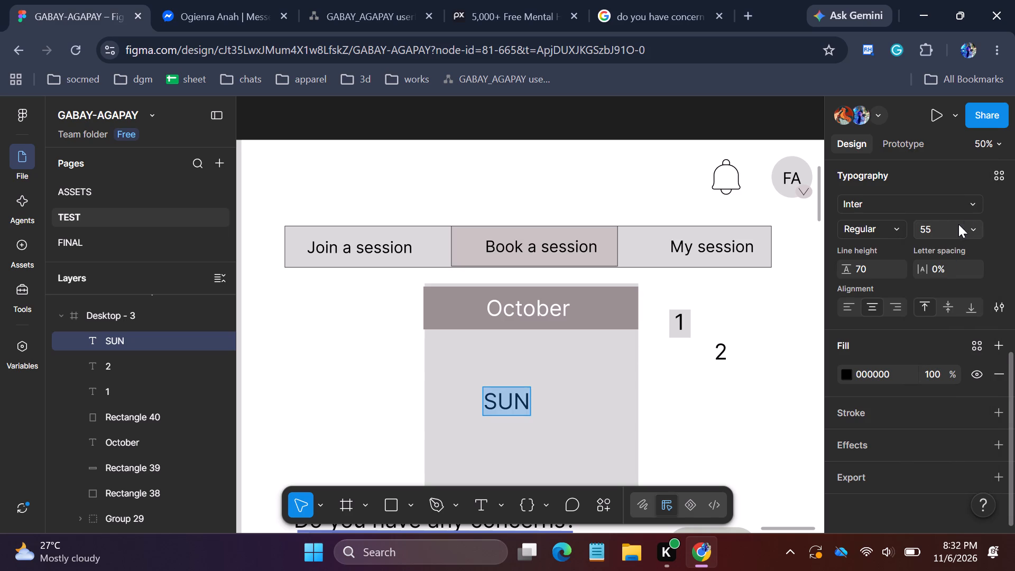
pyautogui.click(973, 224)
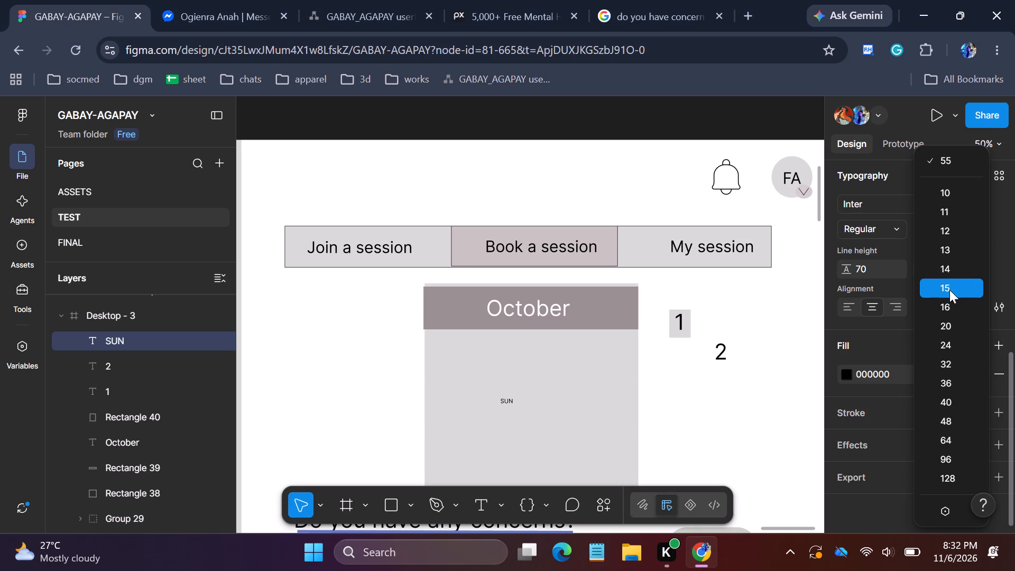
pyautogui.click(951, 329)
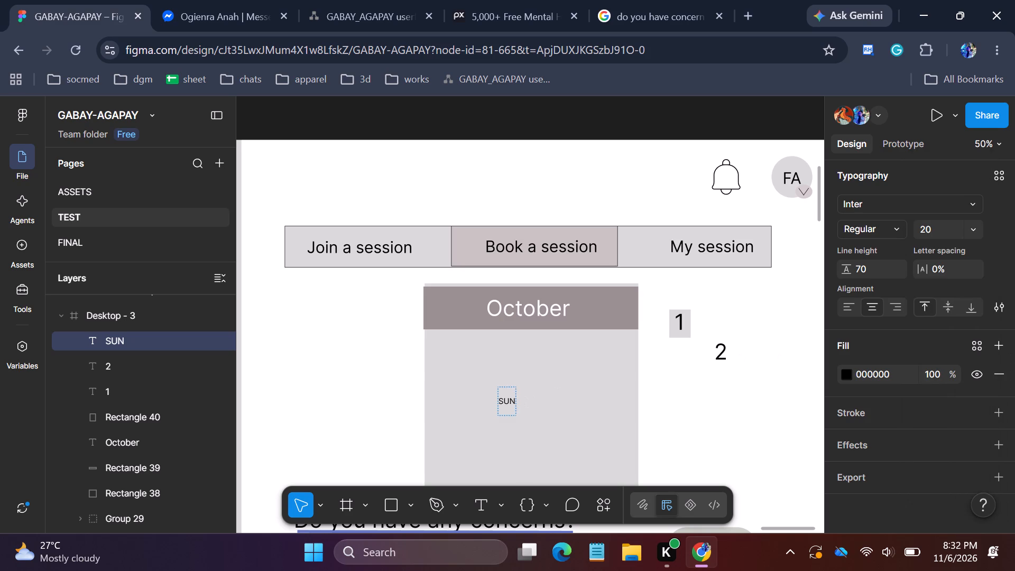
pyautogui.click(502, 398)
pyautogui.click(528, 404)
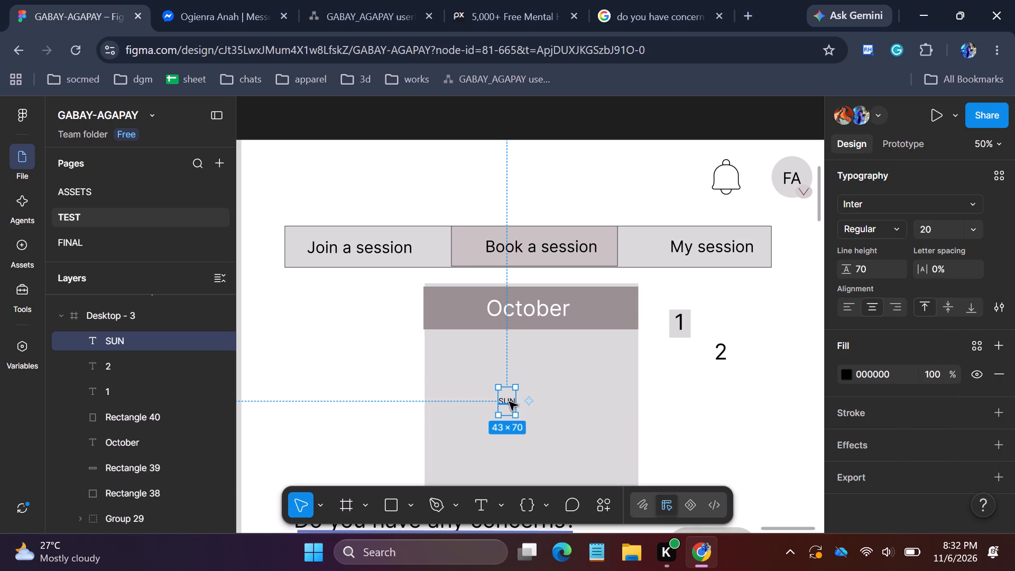
# Move the SUN text to the upper-left corner of the calendar body, just below the October header.
pyautogui.moveTo(509, 402); pyautogui.dragTo(441, 349)
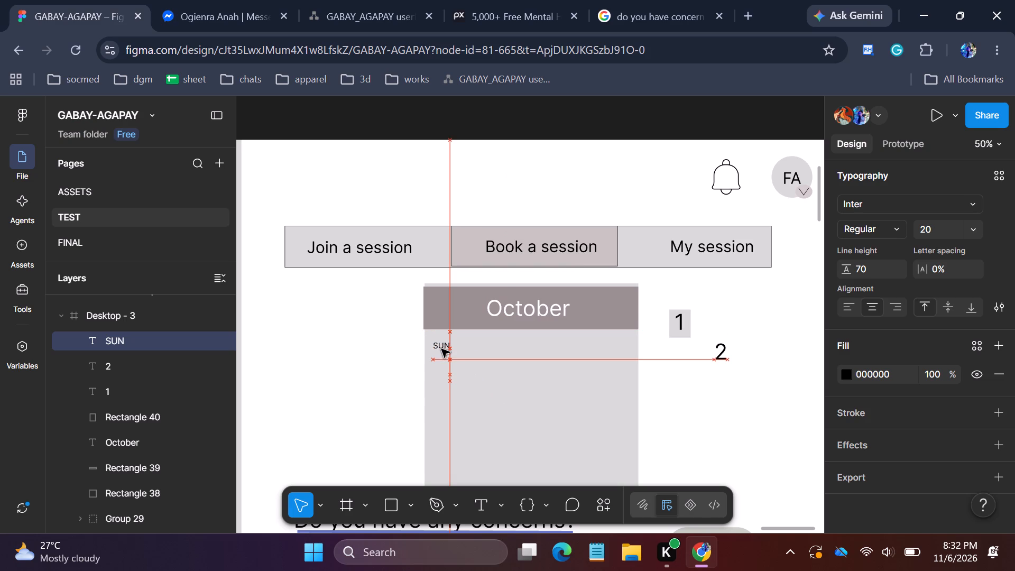
pyautogui.moveTo(441, 349); pyautogui.dragTo(441, 350)
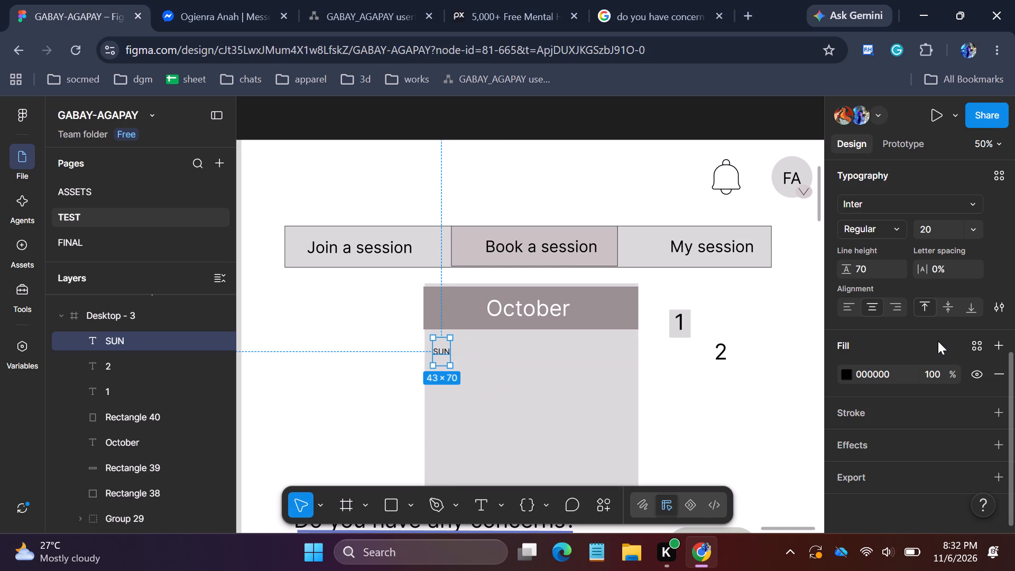
# Enlarge the SUN text's font size, first to 24 and finally to 27.
pyautogui.click(975, 228)
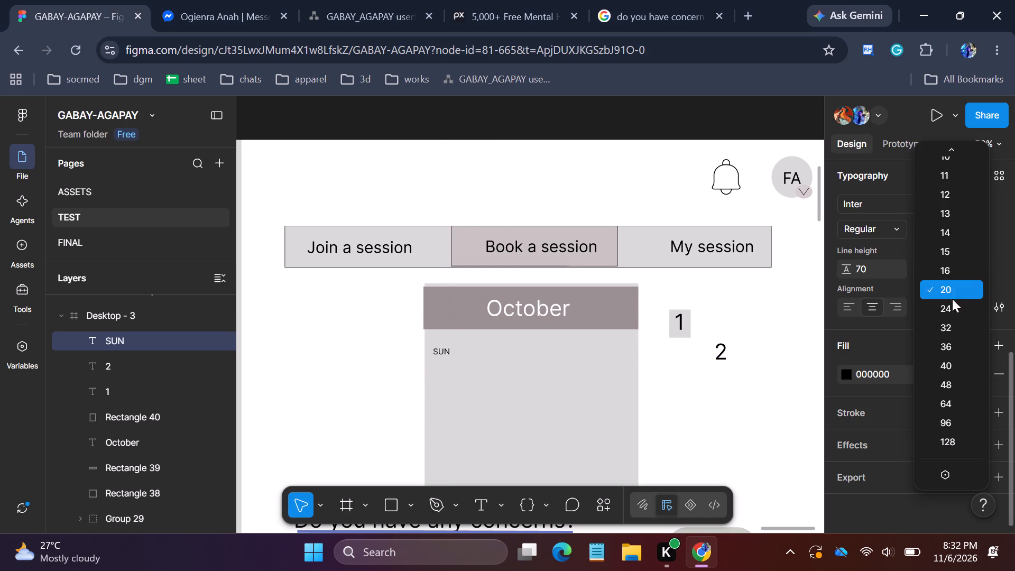
pyautogui.click(951, 311)
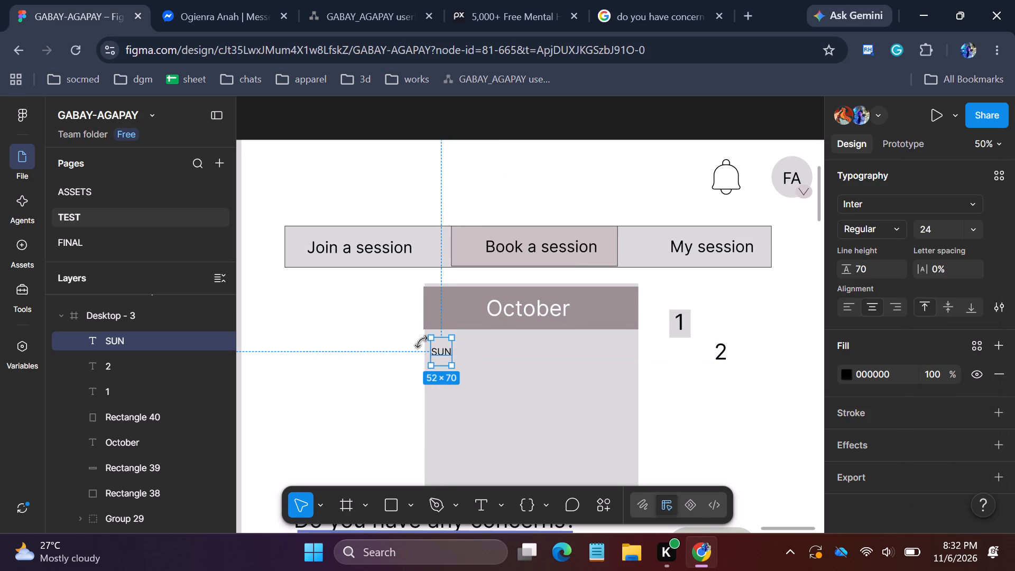
pyautogui.doubleClick(442, 352)
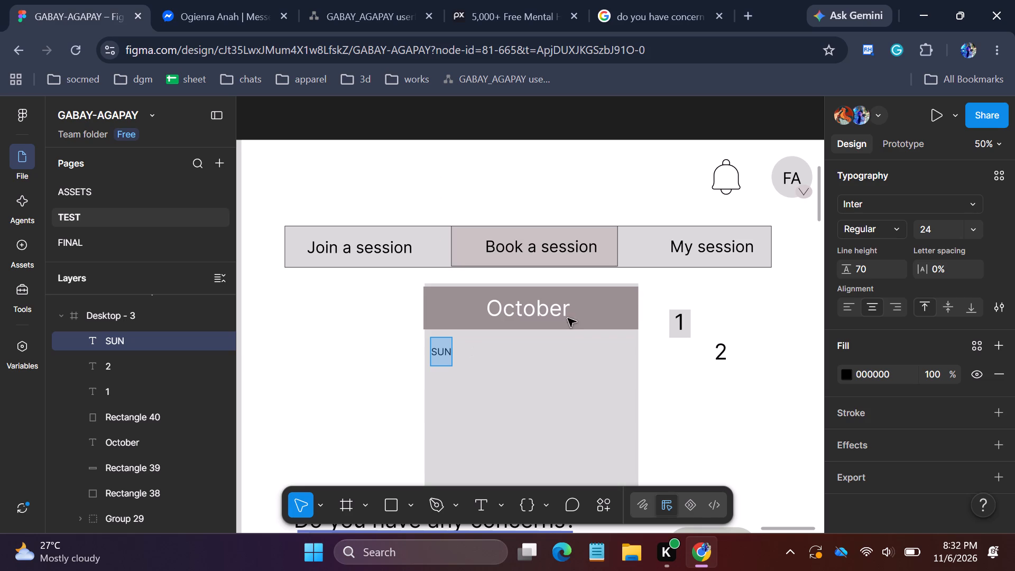
pyautogui.click(953, 228)
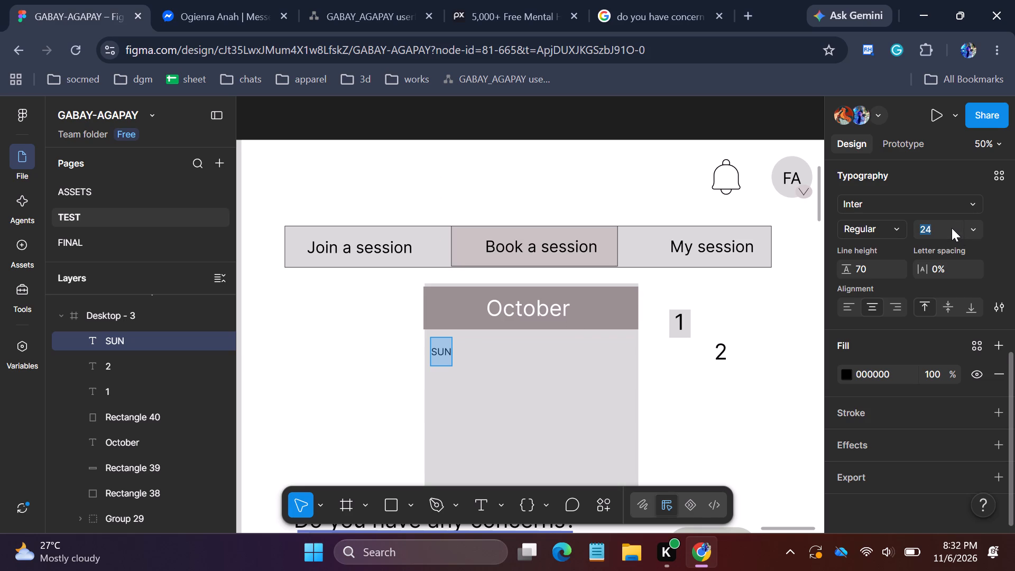
pyautogui.write('27')
pyautogui.press('Return')
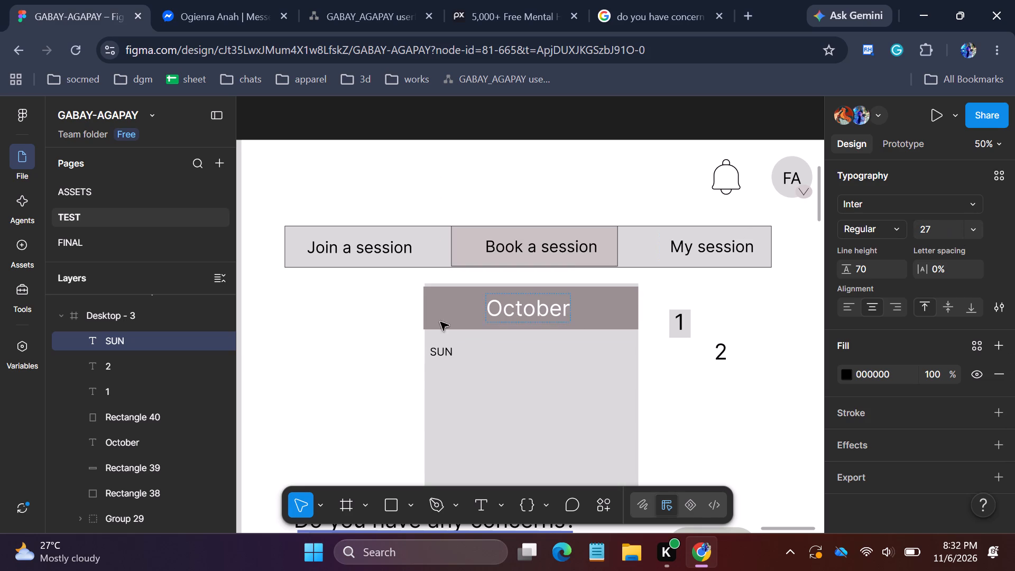
pyautogui.click(445, 353)
pyautogui.click(469, 351)
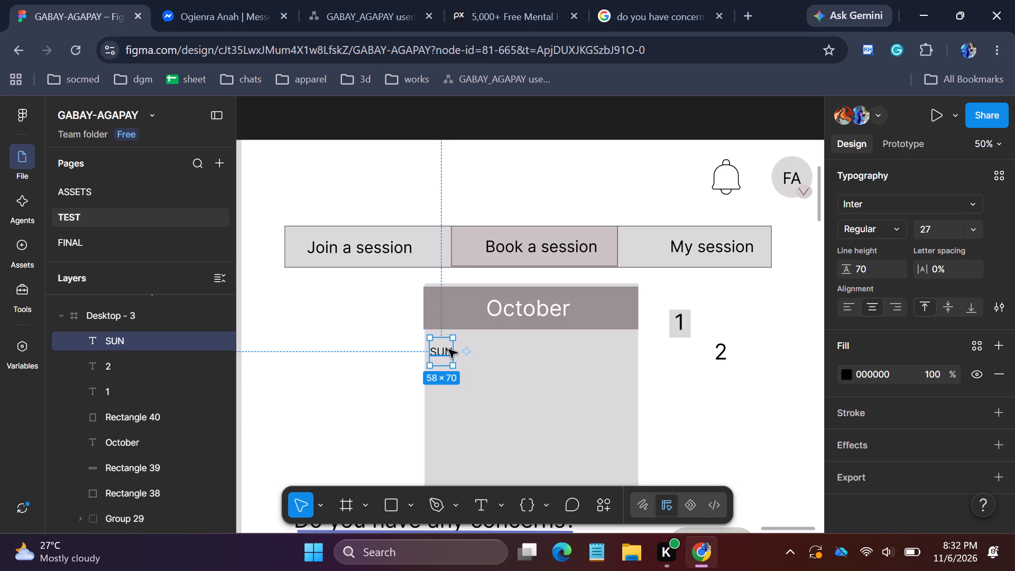
# Shorten the SUN text box to 58 × 60 and move it slightly up toward the October header.
pyautogui.click(444, 337)
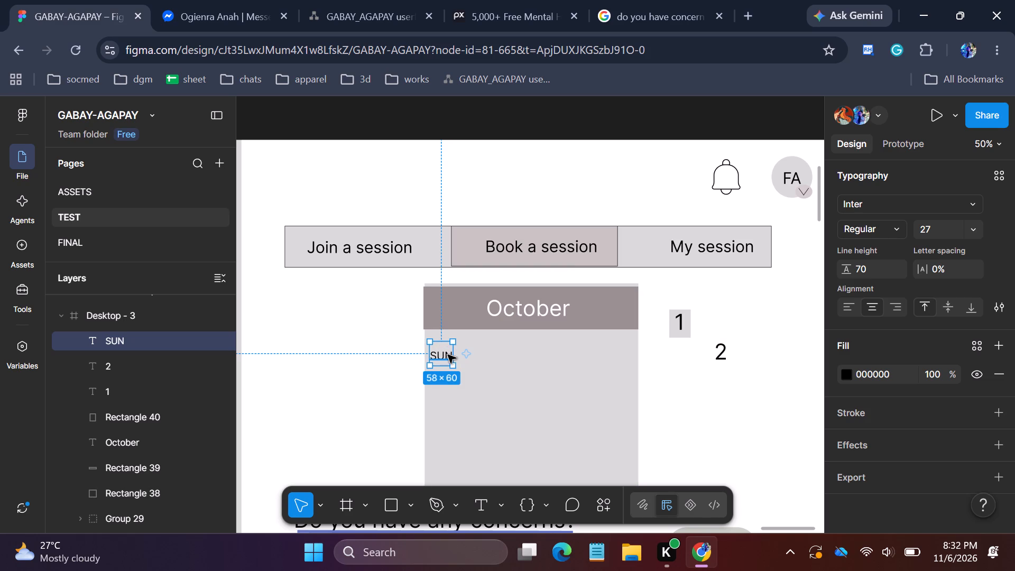
pyautogui.moveTo(447, 355); pyautogui.dragTo(447, 348)
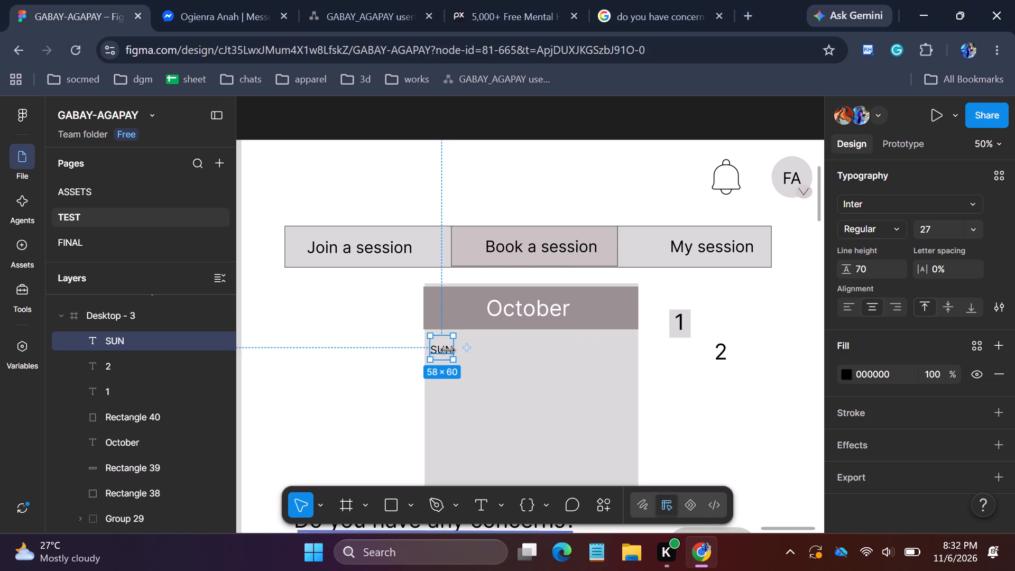
# Duplicate the SUN text three times, placing the copies in one row to its right with gaps of about 19.
pyautogui.hotkey('ctrl', 'c')
pyautogui.hotkey('ctrl', 'v')
pyautogui.moveTo(443, 349); pyautogui.dragTo(473, 351)
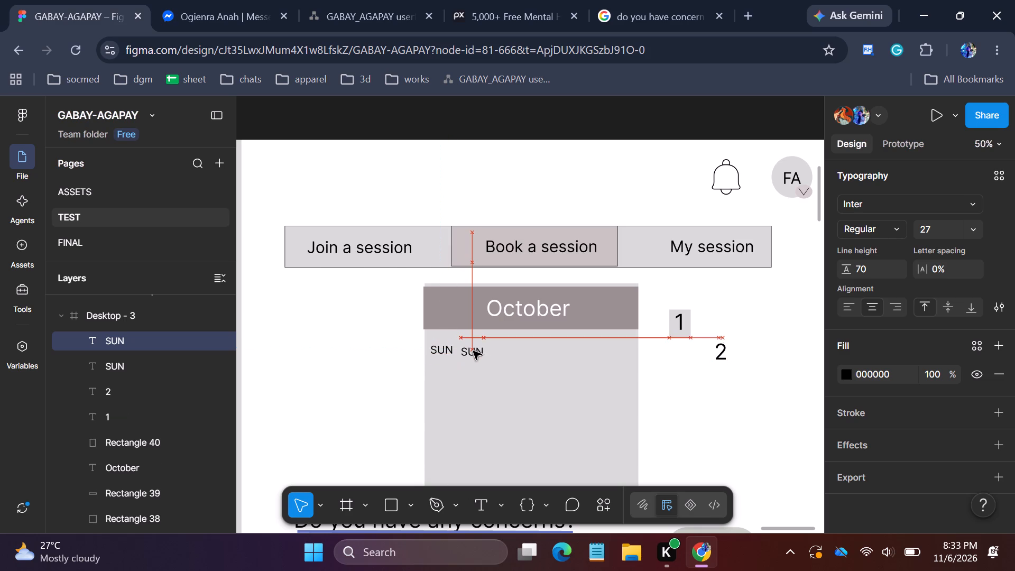
pyautogui.moveTo(473, 351); pyautogui.dragTo(475, 351)
pyautogui.click(475, 351)
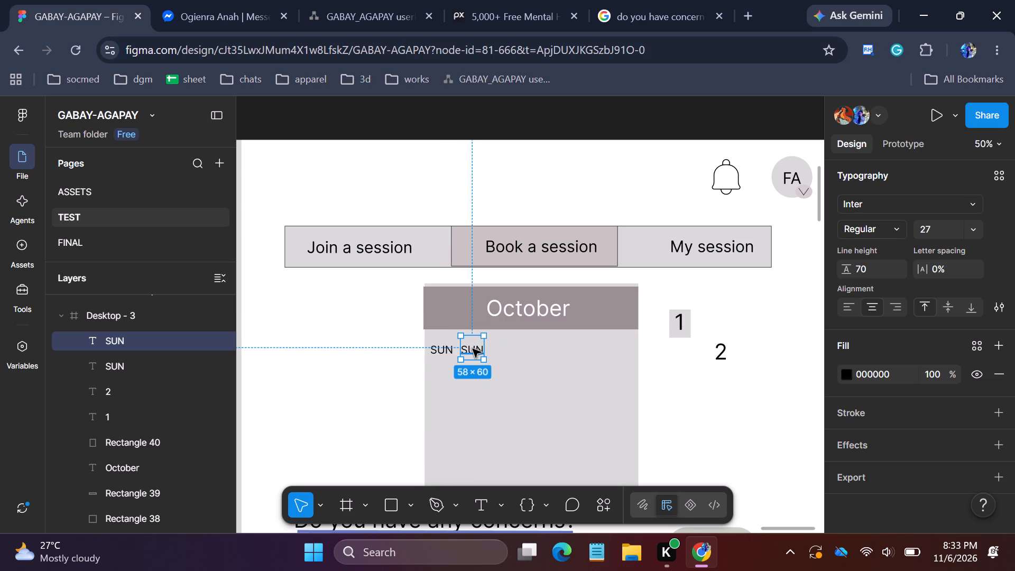
pyautogui.hotkey('ctrl', 'c')
pyautogui.hotkey('ctrl', 'v')
pyautogui.moveTo(473, 349); pyautogui.dragTo(505, 349)
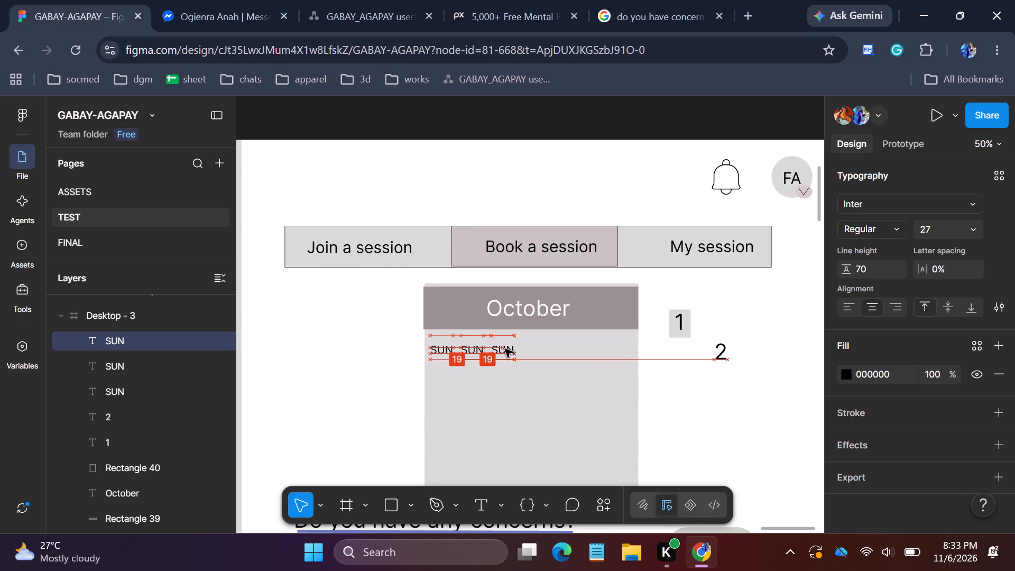
pyautogui.moveTo(505, 349); pyautogui.dragTo(506, 349)
pyautogui.hotkey('ctrl', 'c')
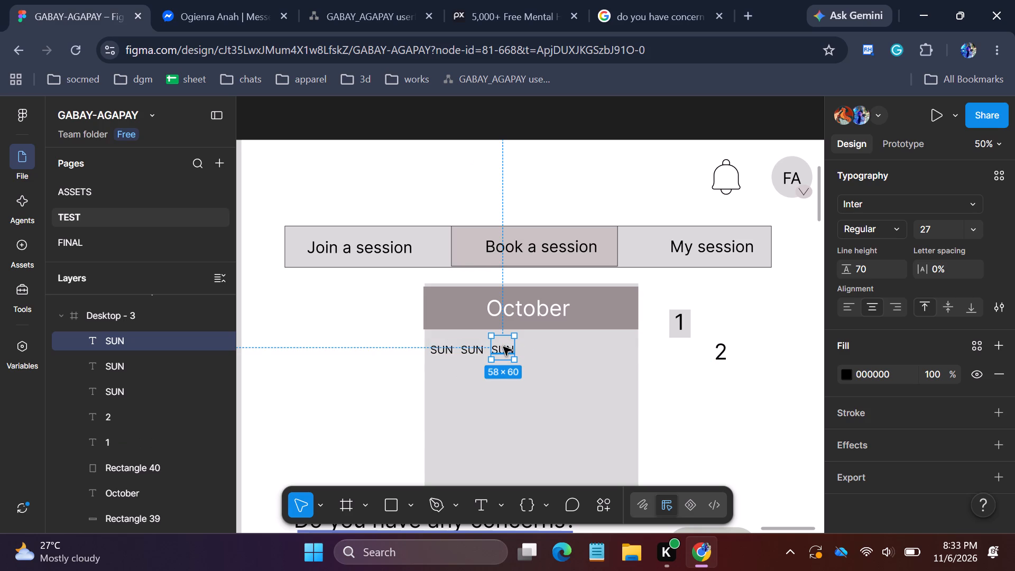
pyautogui.hotkey('ctrl', 'v')
pyautogui.moveTo(503, 346); pyautogui.dragTo(543, 350)
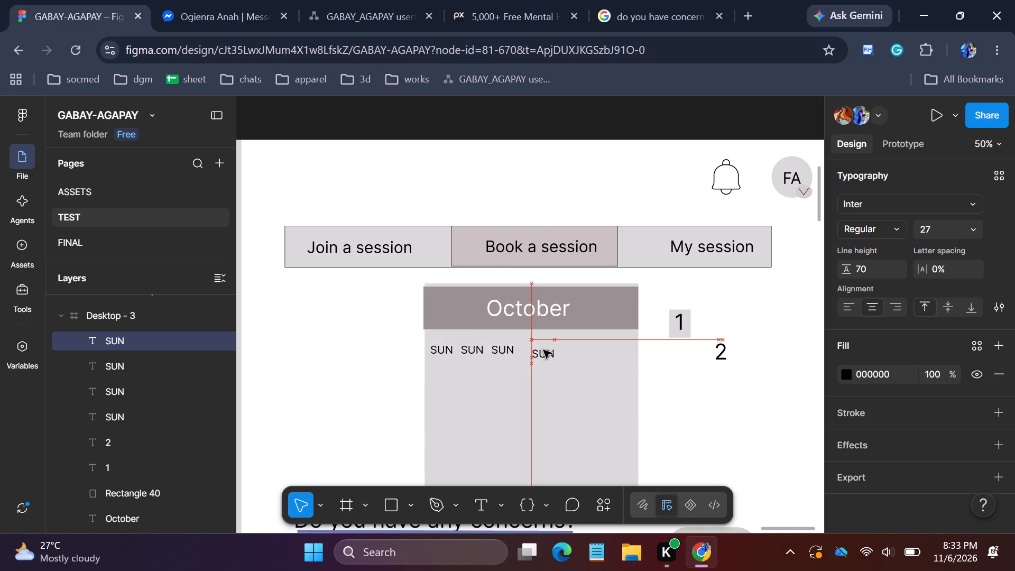
pyautogui.moveTo(543, 350); pyautogui.dragTo(537, 346)
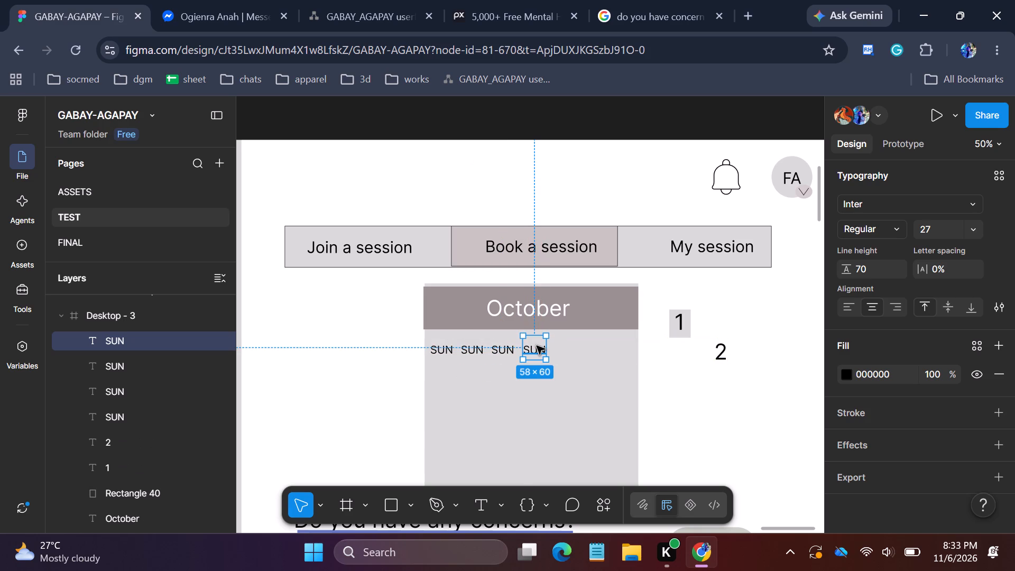
# Duplicate the last SUN text once more and place the copy at the end of the weekday row, evenly spaced.
pyautogui.hotkey('ctrl', 'c')
pyautogui.hotkey('ctrl', 'v')
pyautogui.moveTo(538, 346); pyautogui.dragTo(557, 347)
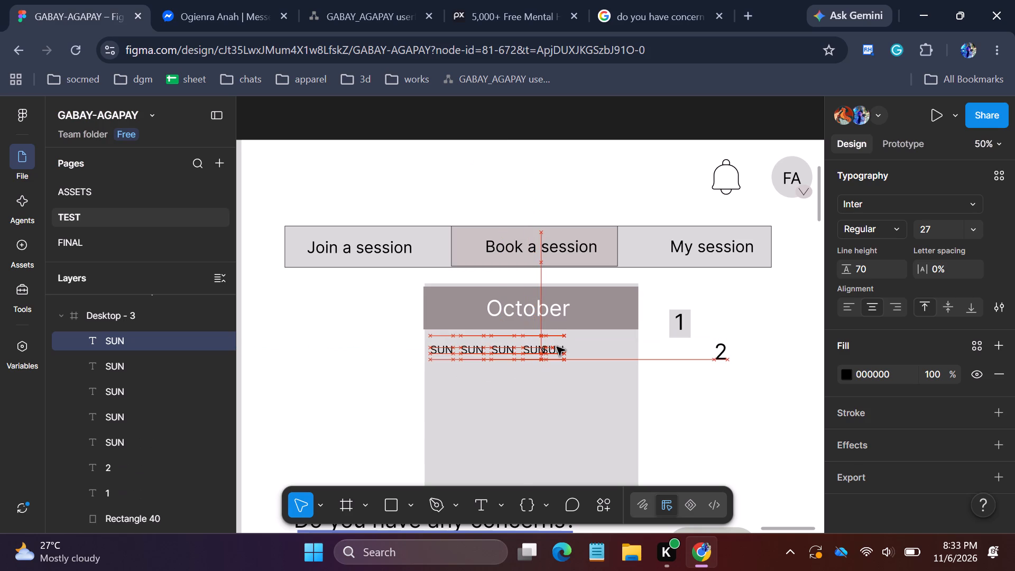
pyautogui.moveTo(557, 347); pyautogui.dragTo(569, 347)
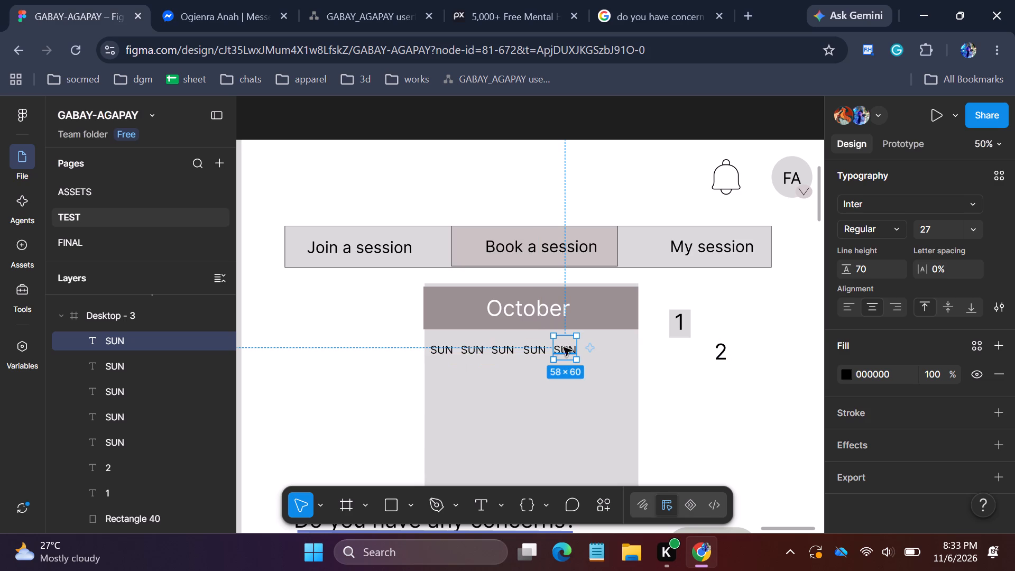
# Change the second SUN text to MON and widen its box to 77 × 60 so the word fits on one line.
pyautogui.doubleClick(474, 352)
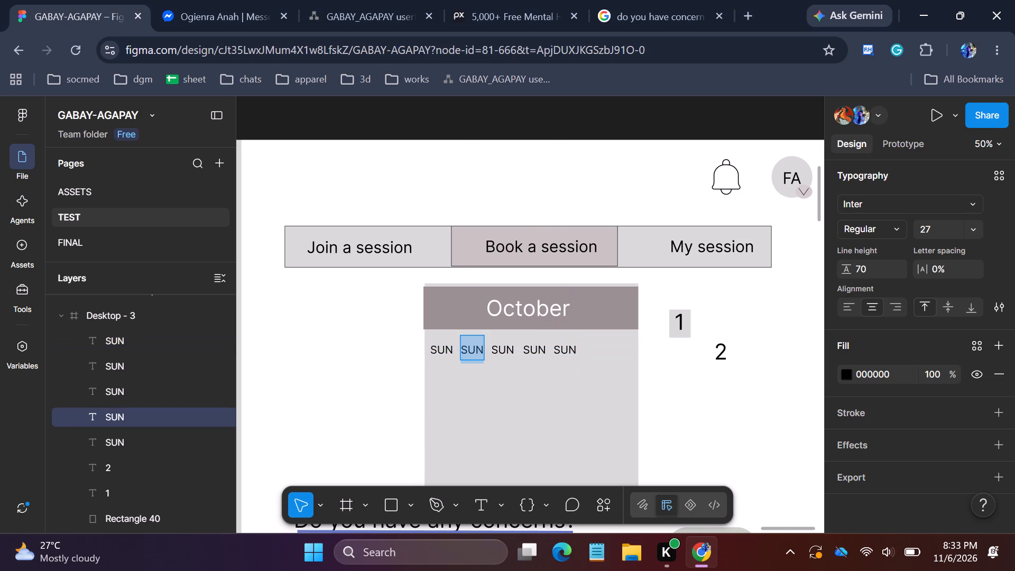
pyautogui.write('MON')
pyautogui.click(474, 344)
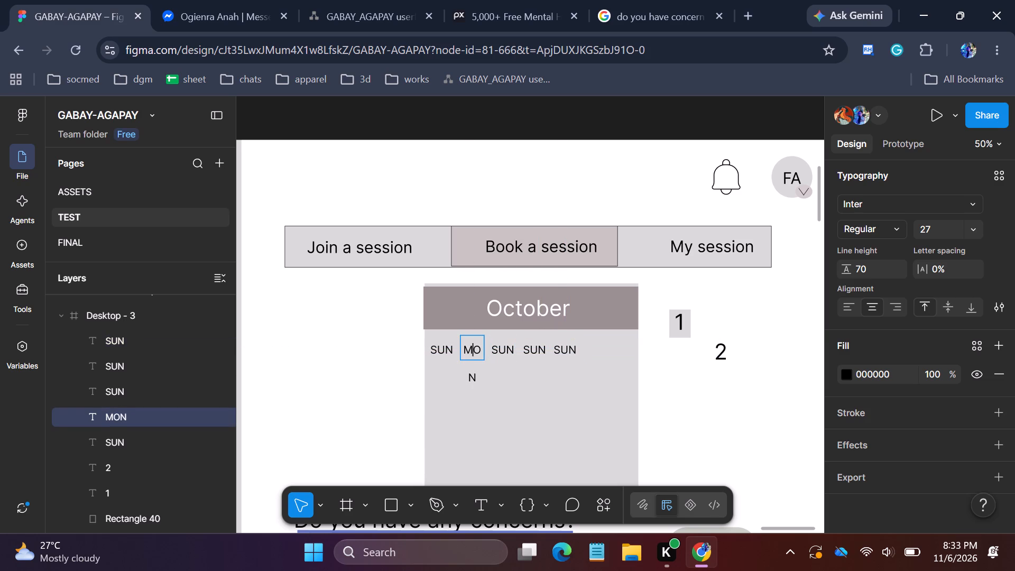
pyautogui.click(482, 348)
pyautogui.click(502, 374)
pyautogui.moveTo(485, 347); pyautogui.dragTo(492, 347)
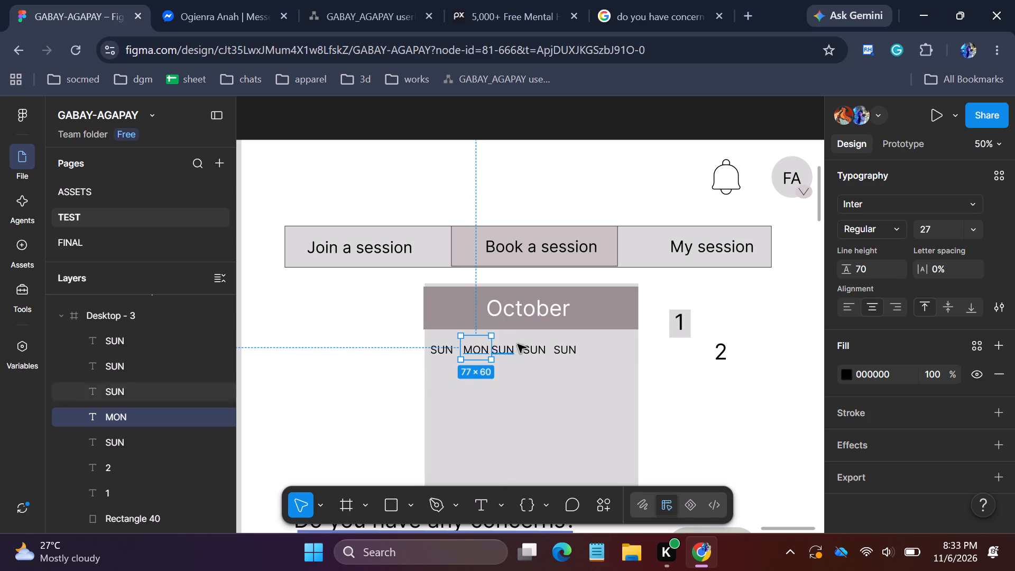
# Change the third and fourth weekday texts to TUE and WED, widening the WED box to 77 × 60.
pyautogui.doubleClick(513, 348)
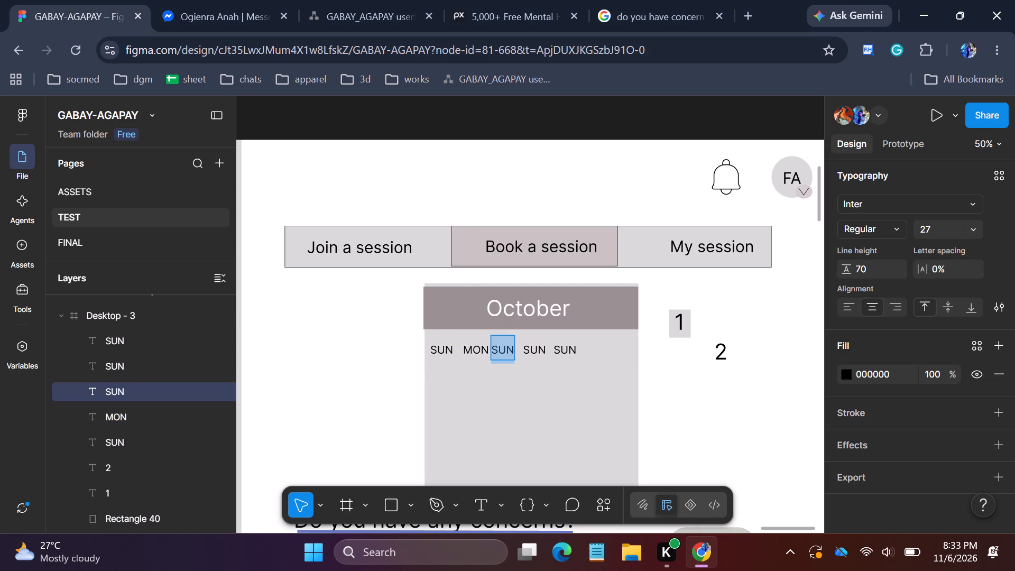
pyautogui.write('TUE')
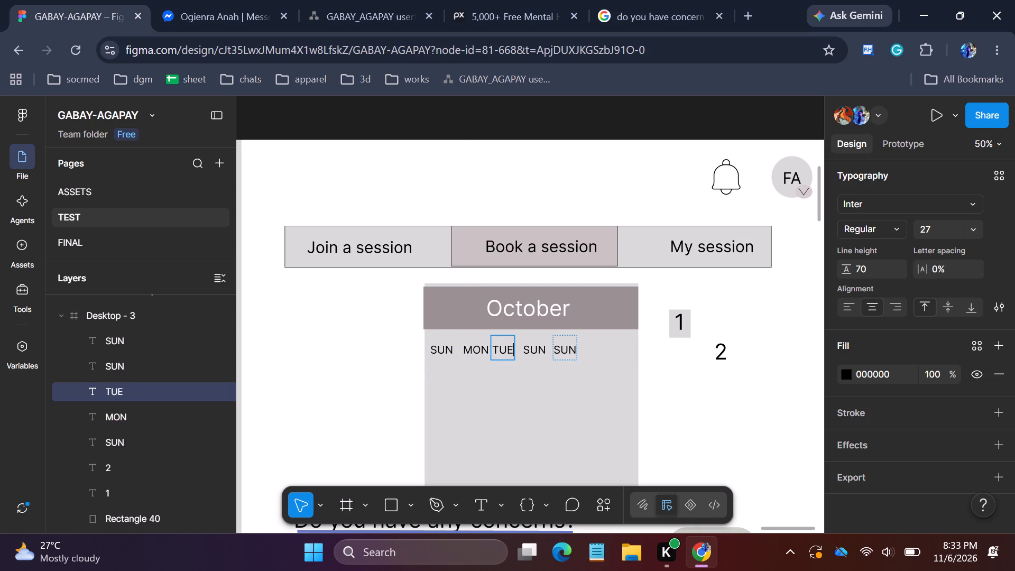
pyautogui.doubleClick(543, 348)
pyautogui.write('WED')
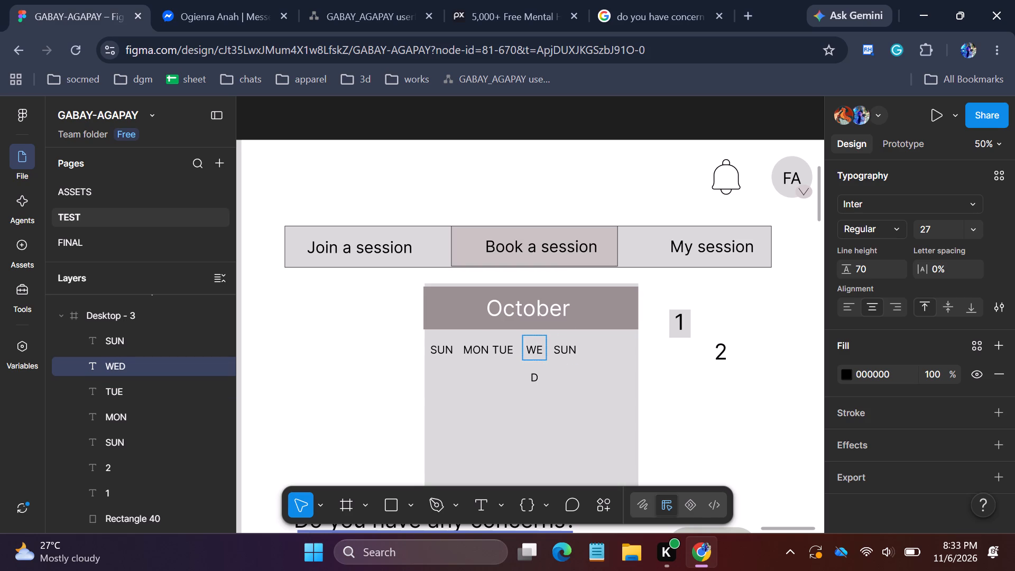
pyautogui.click(548, 349)
pyautogui.click(544, 345)
pyautogui.click(556, 372)
pyautogui.moveTo(548, 351); pyautogui.dragTo(555, 349)
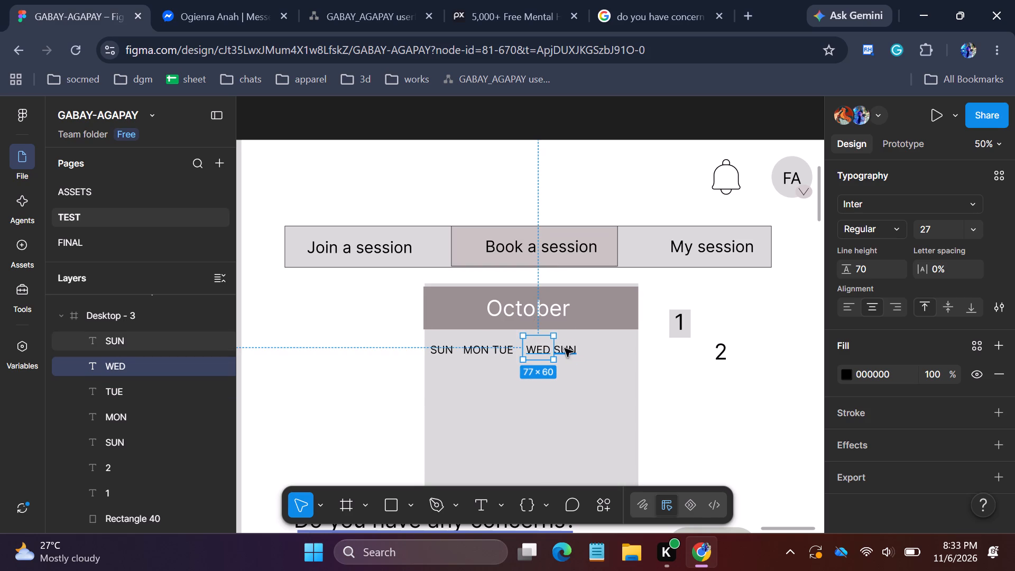
# Change the fifth weekday text to THUR and widen its box to 81 × 60.
pyautogui.doubleClick(570, 348)
pyautogui.write('THURS')
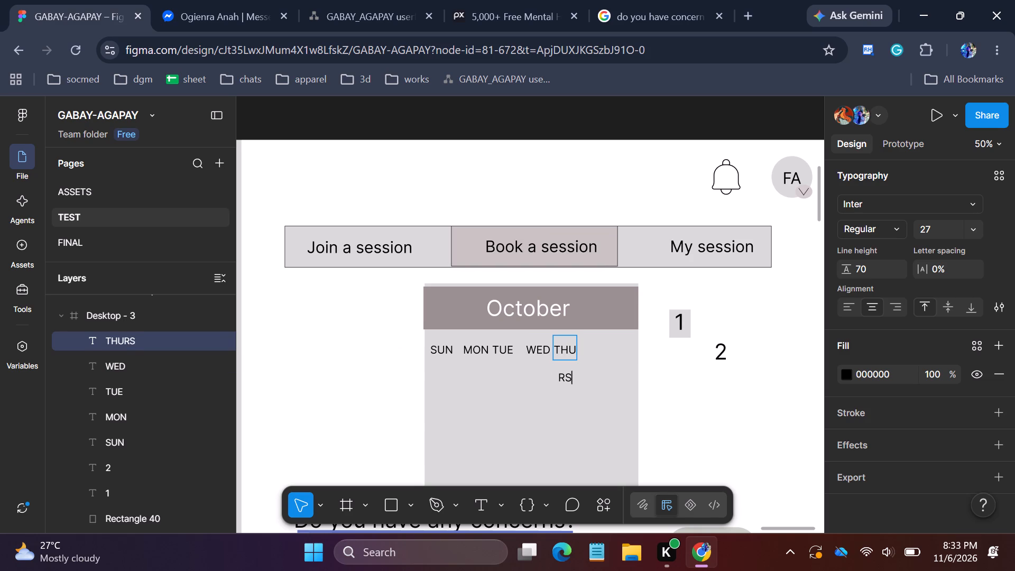
pyautogui.press('BackSpace')
pyautogui.click(595, 351)
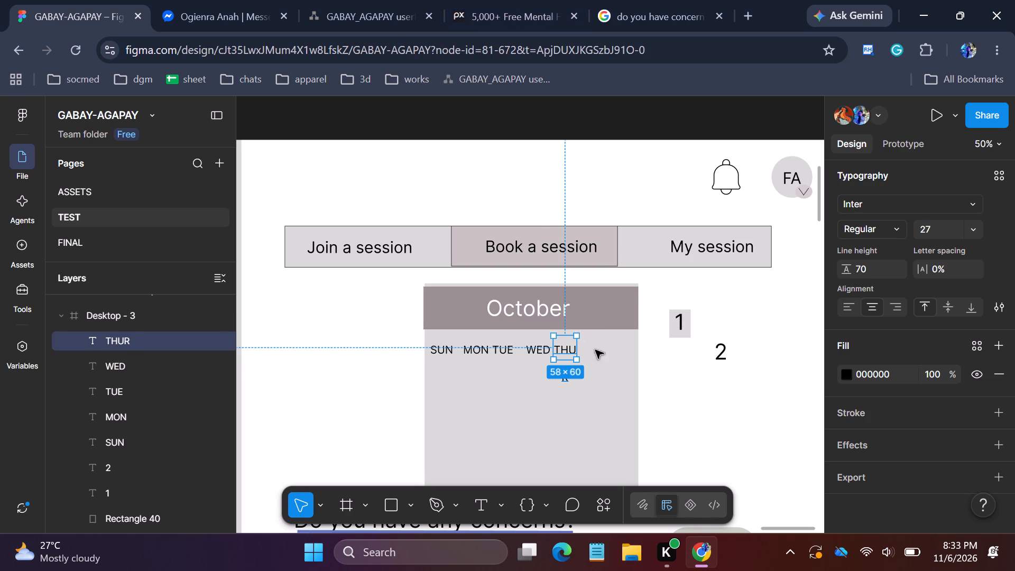
pyautogui.moveTo(577, 351); pyautogui.dragTo(586, 351)
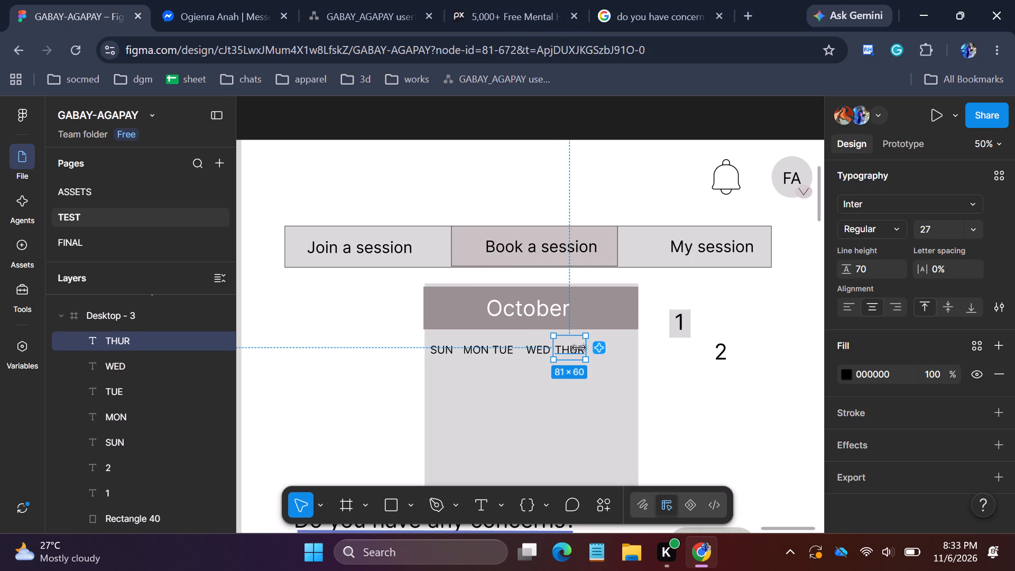
# Duplicate the THUR text, place the copy to its right and change it to FRI.
pyautogui.hotkey('ctrl', 'c')
pyautogui.hotkey('ctrl', 'v')
pyautogui.moveTo(580, 349); pyautogui.dragTo(602, 351)
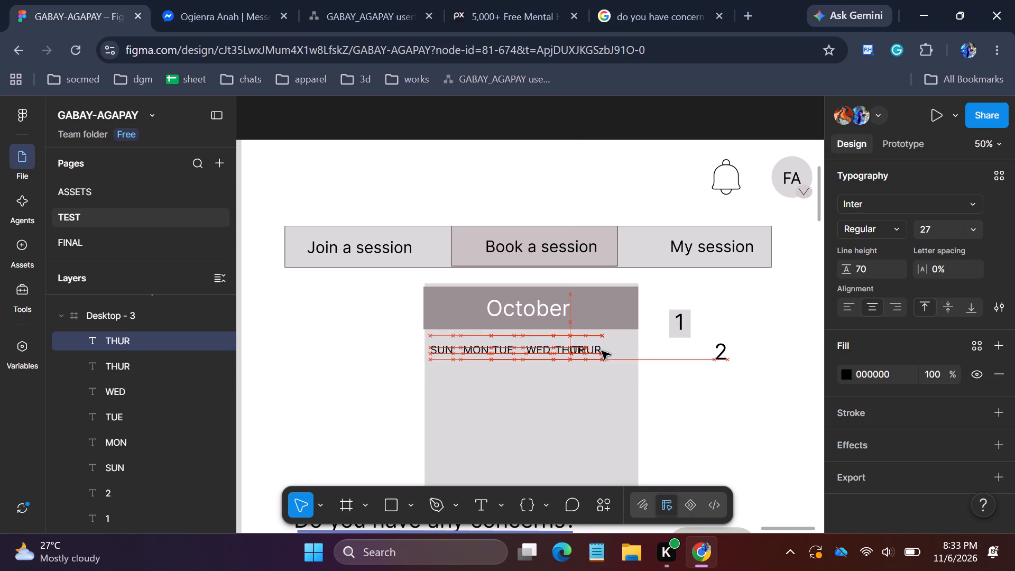
pyautogui.moveTo(602, 351); pyautogui.dragTo(604, 352)
pyautogui.doubleClick(602, 348)
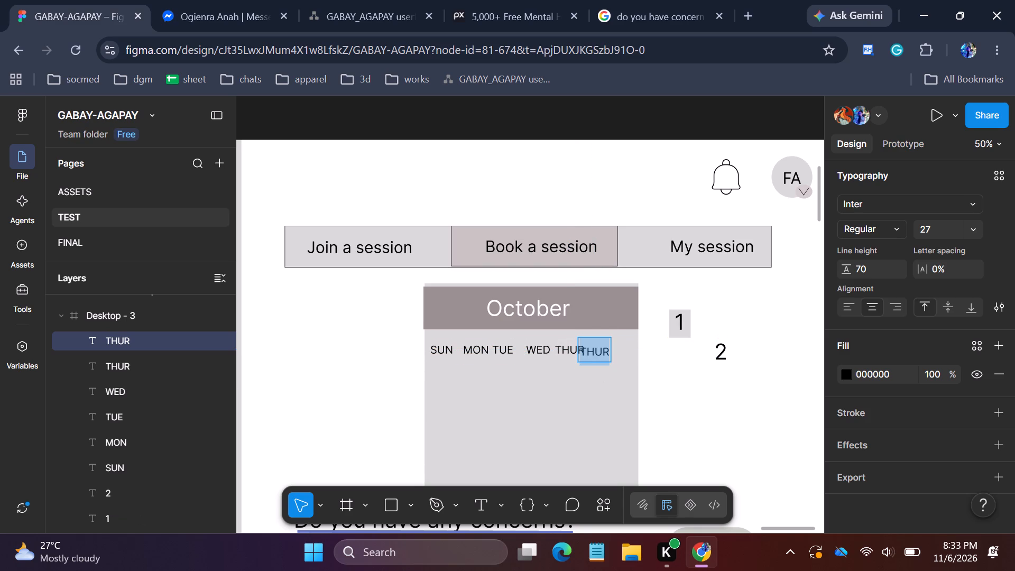
pyautogui.write('FRI')
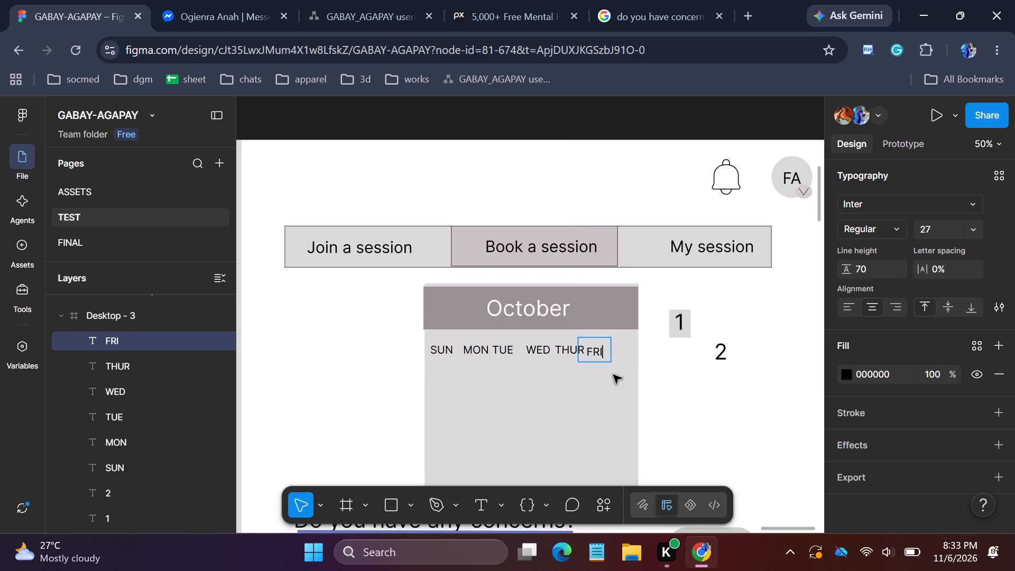
pyautogui.click(613, 375)
# Duplicate the FRI text, place the copy at the calendar's right edge and change it to SAT.
pyautogui.click(596, 352)
pyautogui.hotkey('ctrl', 'c')
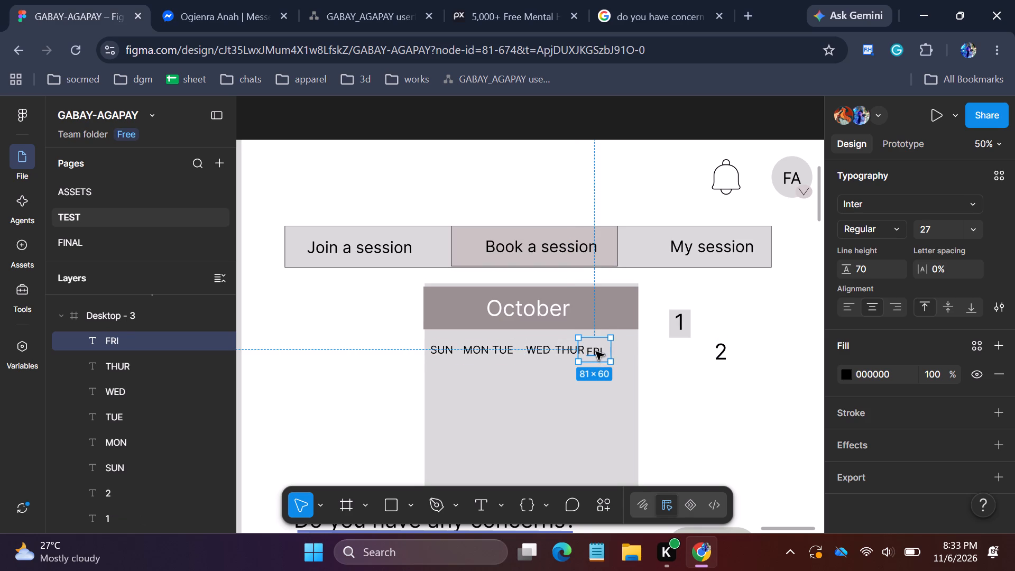
pyautogui.hotkey('ctrl', 'v')
pyautogui.moveTo(596, 349); pyautogui.dragTo(623, 349)
pyautogui.click(623, 351)
pyautogui.doubleClick(623, 351)
pyautogui.write('SAT')
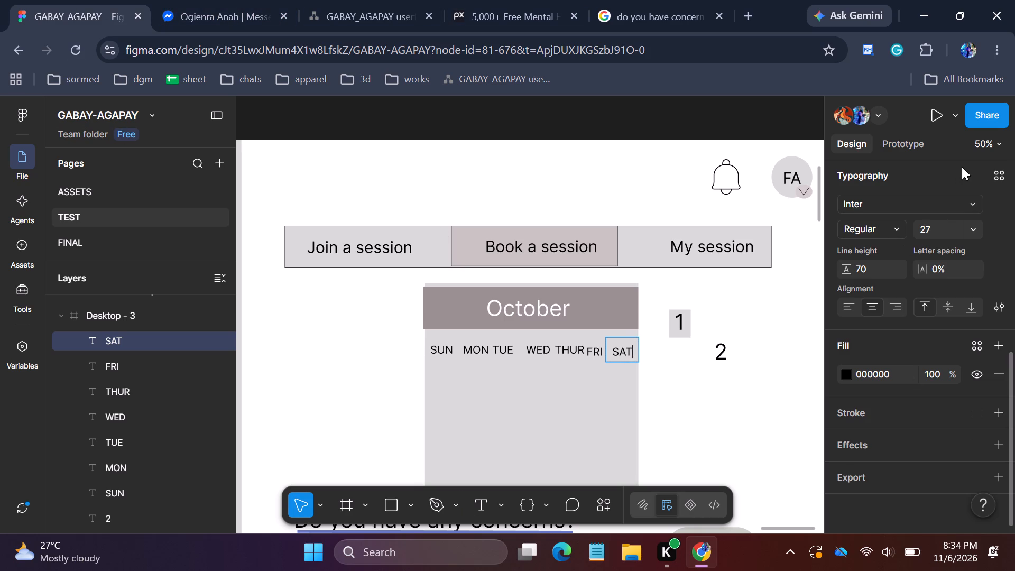
# At 100% zoom, move the October header rectangle slightly up to meet the calendar body's top edge.
pyautogui.click(979, 143)
pyautogui.click(909, 206)
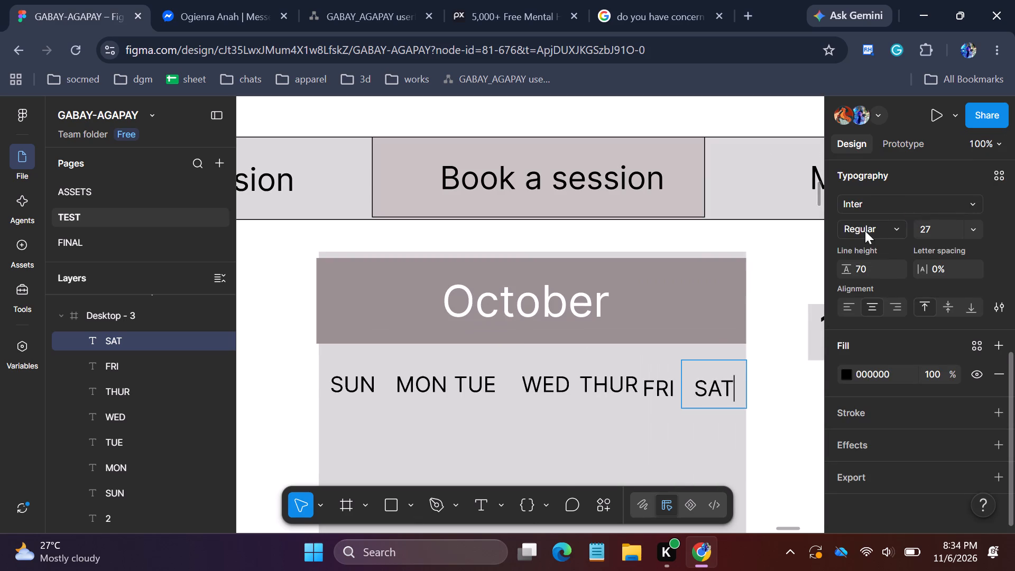
pyautogui.click(716, 391)
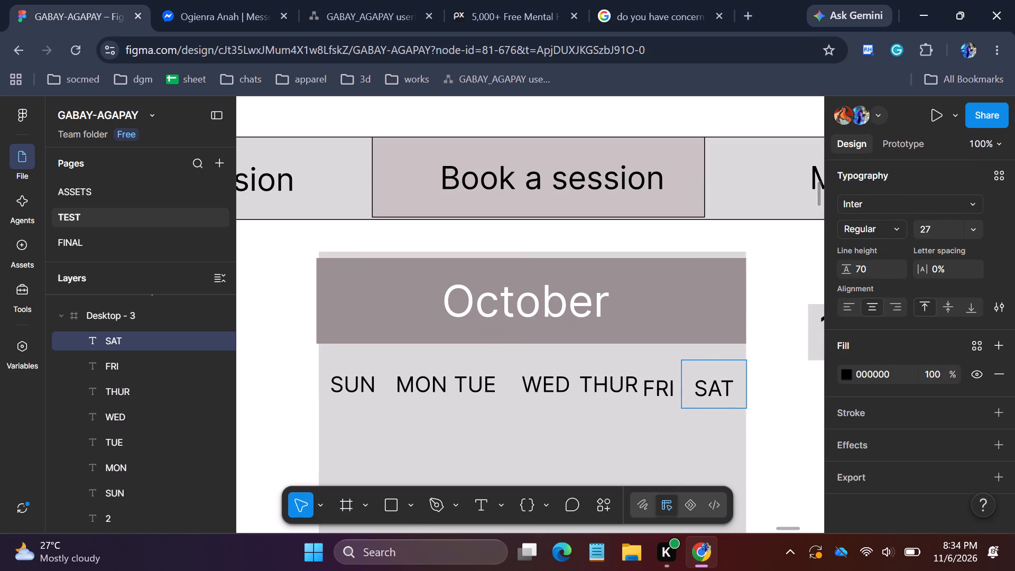
pyautogui.click(669, 287)
pyautogui.click(668, 298)
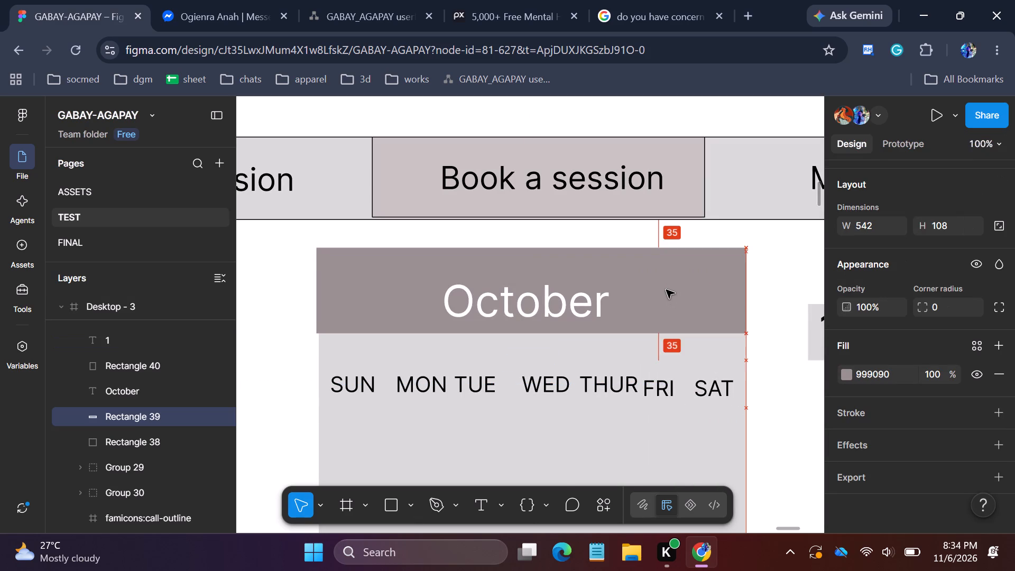
# Move the SAT text slightly up and to the right in the weekday row.
pyautogui.click(712, 382)
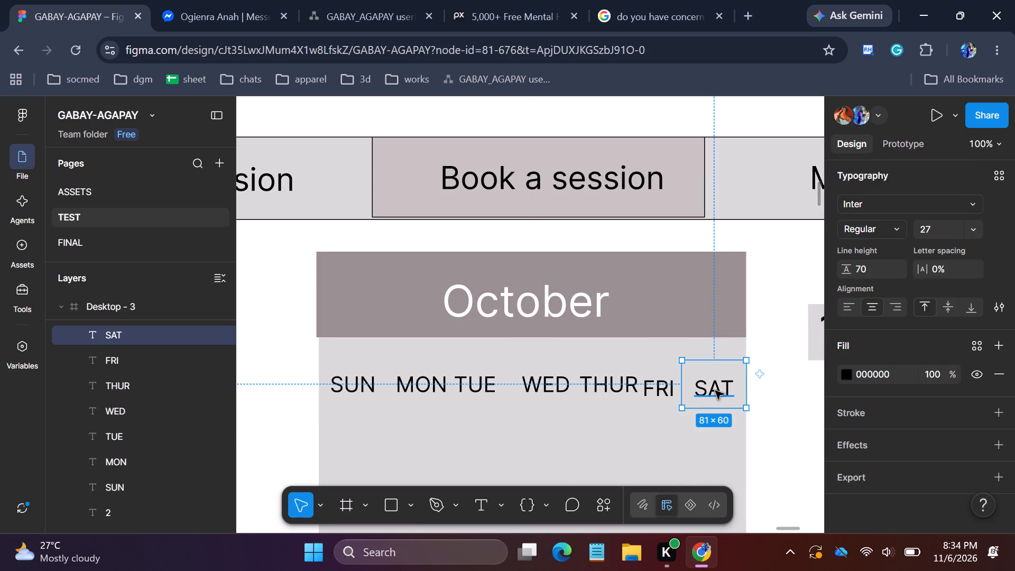
pyautogui.moveTo(715, 391); pyautogui.dragTo(719, 381)
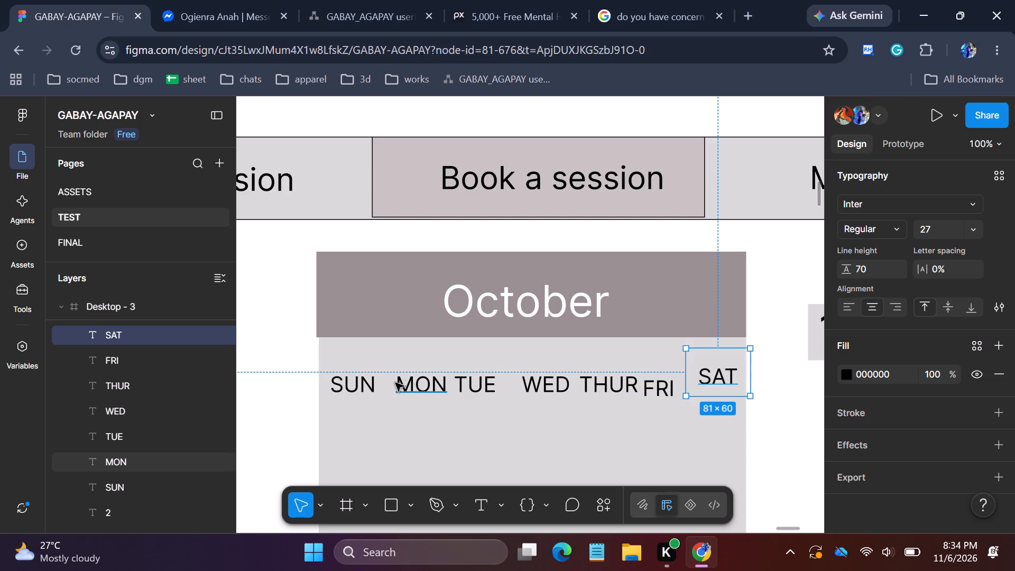
# Shift SUN slightly right and MON slightly left, leaving gaps of about 7 on both sides of MON's box.
pyautogui.click(427, 383)
pyautogui.moveTo(428, 388); pyautogui.dragTo(420, 386)
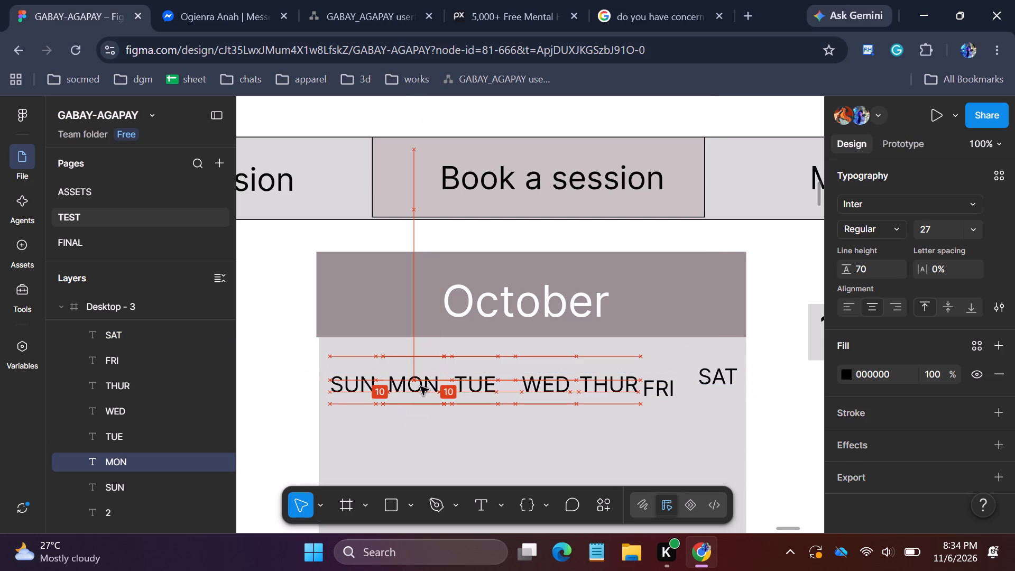
pyautogui.moveTo(420, 386); pyautogui.dragTo(422, 386)
pyautogui.click(346, 383)
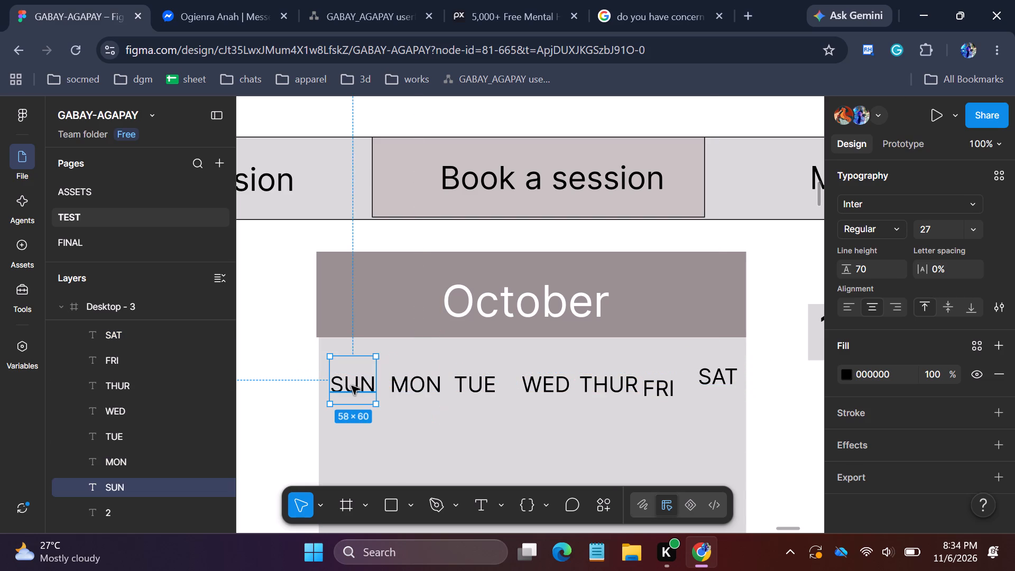
pyautogui.click(353, 386)
pyautogui.click(426, 383)
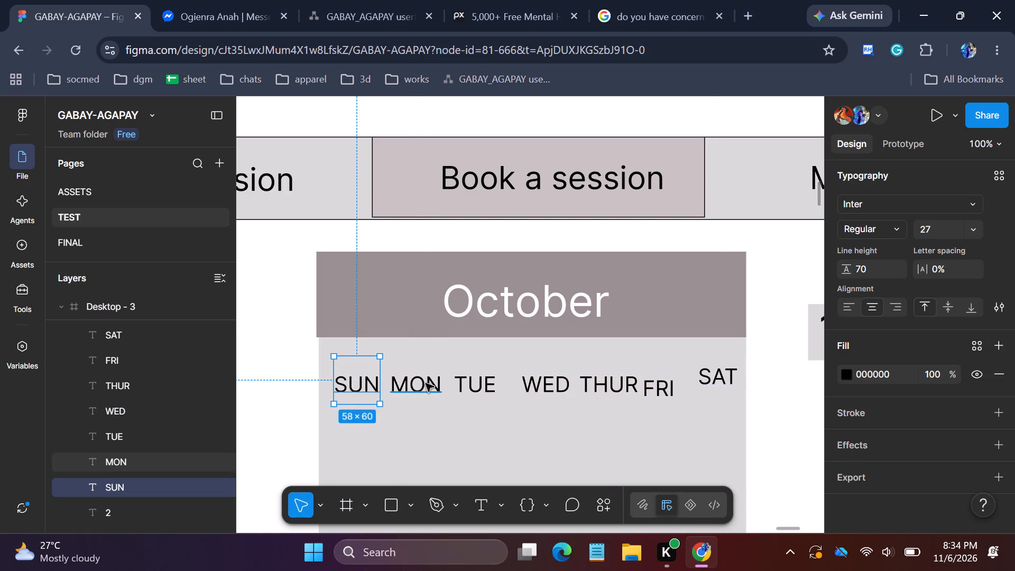
pyautogui.click(426, 385)
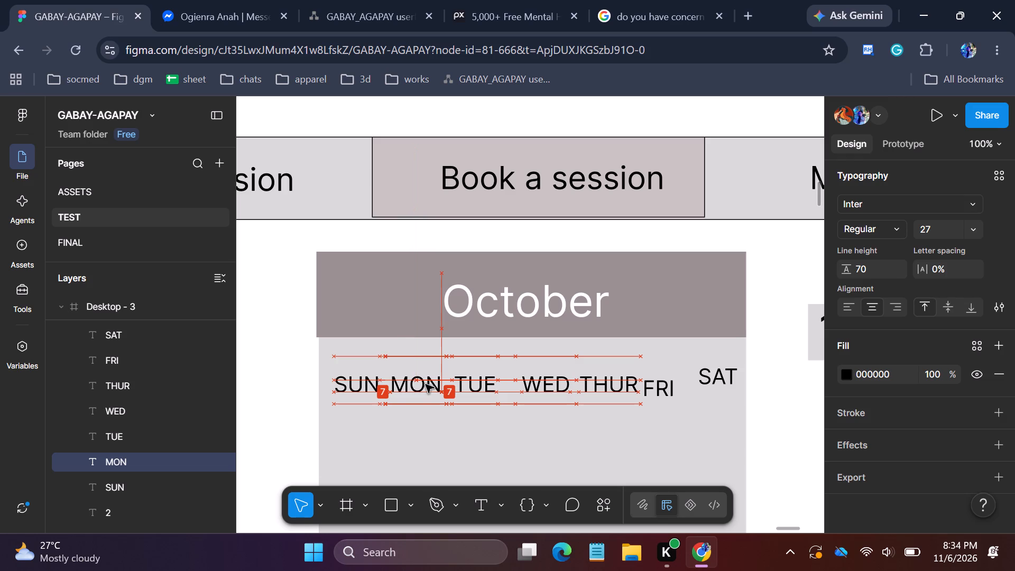
pyautogui.click(491, 380)
pyautogui.click(485, 384)
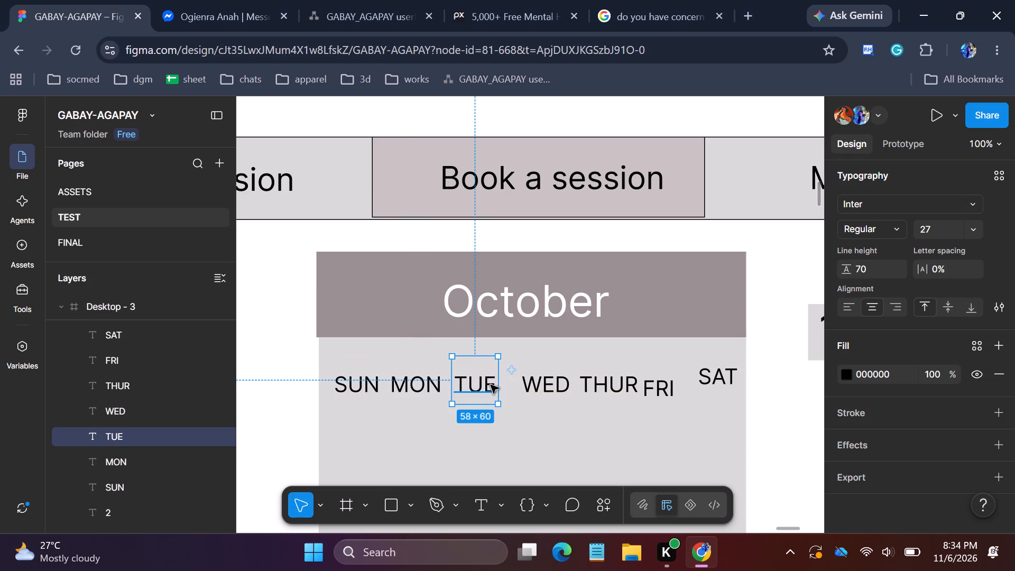
# Shift WED and THUR toward TUE in the weekday row, closing the wide gaps between the labels.
pyautogui.click(547, 383)
pyautogui.moveTo(553, 386); pyautogui.dragTo(539, 386)
pyautogui.click(601, 382)
pyautogui.moveTo(626, 389); pyautogui.dragTo(625, 389)
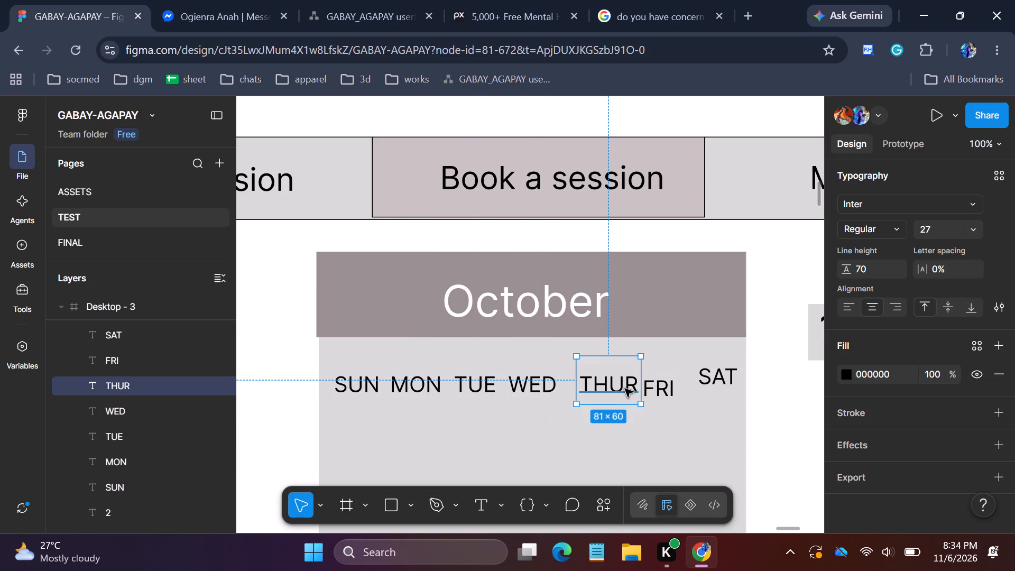
pyautogui.moveTo(625, 389); pyautogui.dragTo(611, 386)
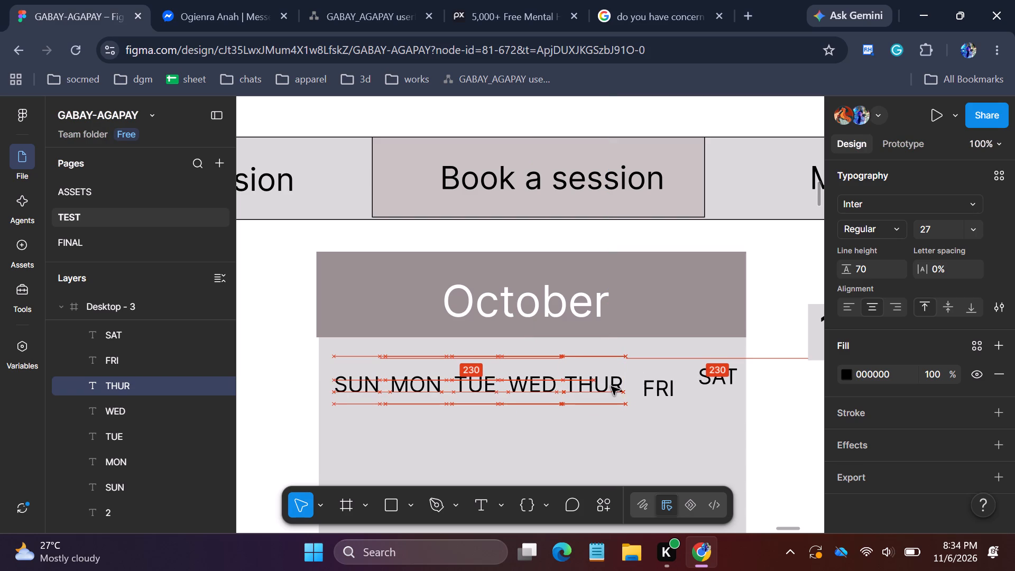
pyautogui.moveTo(611, 386); pyautogui.dragTo(613, 386)
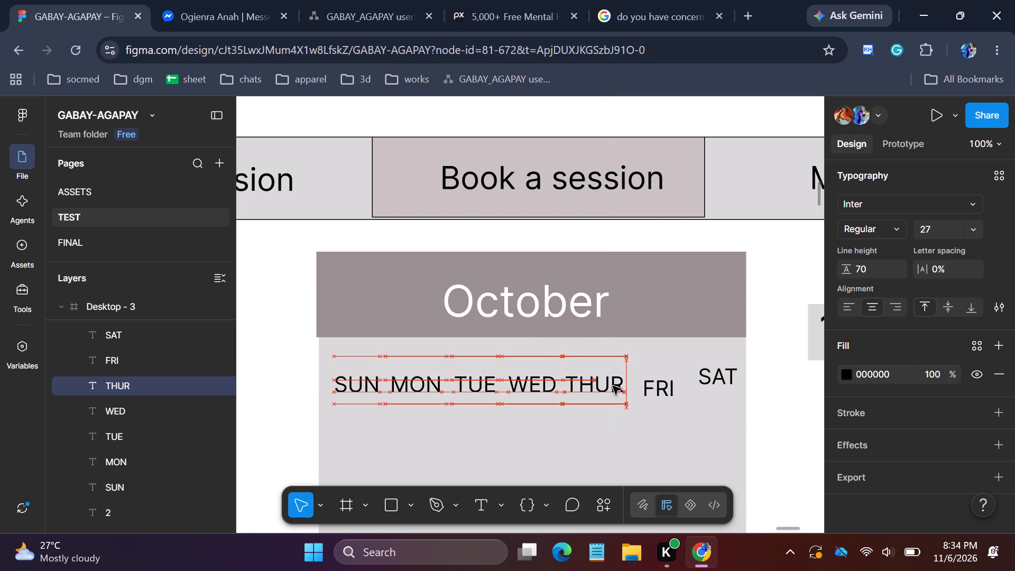
pyautogui.moveTo(613, 386); pyautogui.dragTo(613, 386)
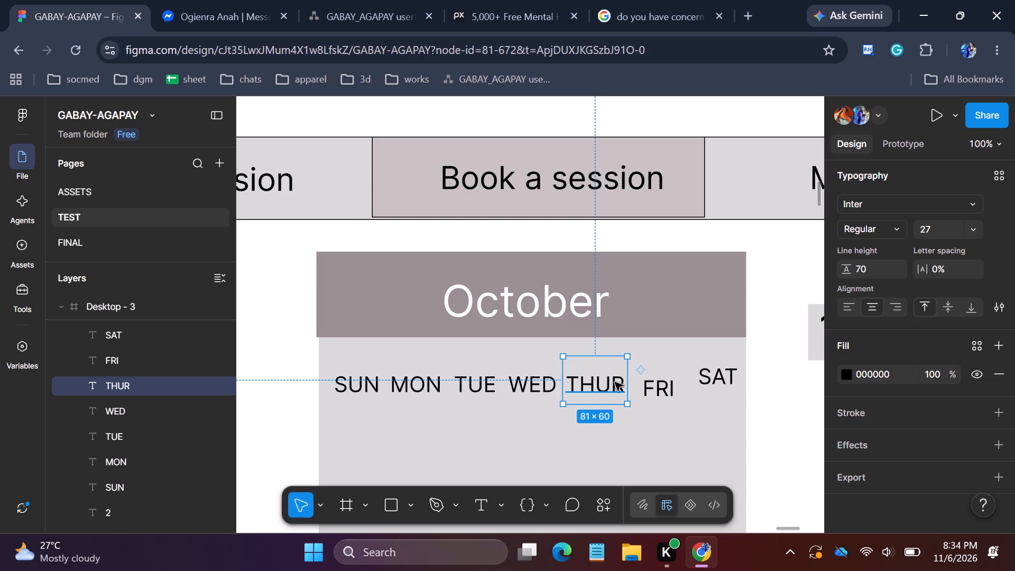
pyautogui.moveTo(604, 389); pyautogui.dragTo(590, 389)
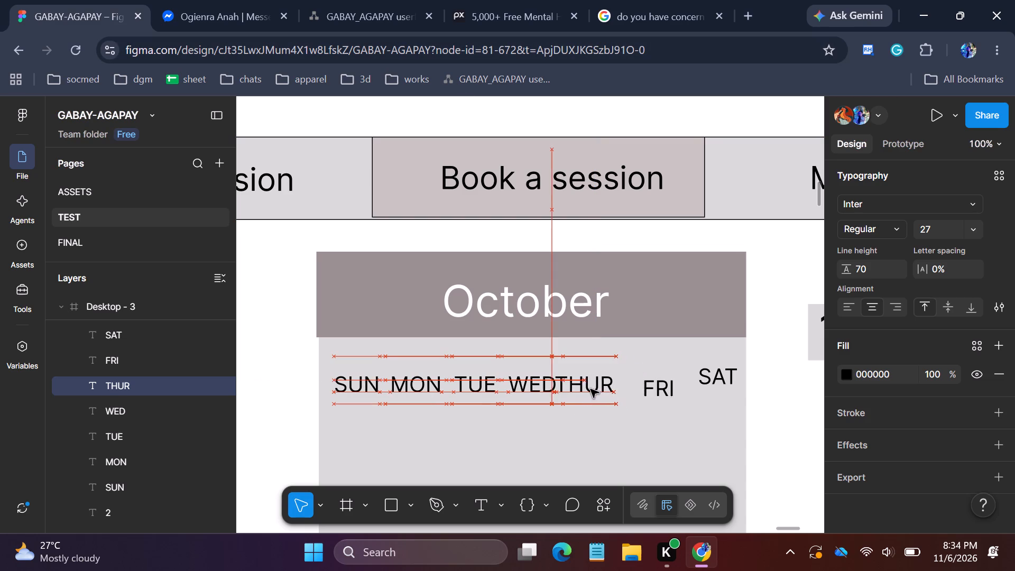
pyautogui.moveTo(590, 389); pyautogui.dragTo(601, 388)
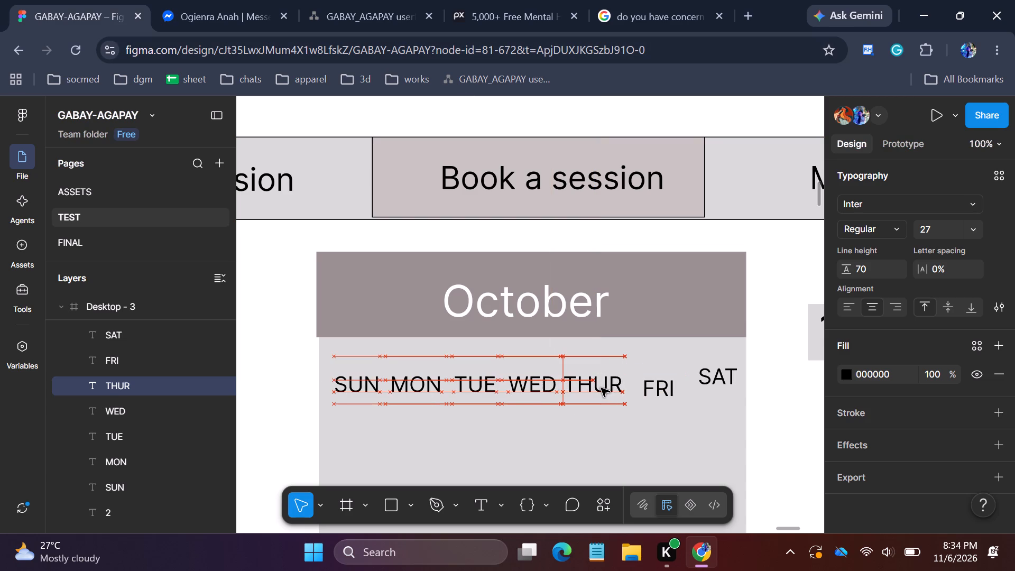
pyautogui.moveTo(601, 388); pyautogui.dragTo(598, 388)
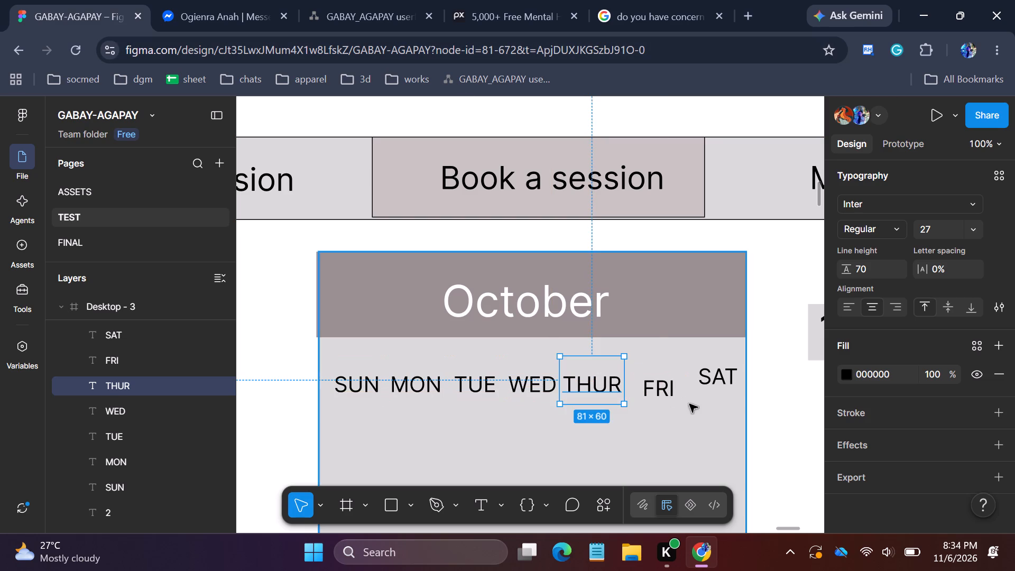
# Bring FRI and SAT level with the other weekday labels and space them out after THUR.
pyautogui.click(667, 388)
pyautogui.moveTo(667, 388); pyautogui.dragTo(650, 382)
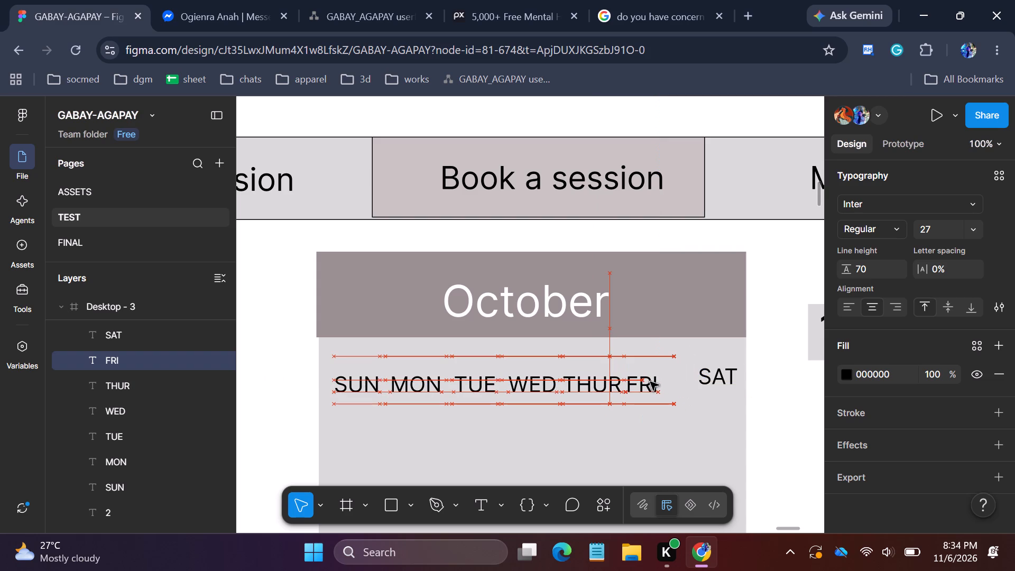
pyautogui.moveTo(650, 382); pyautogui.dragTo(661, 382)
pyautogui.click(723, 373)
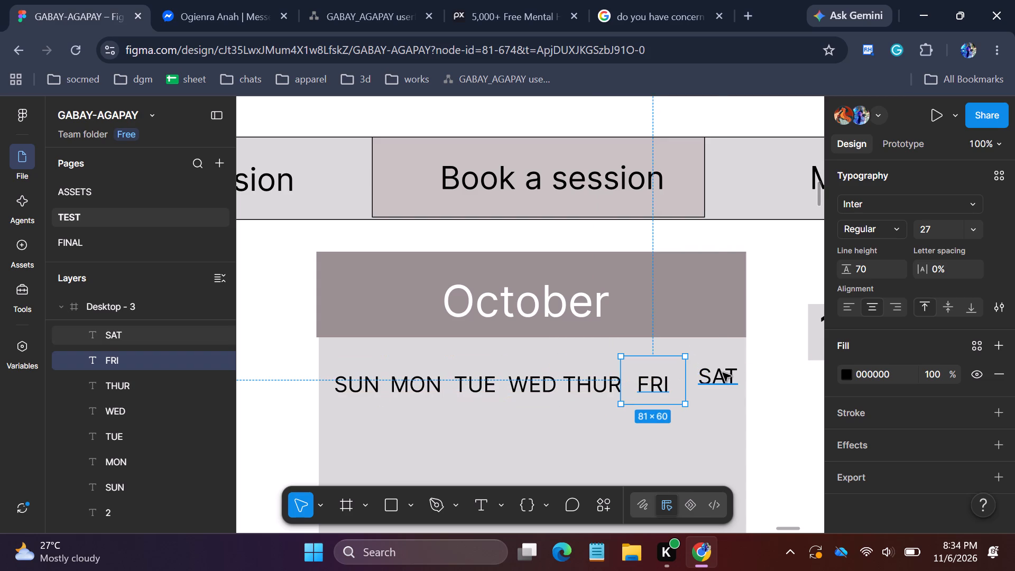
pyautogui.moveTo(726, 375); pyautogui.dragTo(705, 383)
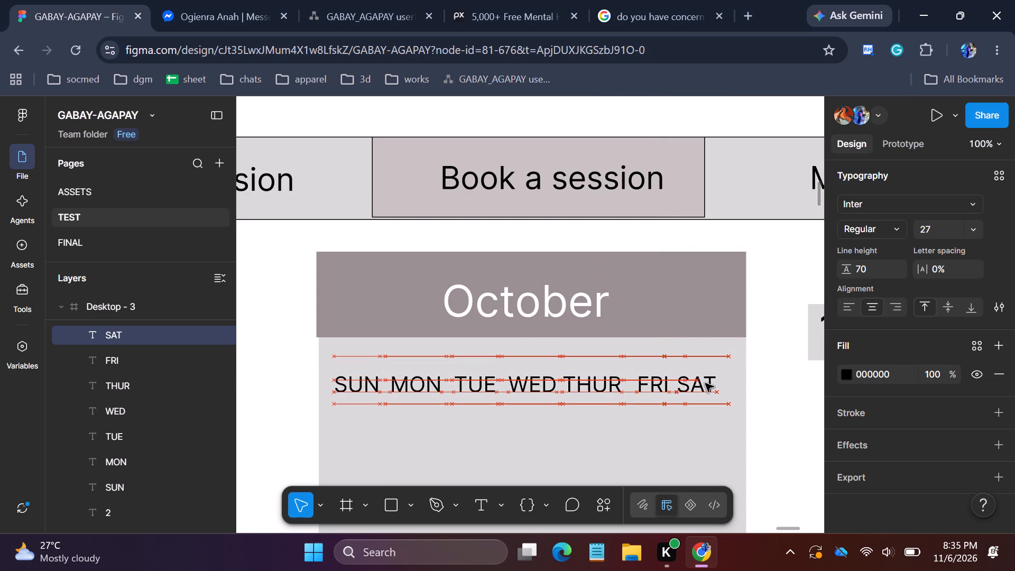
pyautogui.moveTo(705, 383); pyautogui.dragTo(715, 383)
pyautogui.click(779, 409)
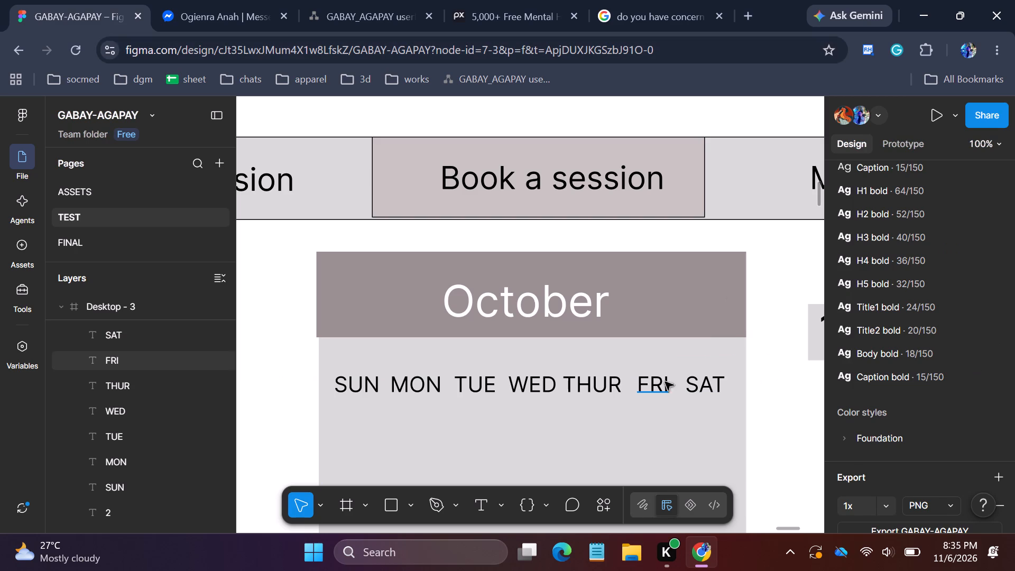
# Nudge THUR slightly to the right, away from WED.
pyautogui.click(606, 385)
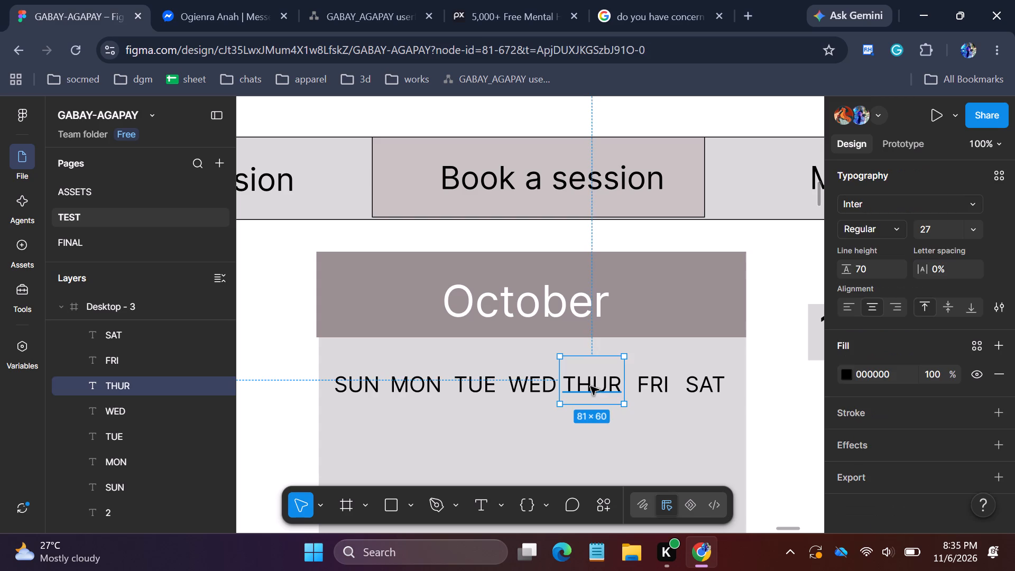
pyautogui.click(590, 386)
pyautogui.click(650, 430)
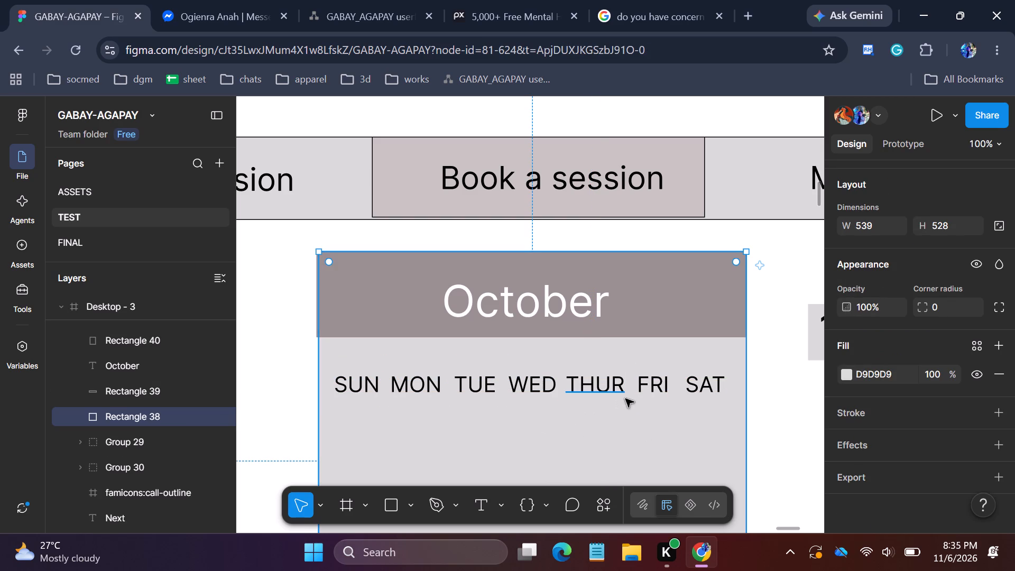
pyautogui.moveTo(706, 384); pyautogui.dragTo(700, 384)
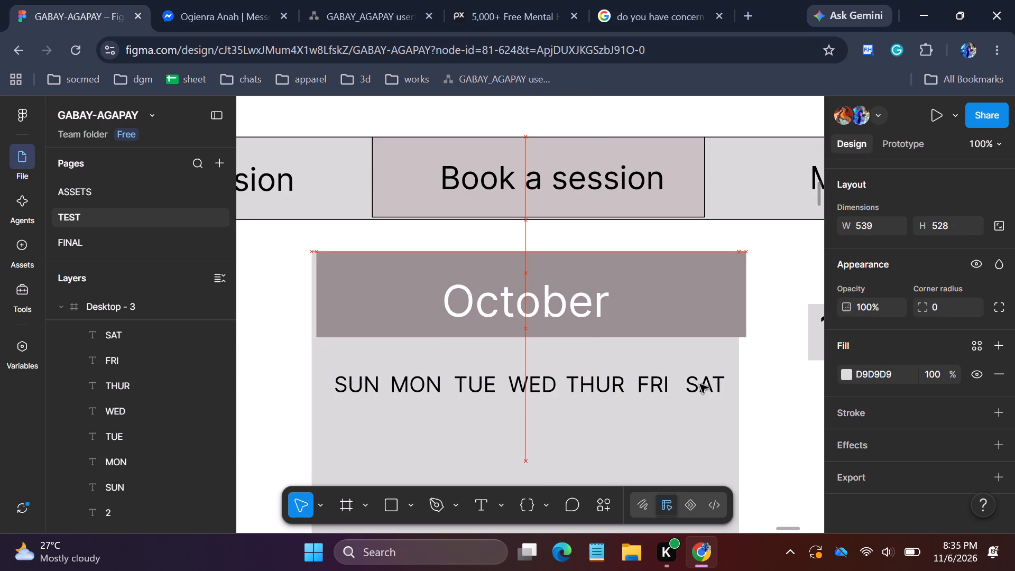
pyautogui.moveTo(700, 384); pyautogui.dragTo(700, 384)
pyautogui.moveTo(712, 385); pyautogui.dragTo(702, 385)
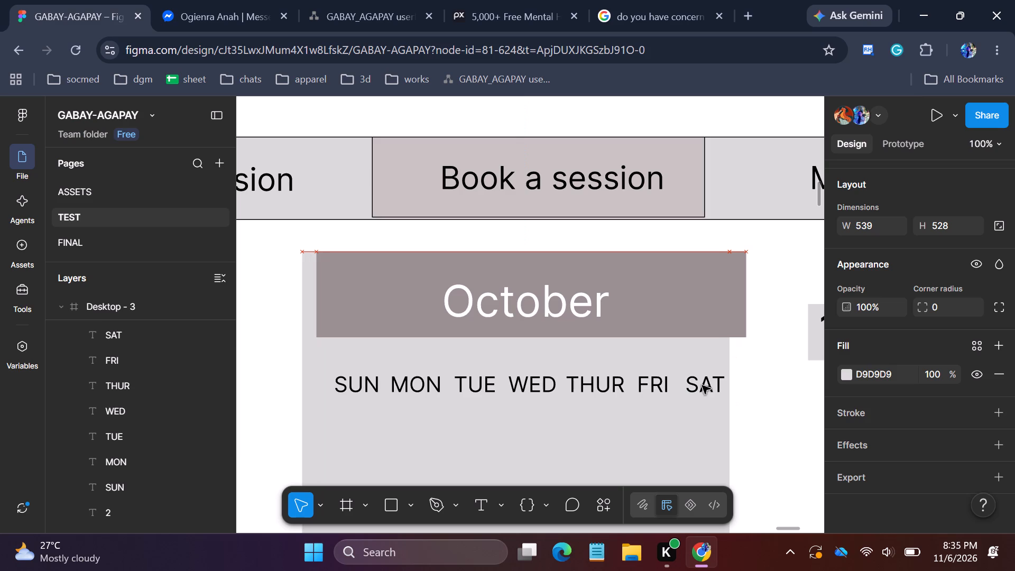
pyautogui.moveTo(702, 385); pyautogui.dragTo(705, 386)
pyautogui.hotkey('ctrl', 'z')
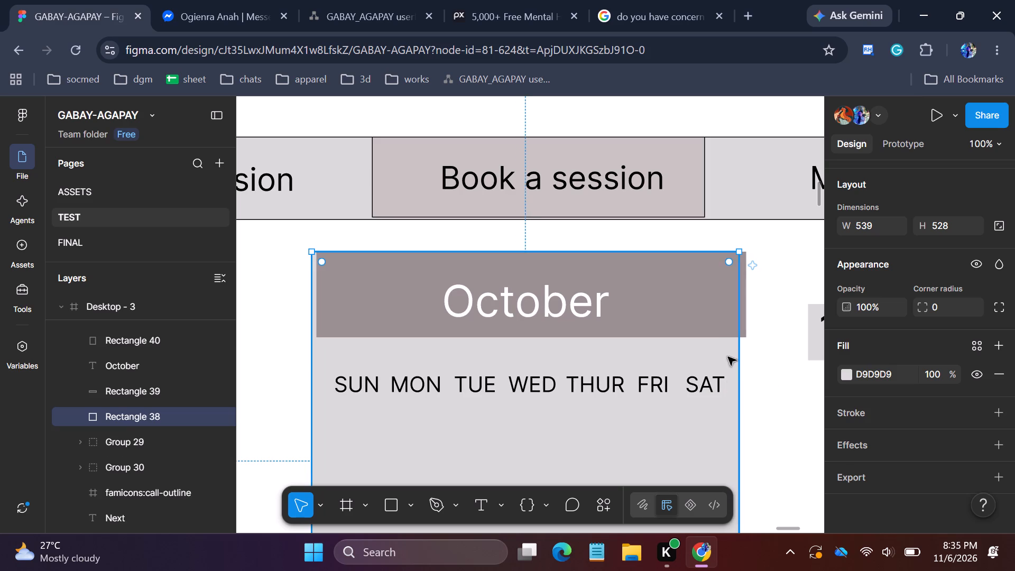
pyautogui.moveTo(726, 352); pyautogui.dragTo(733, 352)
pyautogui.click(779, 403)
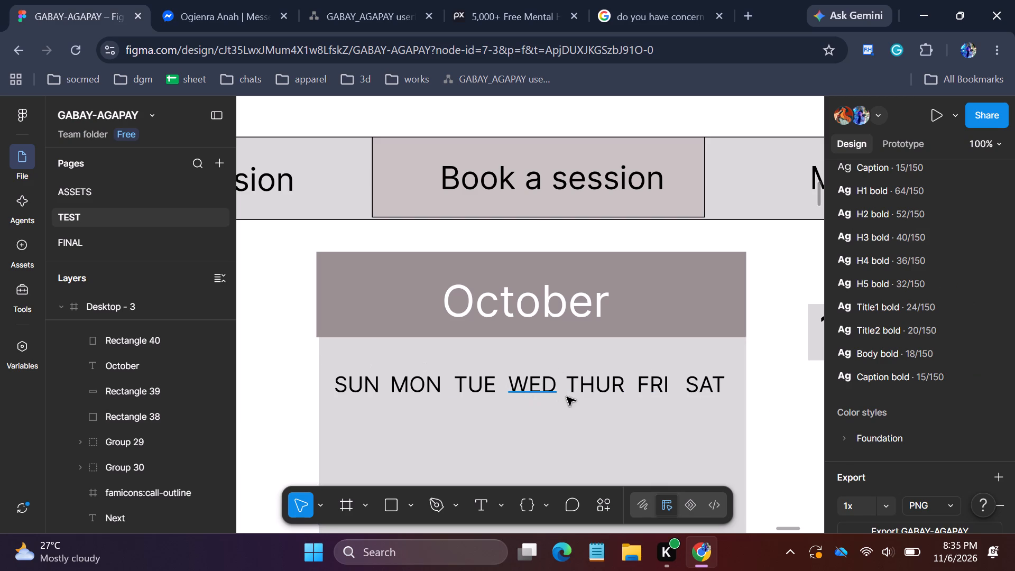
# Shift SAT and FRI slightly right in the weekday row to even out the gaps after THUR.
pyautogui.click(708, 385)
pyautogui.click(707, 386)
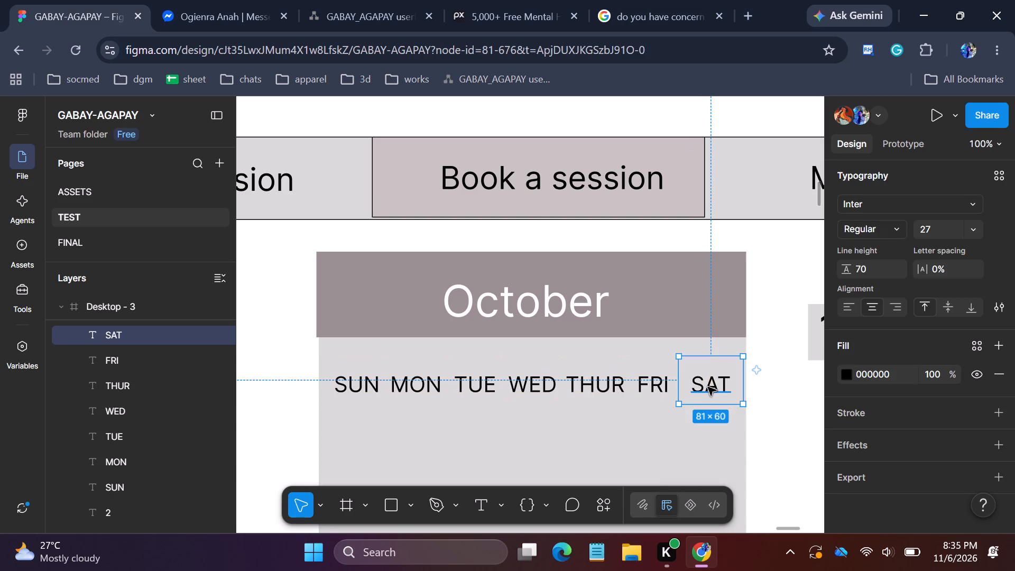
pyautogui.click(651, 386)
pyautogui.moveTo(649, 388); pyautogui.dragTo(651, 388)
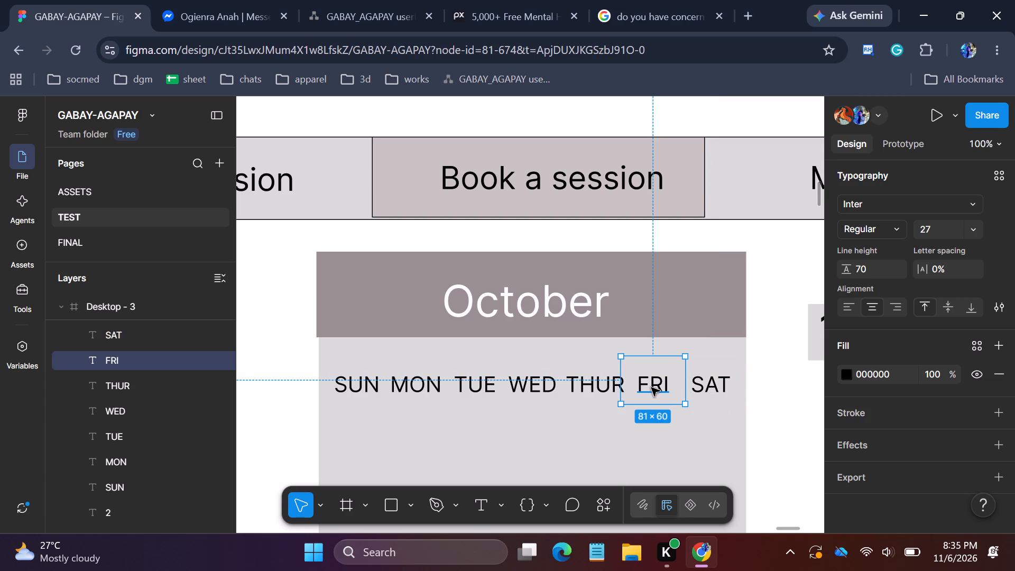
pyautogui.moveTo(651, 388); pyautogui.dragTo(654, 389)
pyautogui.click(703, 386)
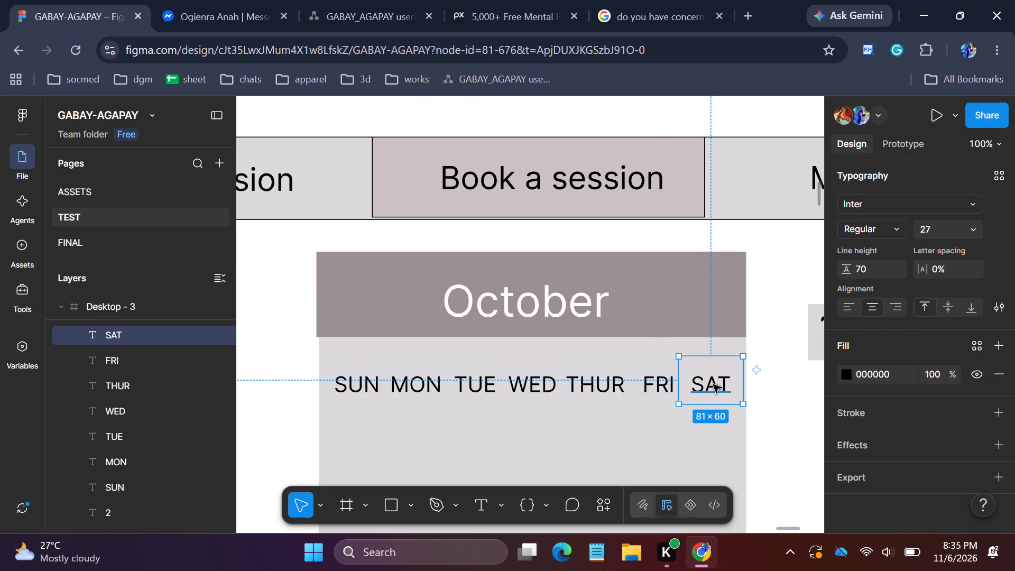
pyautogui.click(790, 384)
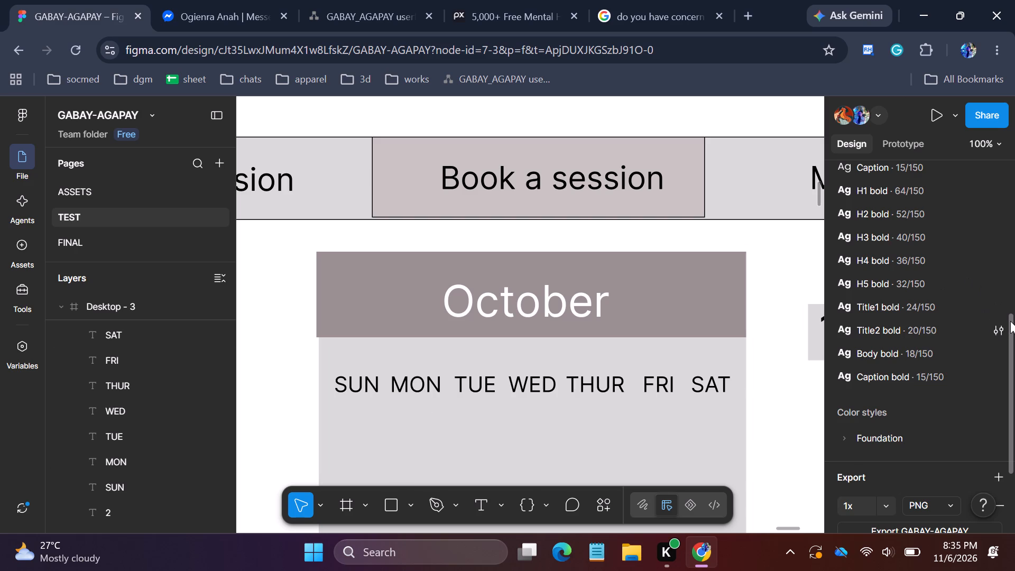
# At 50% zoom, resize the grey box behind the date number 1, making it slightly wider and shorter.
pyautogui.moveTo(1011, 321); pyautogui.dragTo(1014, 307)
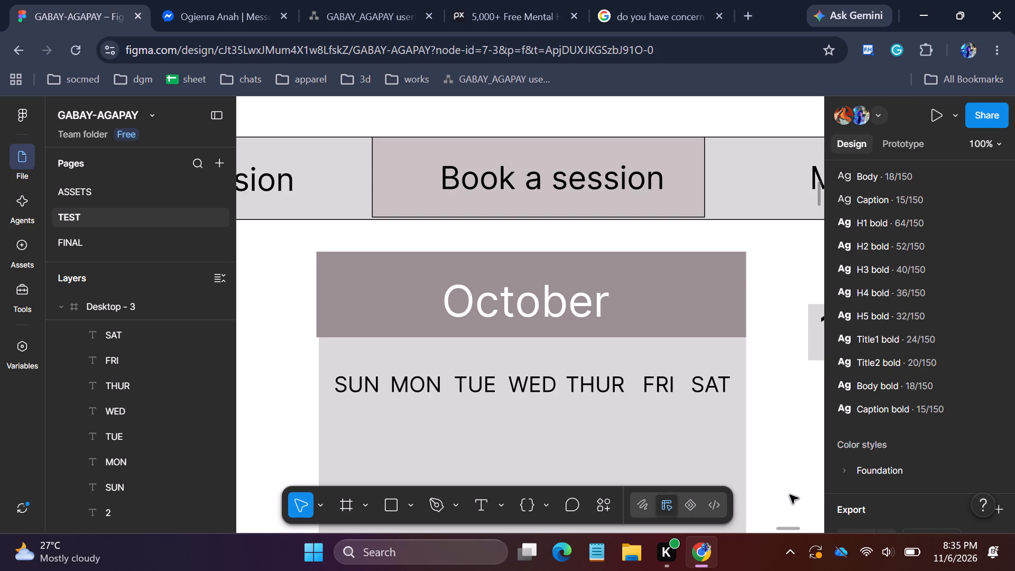
pyautogui.moveTo(793, 526); pyautogui.dragTo(788, 531)
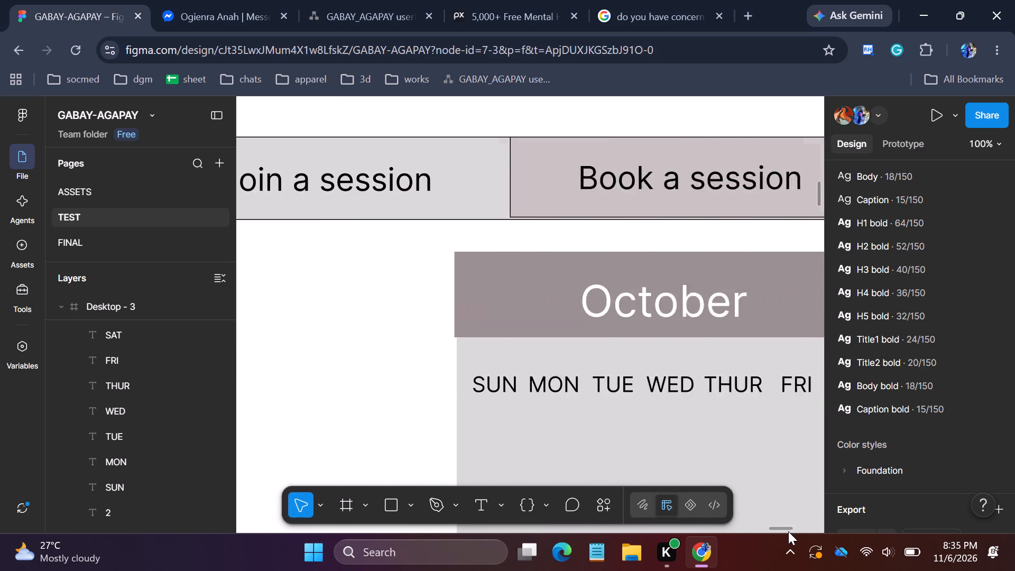
pyautogui.moveTo(788, 531); pyautogui.dragTo(792, 532)
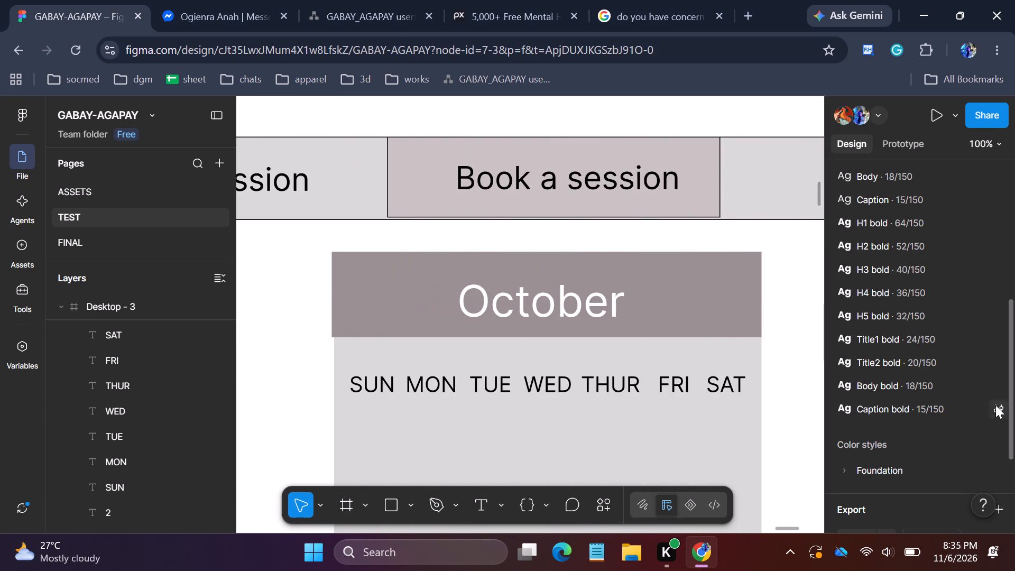
pyautogui.moveTo(1014, 378); pyautogui.dragTo(1014, 371)
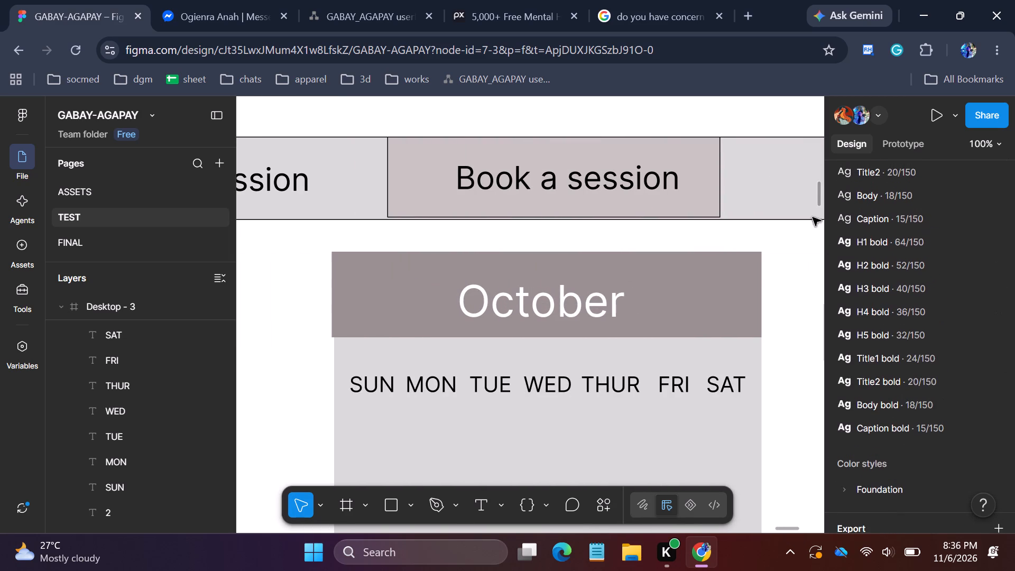
pyautogui.click(819, 190)
pyautogui.moveTo(815, 197); pyautogui.dragTo(818, 203)
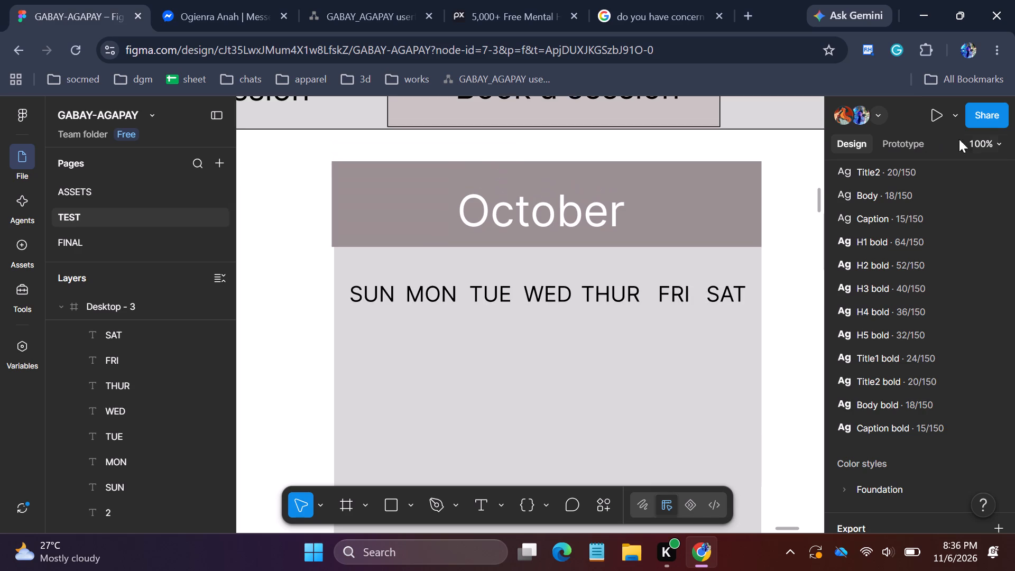
pyautogui.click(972, 143)
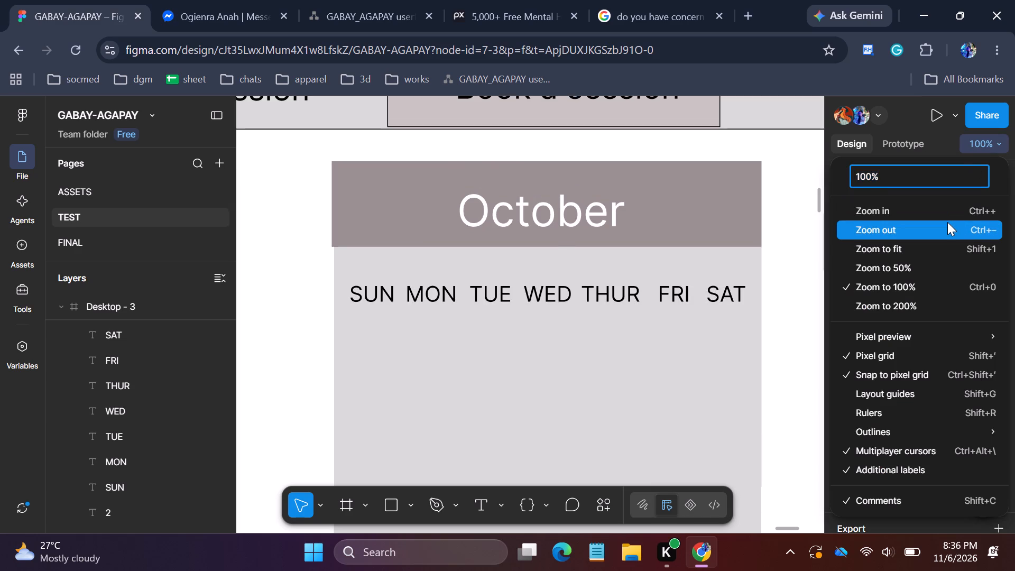
pyautogui.click(947, 222)
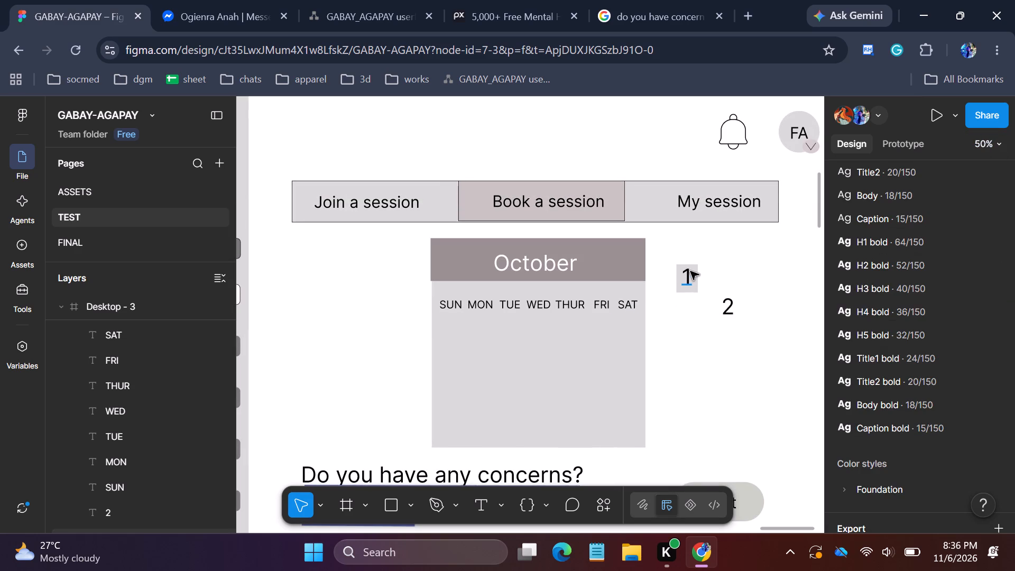
pyautogui.click(690, 271)
pyautogui.click(699, 281)
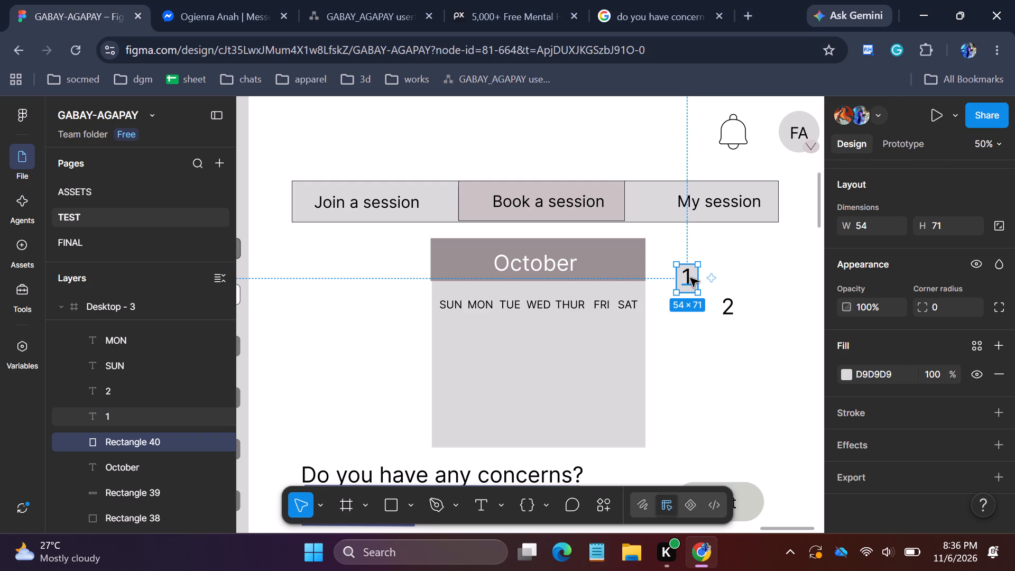
pyautogui.moveTo(696, 293); pyautogui.dragTo(692, 285)
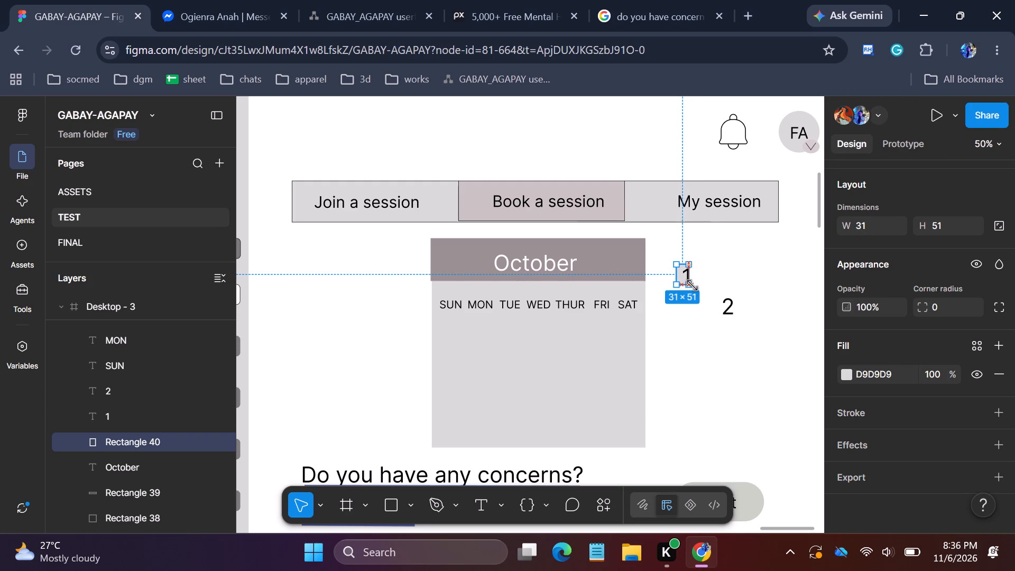
pyautogui.moveTo(692, 285); pyautogui.dragTo(701, 290)
# Set the height of the date number 1's text box to 8.
pyautogui.doubleClick(687, 276)
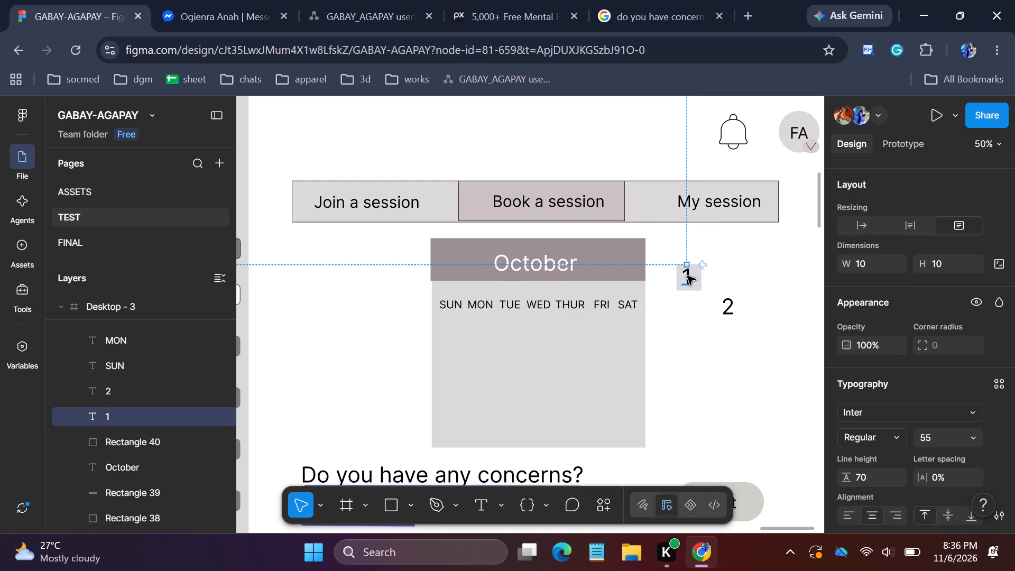
pyautogui.click(952, 266)
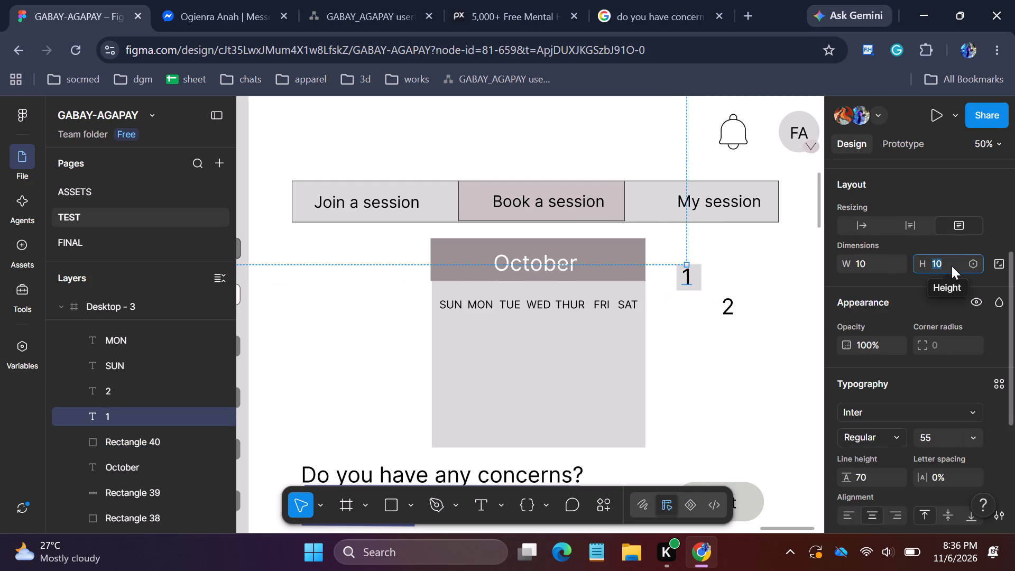
pyautogui.press('8')
pyautogui.press('Return')
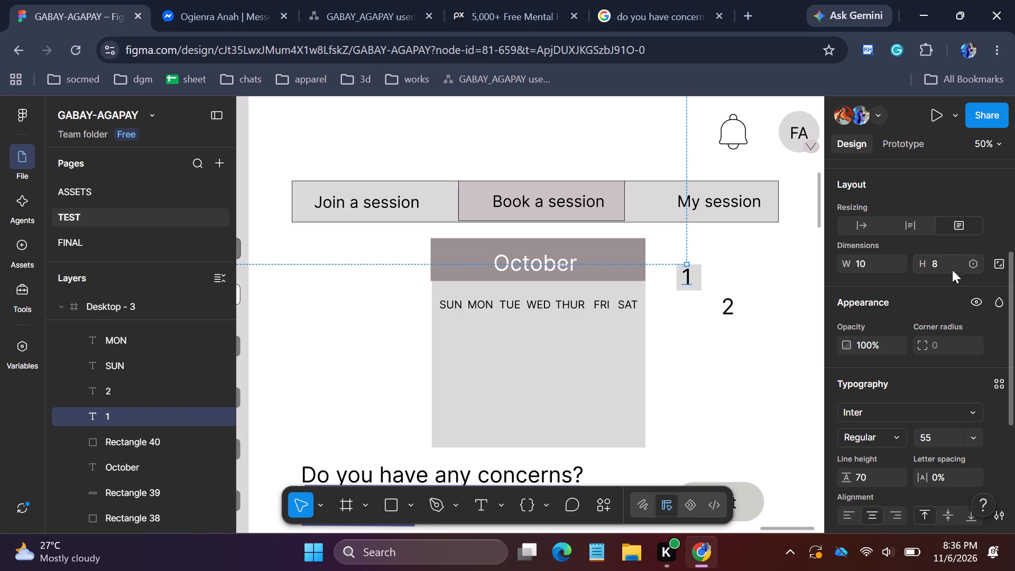
# Delete the date numbers 1 and 2 beside the calendar, along with the grey box behind the 1.
pyautogui.click(695, 277)
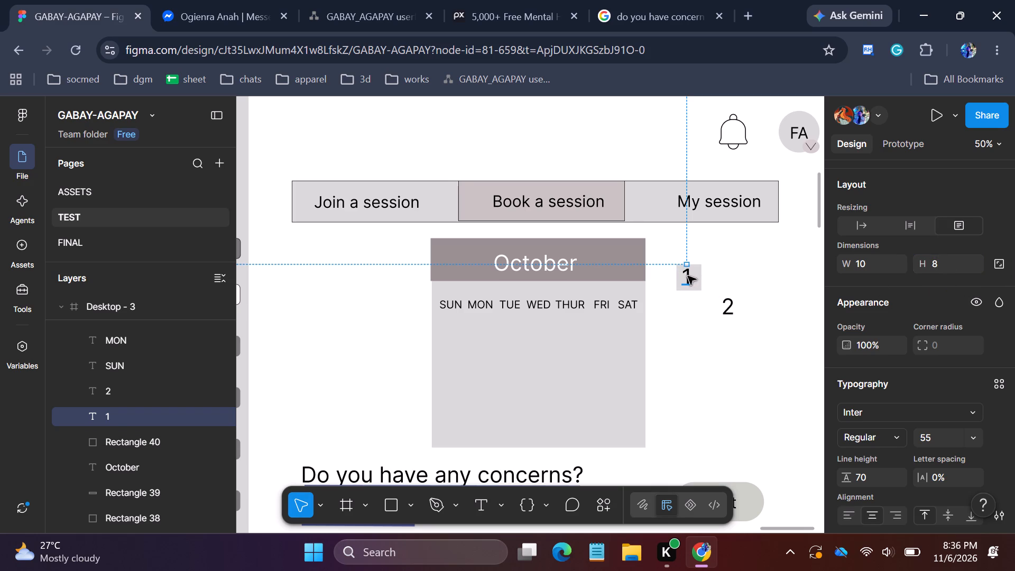
pyautogui.tripleClick(688, 276)
pyautogui.doubleClick(688, 275)
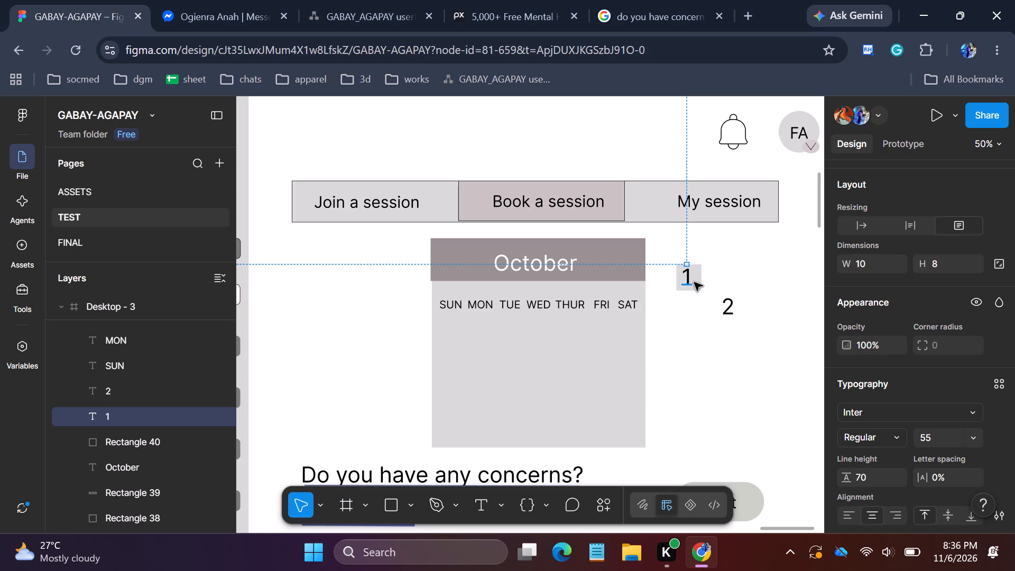
pyautogui.click(694, 282)
pyautogui.press('Delete')
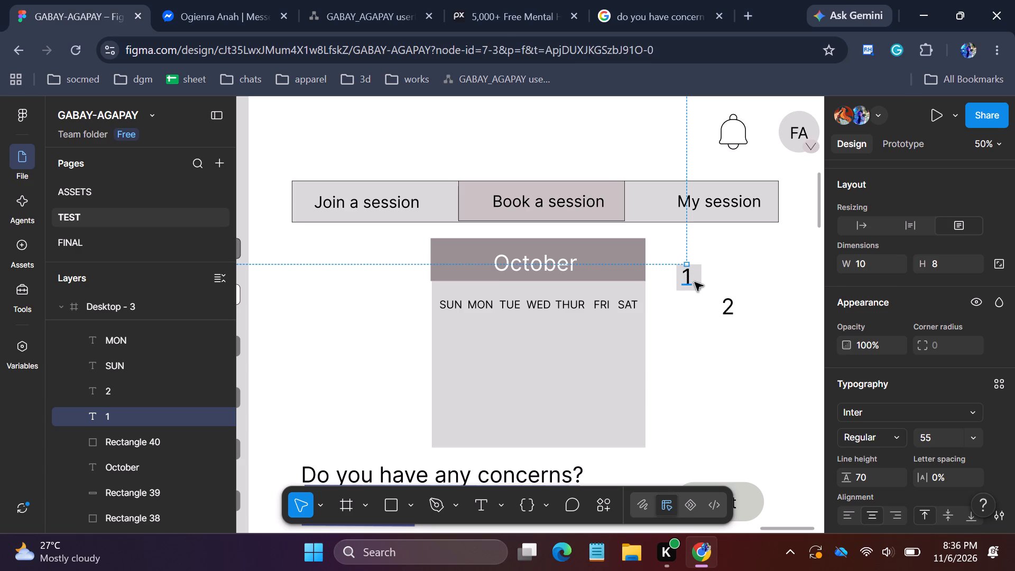
pyautogui.click(694, 280)
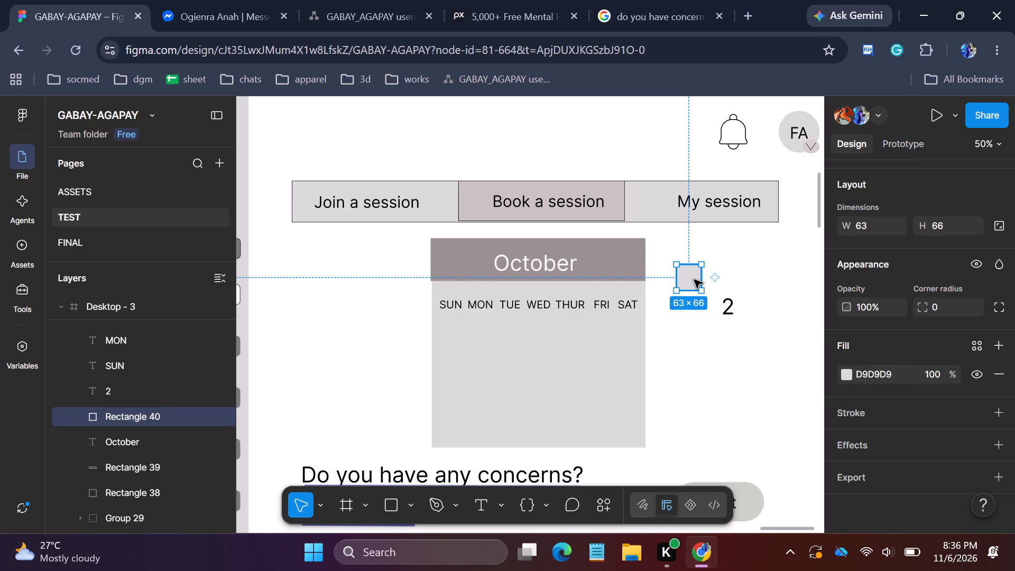
pyautogui.press('Delete')
pyautogui.click(730, 308)
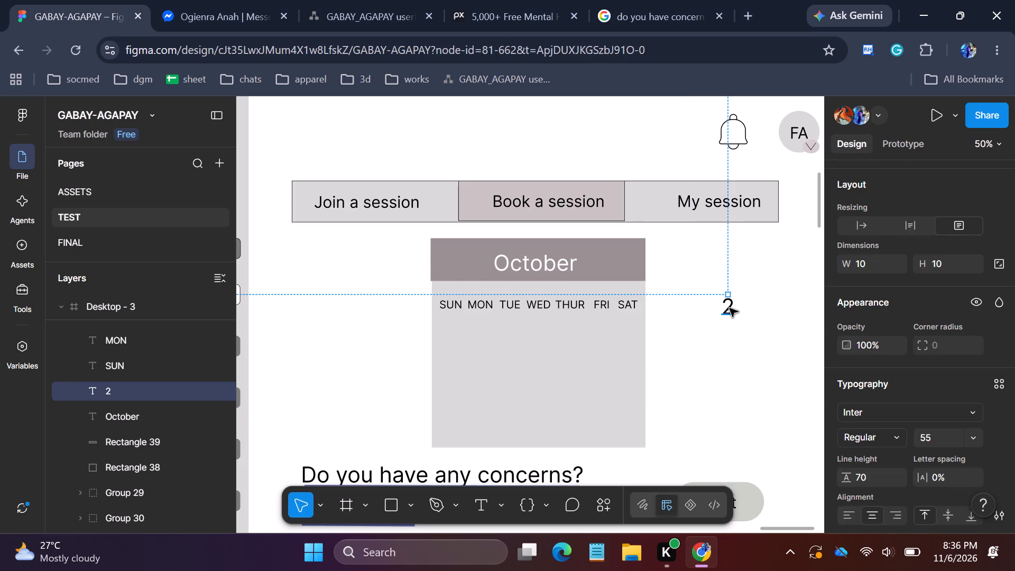
pyautogui.press('Delete')
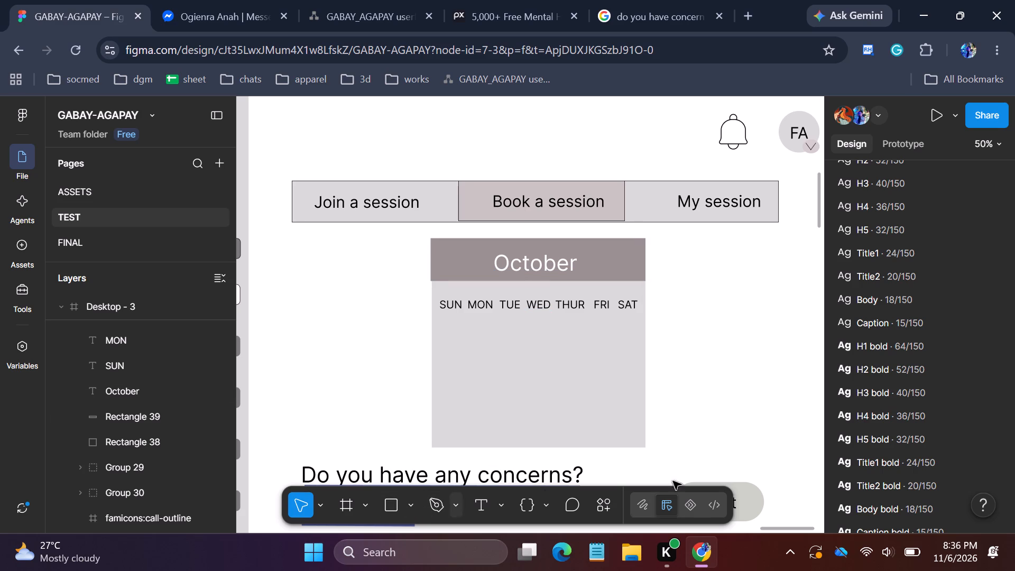
# Add a new text object reading 1 in the blank area to the right of the calendar.
pyautogui.click(479, 503)
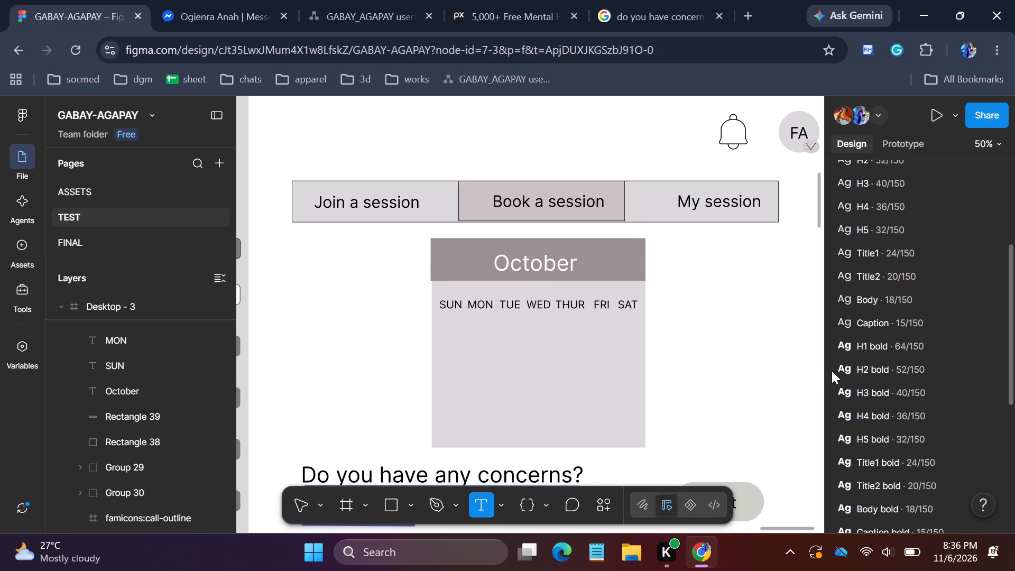
pyautogui.click(721, 309)
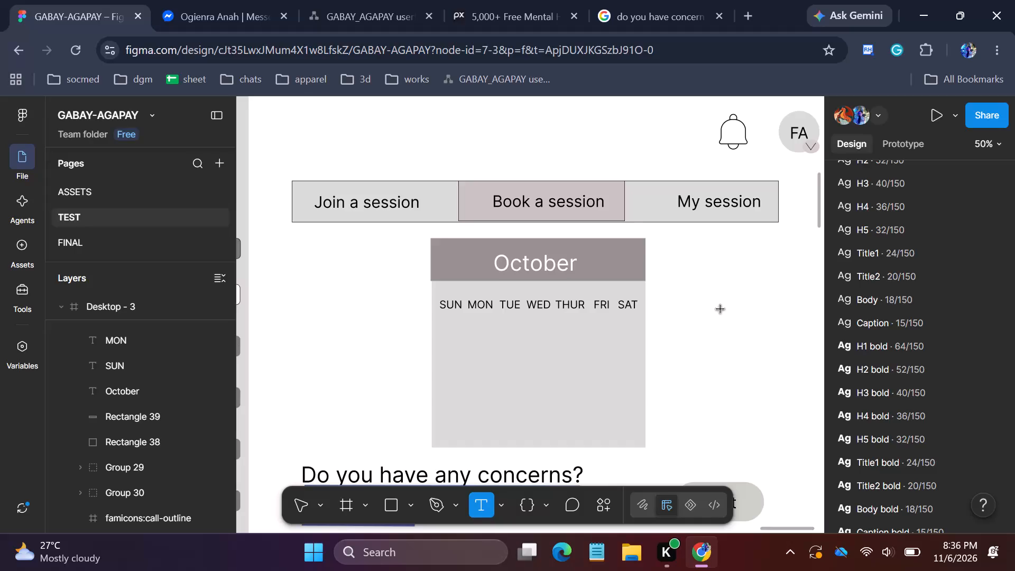
pyautogui.press('1')
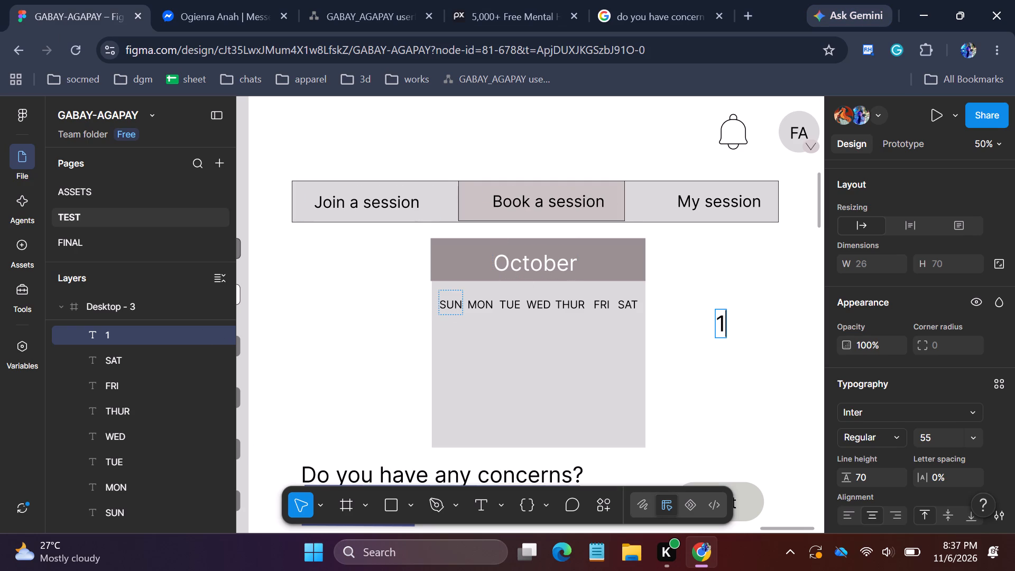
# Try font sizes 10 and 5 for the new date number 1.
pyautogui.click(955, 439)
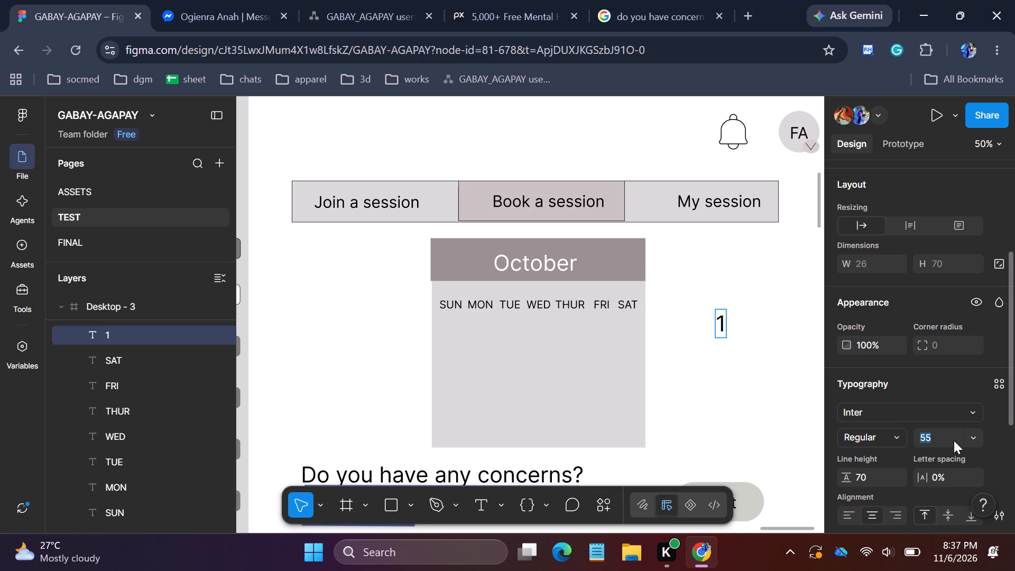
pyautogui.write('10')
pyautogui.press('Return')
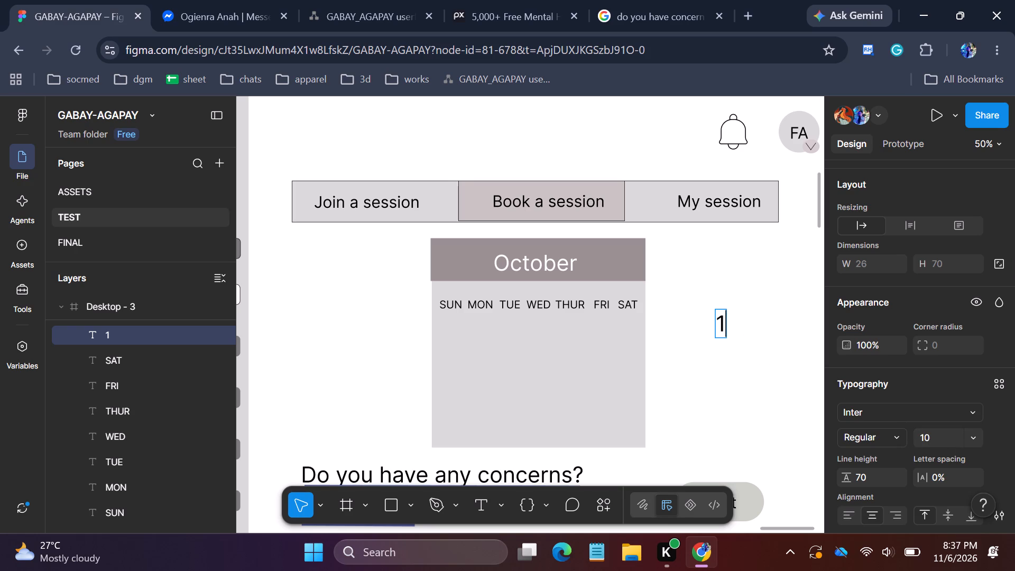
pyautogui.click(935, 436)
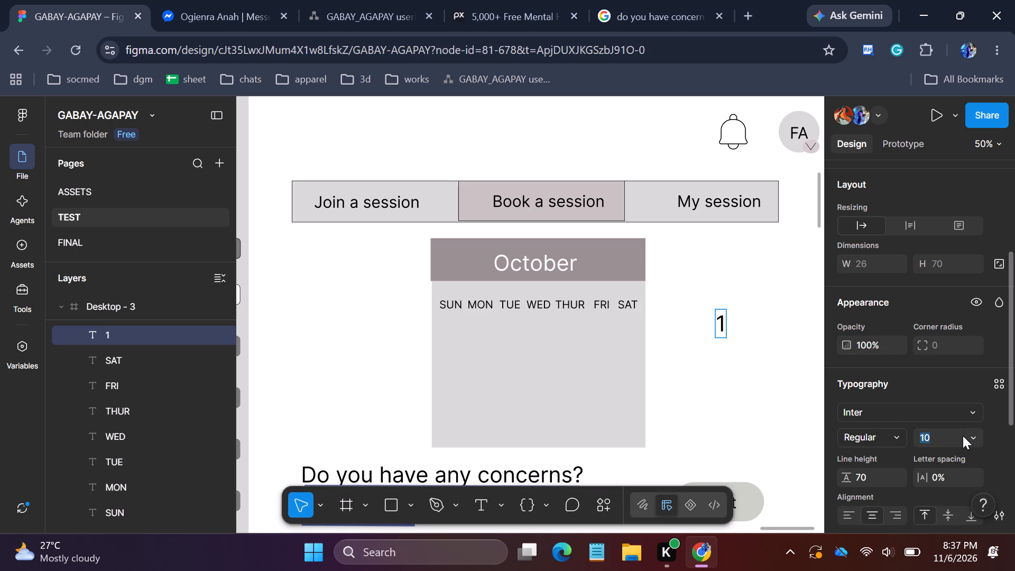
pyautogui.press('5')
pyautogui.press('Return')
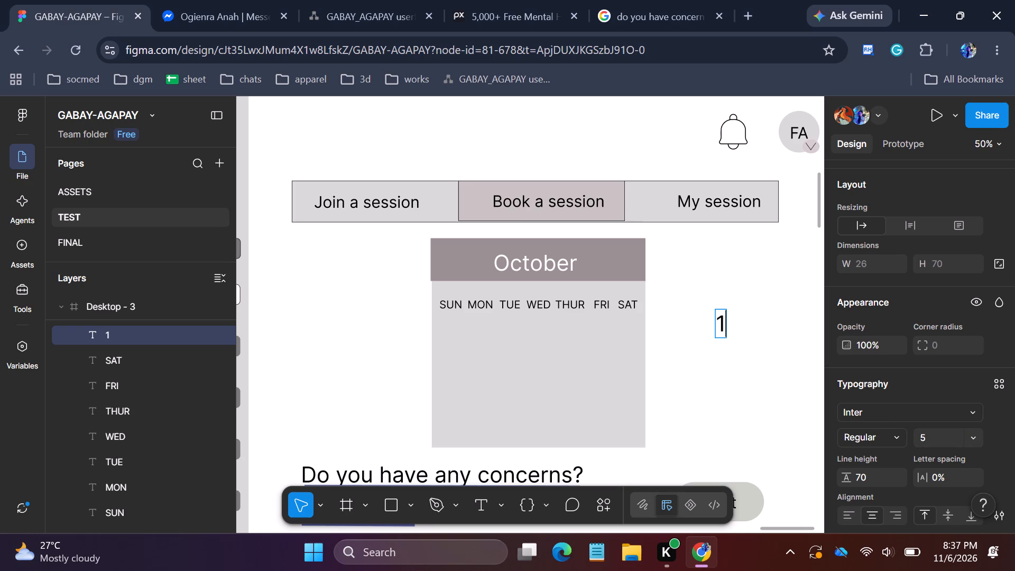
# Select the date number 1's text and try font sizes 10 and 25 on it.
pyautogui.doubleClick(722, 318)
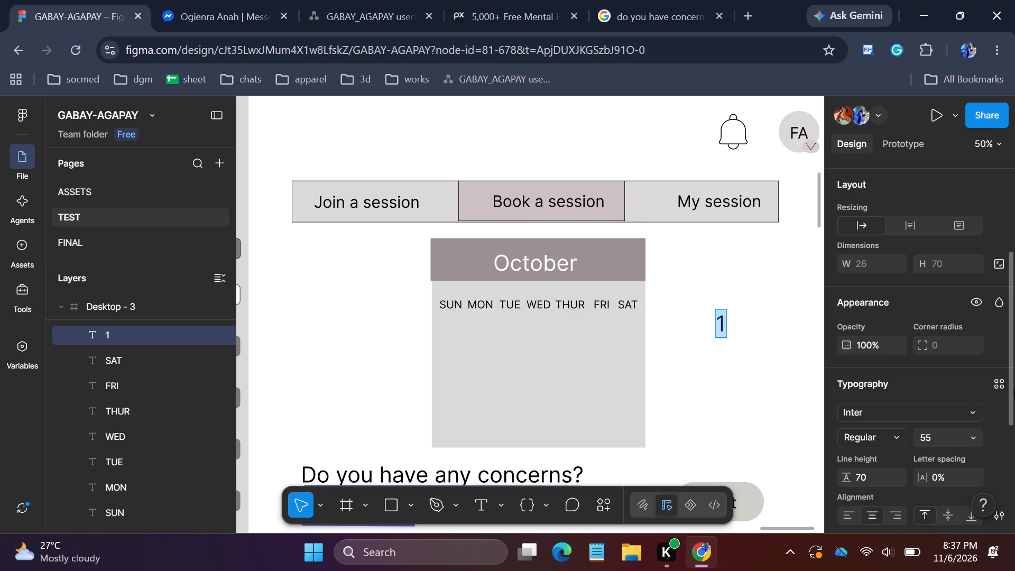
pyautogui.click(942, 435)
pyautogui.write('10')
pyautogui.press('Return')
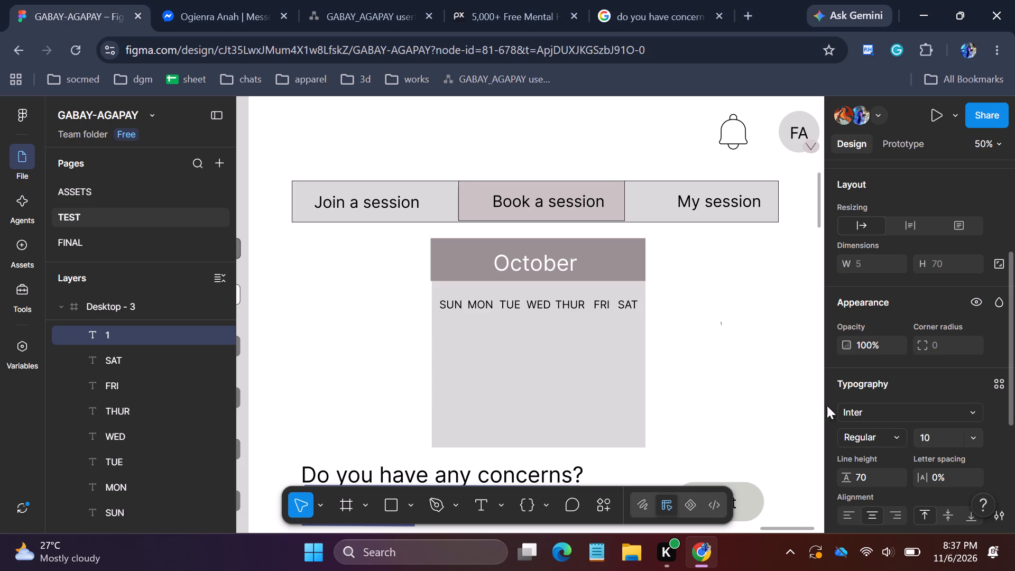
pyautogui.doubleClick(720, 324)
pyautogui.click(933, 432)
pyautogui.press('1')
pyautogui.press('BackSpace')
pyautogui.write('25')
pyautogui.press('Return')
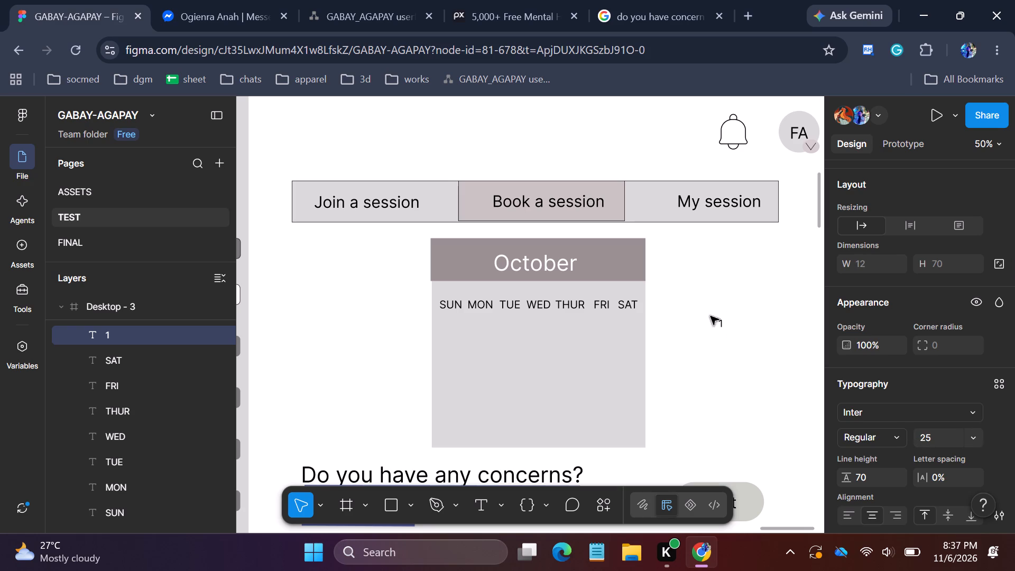
# Set the font size of the date number 1 to 32.
pyautogui.click(721, 325)
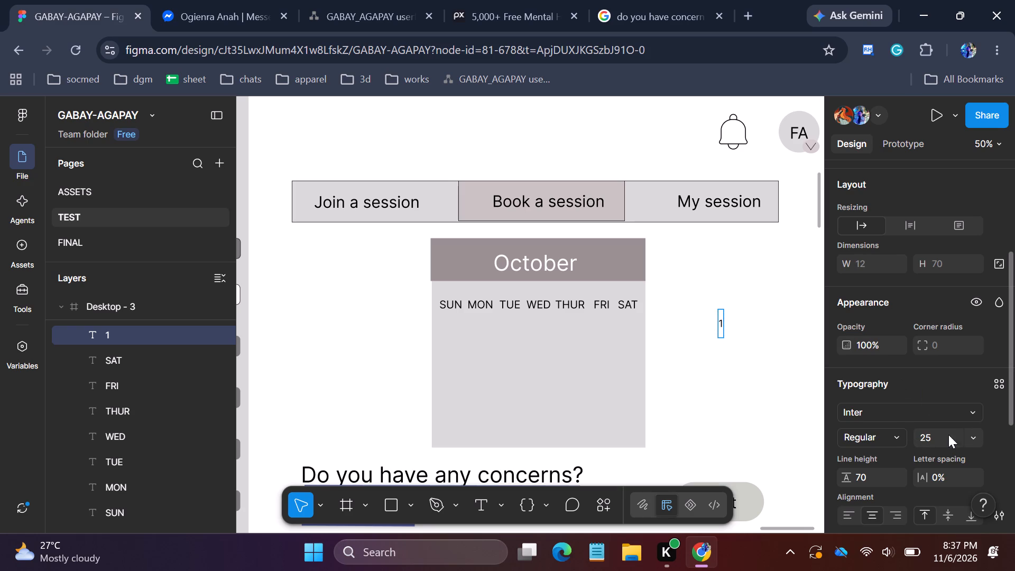
pyautogui.doubleClick(722, 323)
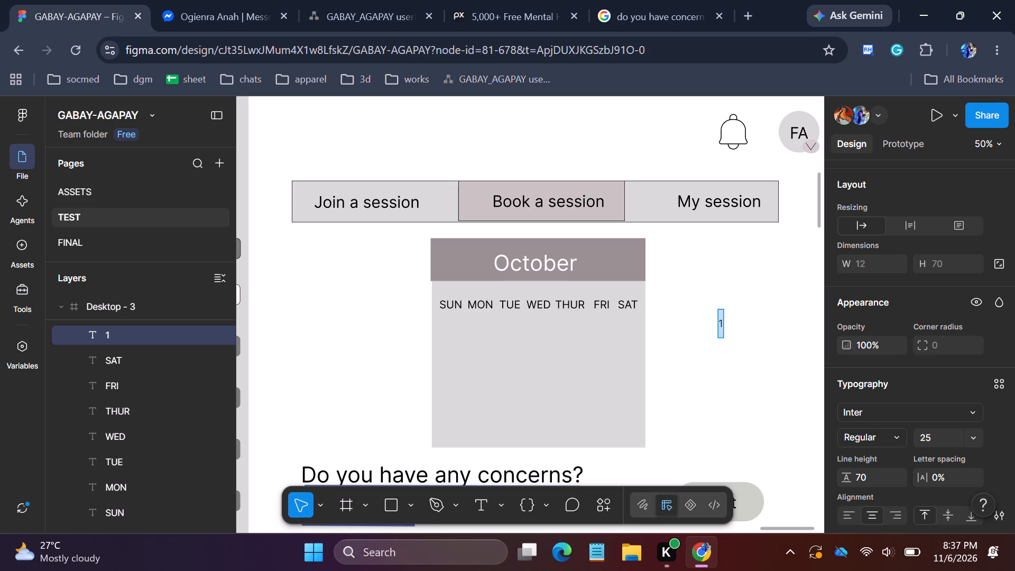
pyautogui.click(970, 444)
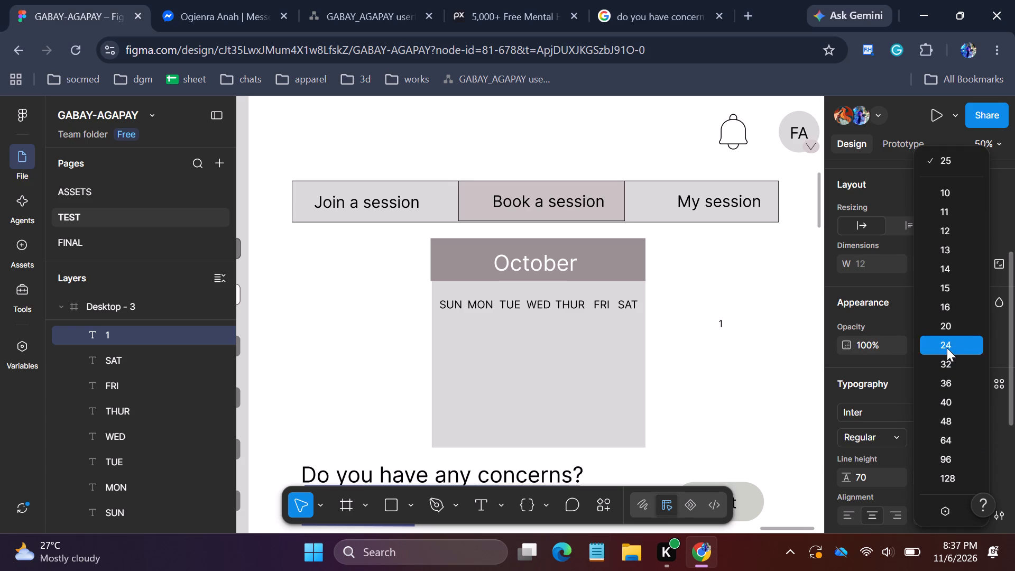
pyautogui.click(948, 364)
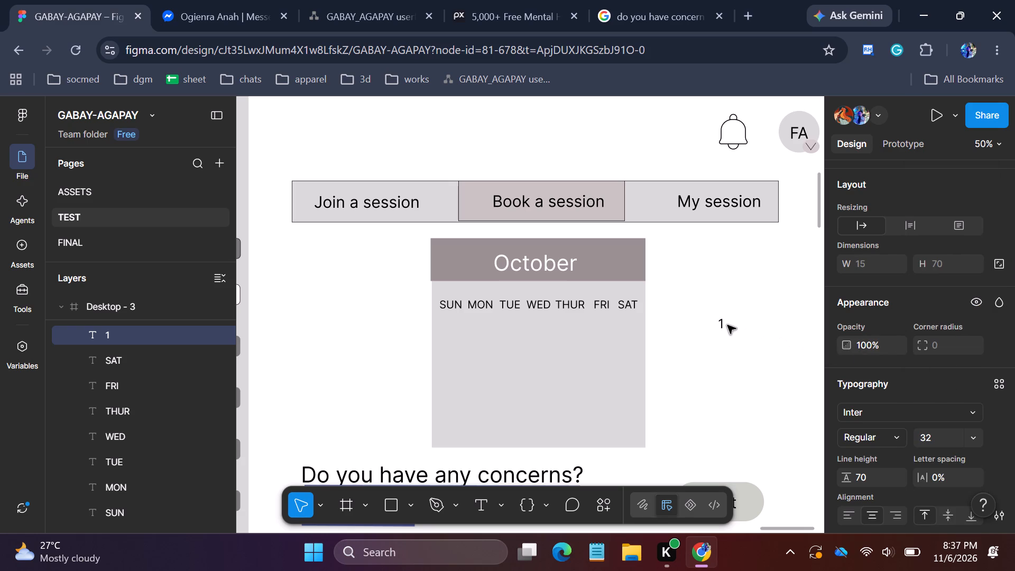
pyautogui.click(725, 324)
pyautogui.click(722, 321)
pyautogui.click(718, 353)
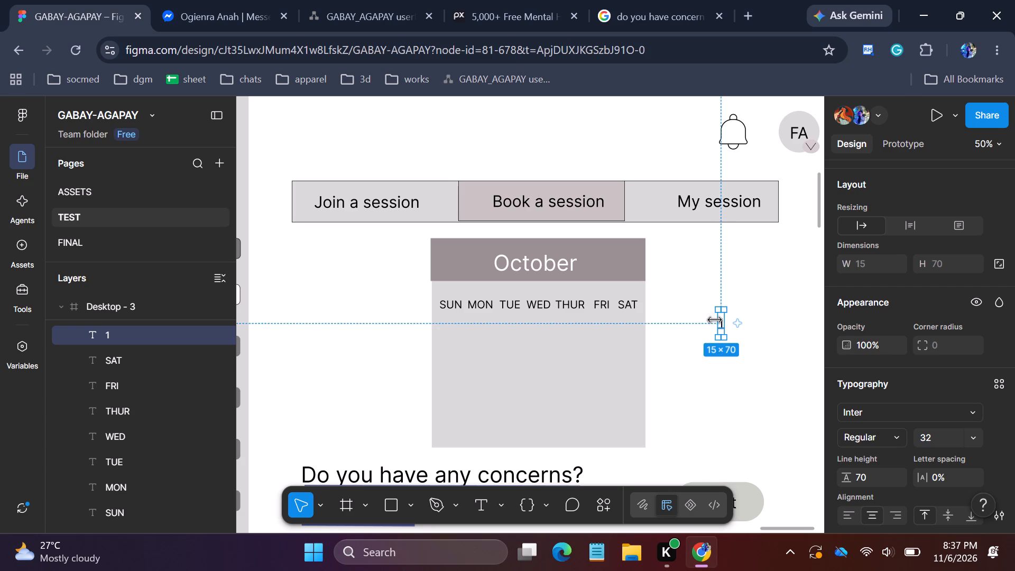
# Move the date number 1 into the calendar, centred directly below the SUN label.
pyautogui.moveTo(720, 322); pyautogui.dragTo(511, 328)
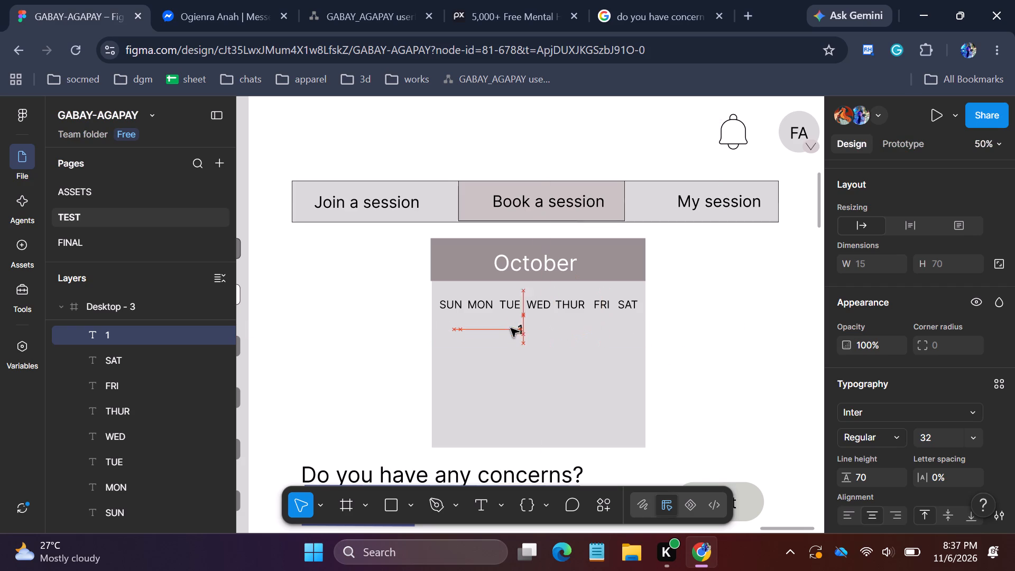
pyautogui.moveTo(511, 328); pyautogui.dragTo(483, 329)
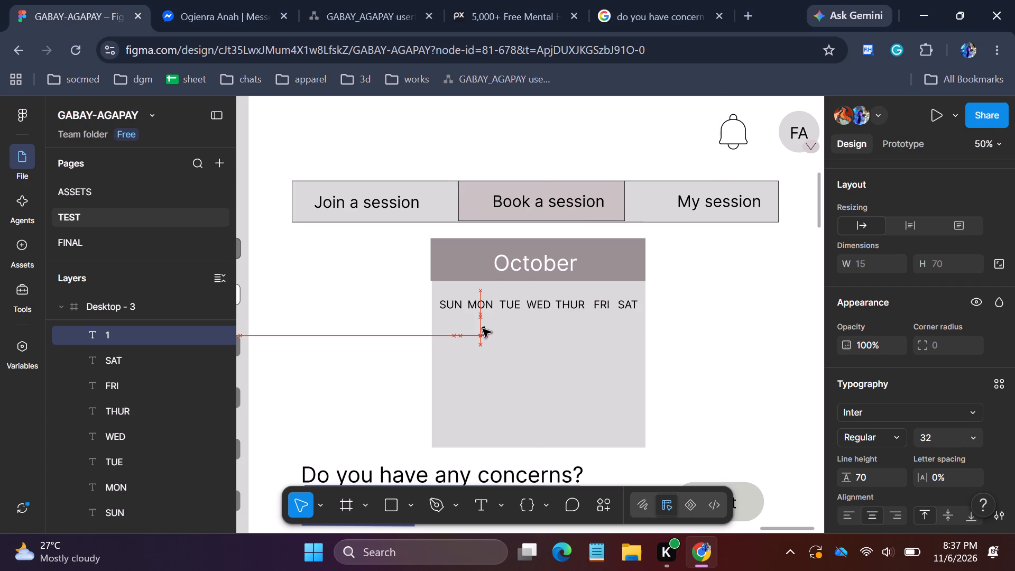
pyautogui.moveTo(483, 329); pyautogui.dragTo(483, 327)
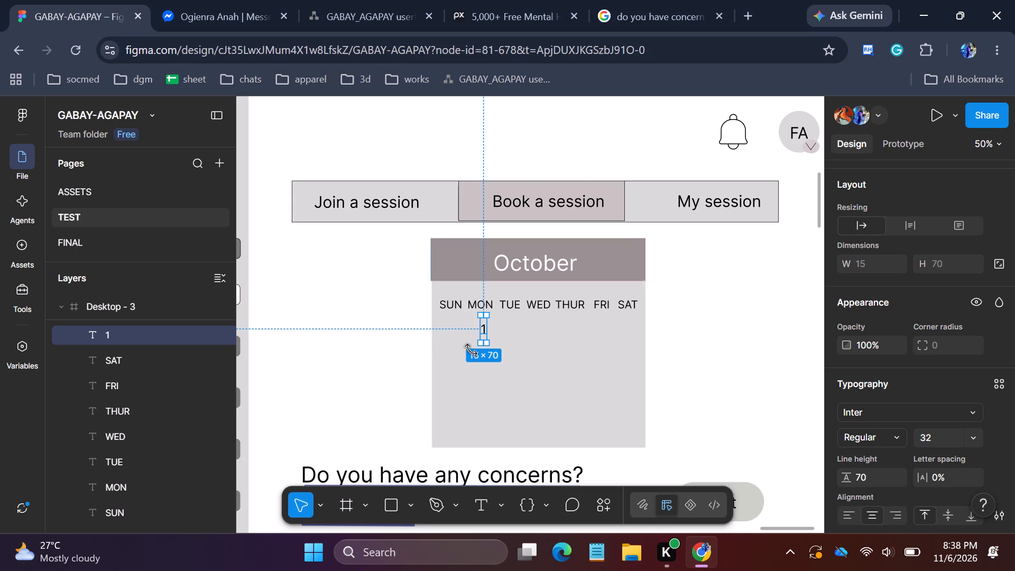
pyautogui.moveTo(485, 328); pyautogui.dragTo(474, 329)
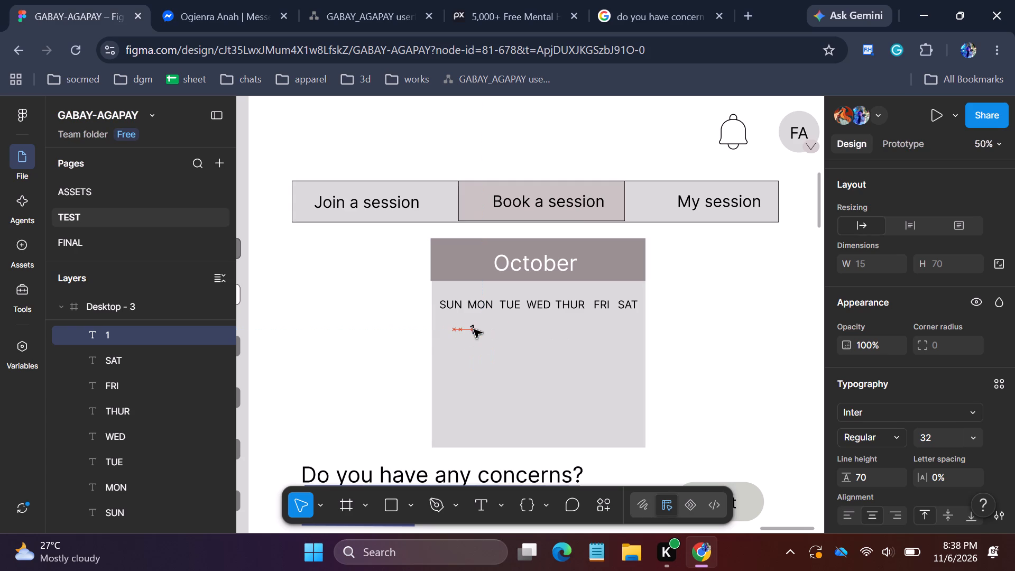
pyautogui.moveTo(474, 329); pyautogui.dragTo(472, 328)
pyautogui.moveTo(472, 328); pyautogui.dragTo(453, 326)
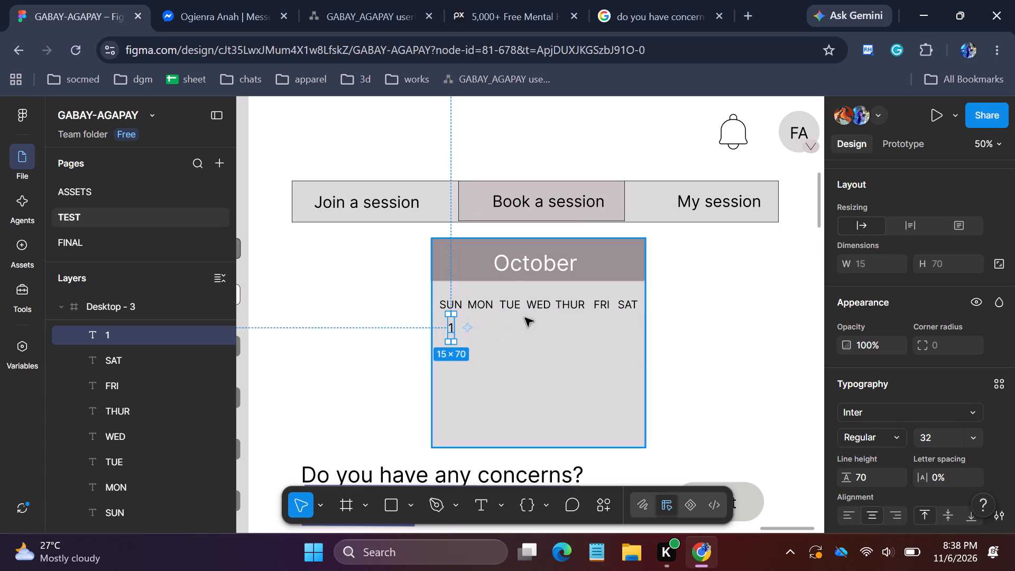
# Change the calendar's month title from October to November.
pyautogui.click(544, 257)
pyautogui.doubleClick(543, 263)
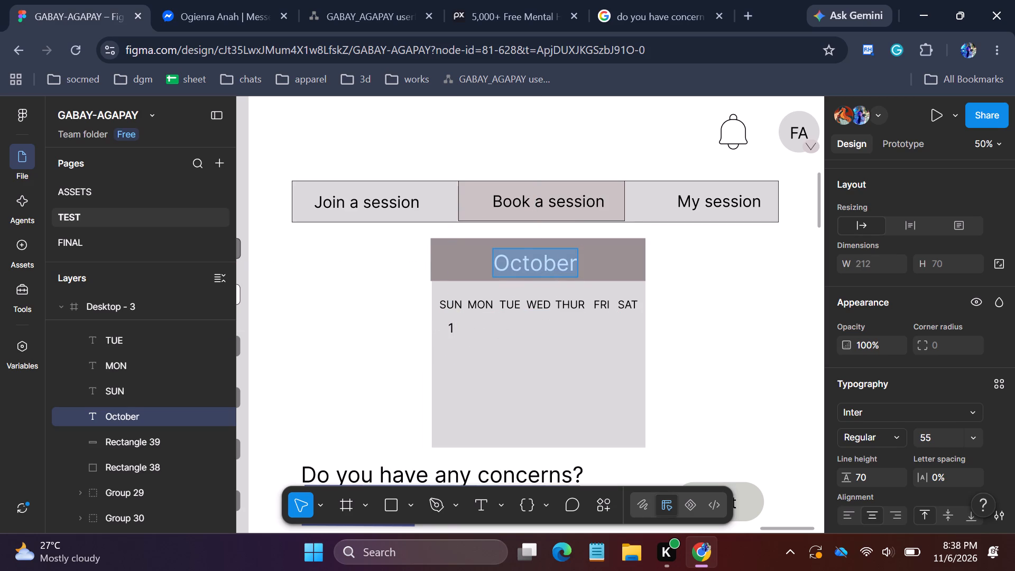
pyautogui.press('n')
pyautogui.write('ovem')
pyautogui.write('ber')
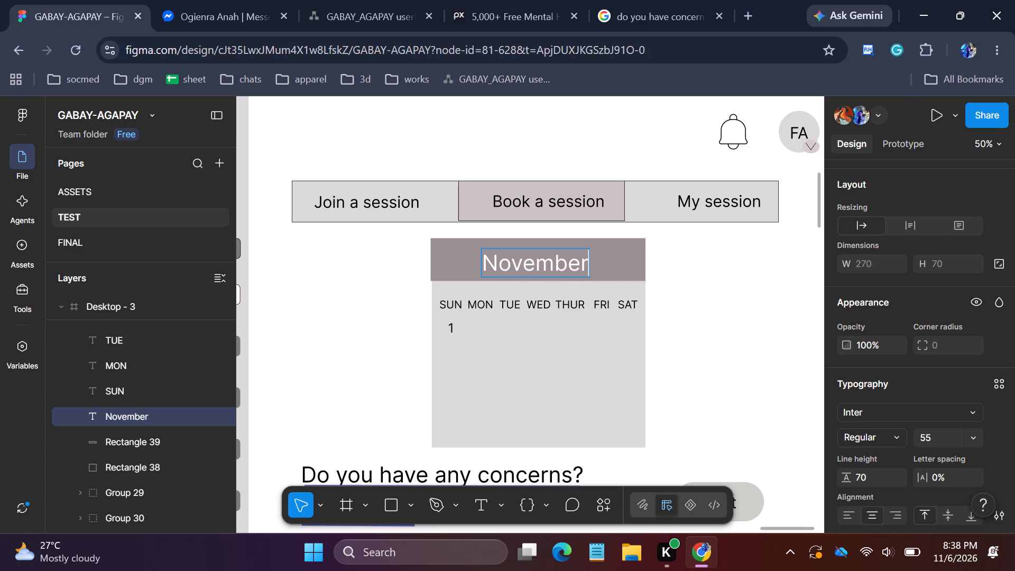
# Copy the date number 1 and place the duplicate in the same row, below the MON label.
pyautogui.click(686, 344)
pyautogui.click(710, 334)
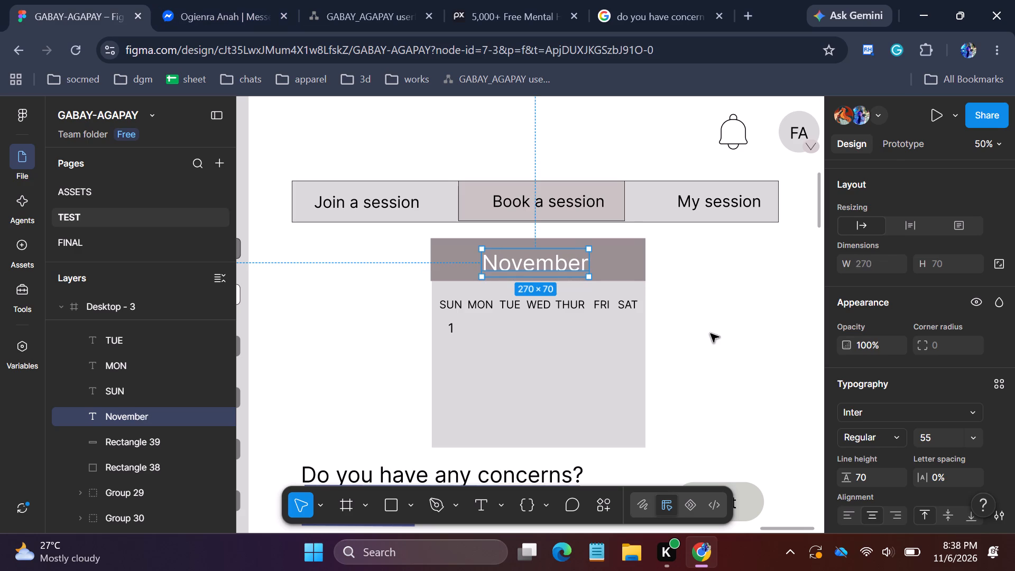
pyautogui.click(454, 328)
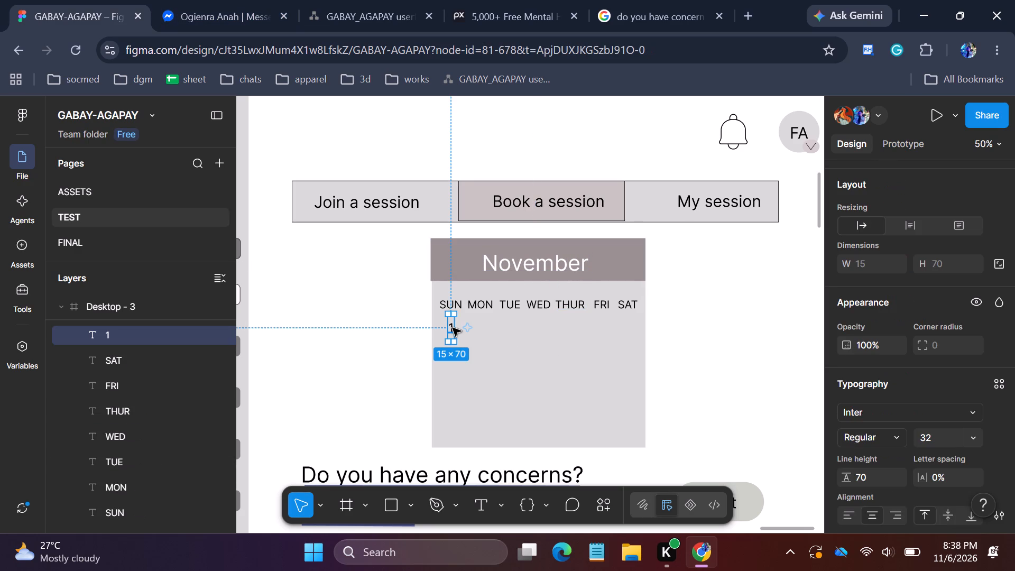
pyautogui.hotkey('ctrl', 'c')
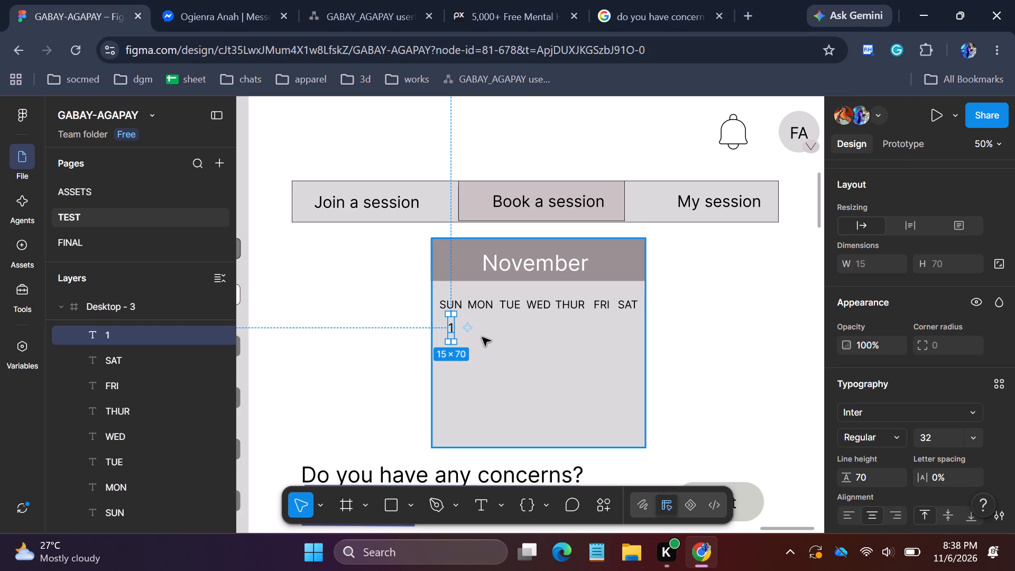
pyautogui.click(486, 340)
pyautogui.hotkey('ctrl', 'v')
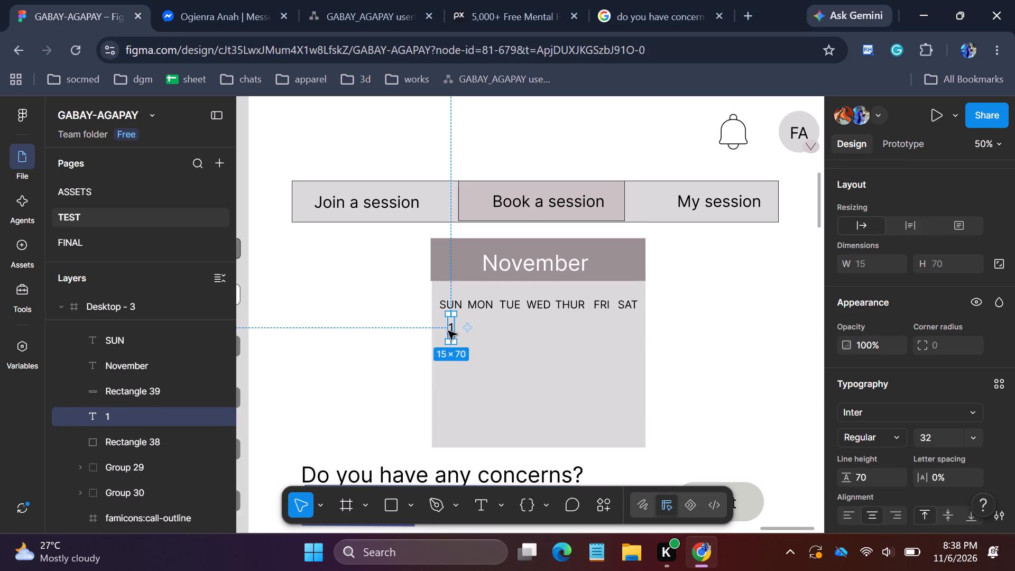
pyautogui.moveTo(448, 331); pyautogui.dragTo(482, 330)
pyautogui.click(490, 388)
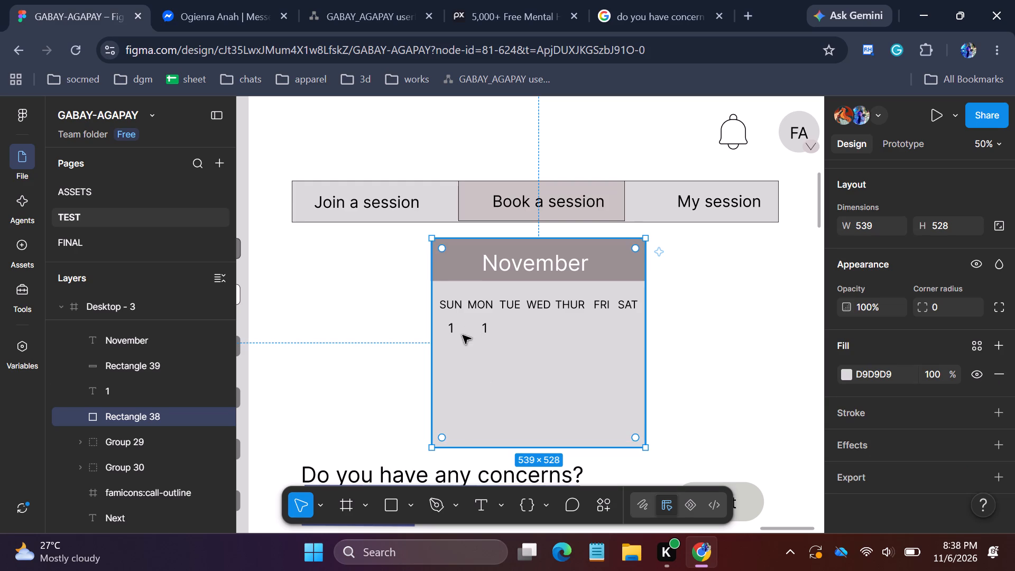
# Copy the SUN column's date number 1 and place the duplicate directly below it as the second row.
pyautogui.click(450, 326)
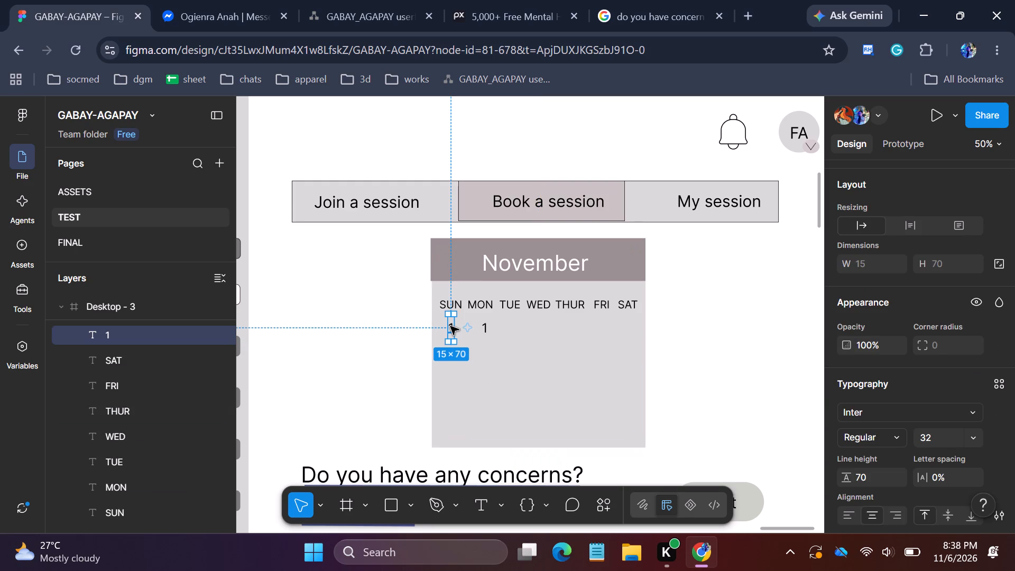
pyautogui.click(450, 326)
pyautogui.hotkey('ctrl', 'c')
pyautogui.hotkey('ctrl', 'v')
pyautogui.moveTo(450, 325); pyautogui.dragTo(449, 355)
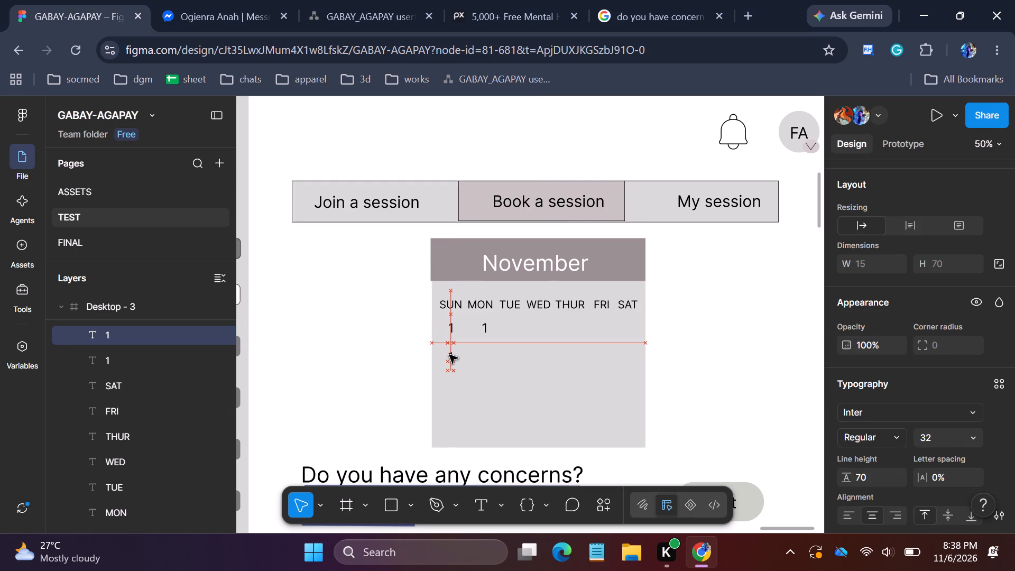
pyautogui.moveTo(449, 355); pyautogui.dragTo(449, 354)
pyautogui.click(476, 367)
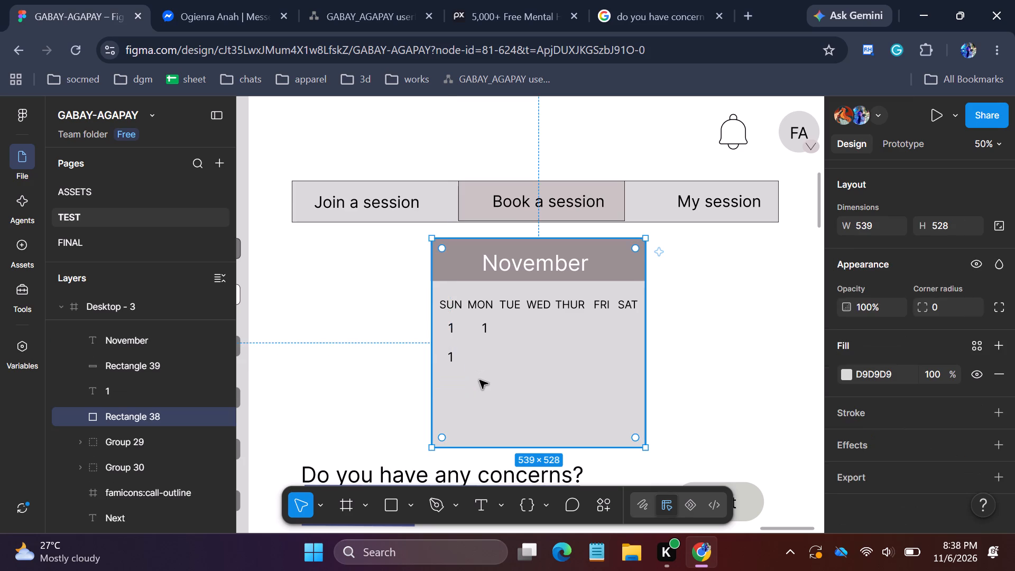
# Duplicate the second-row number 1 and place the copy directly below it as the SUN column's third row.
pyautogui.click(453, 354)
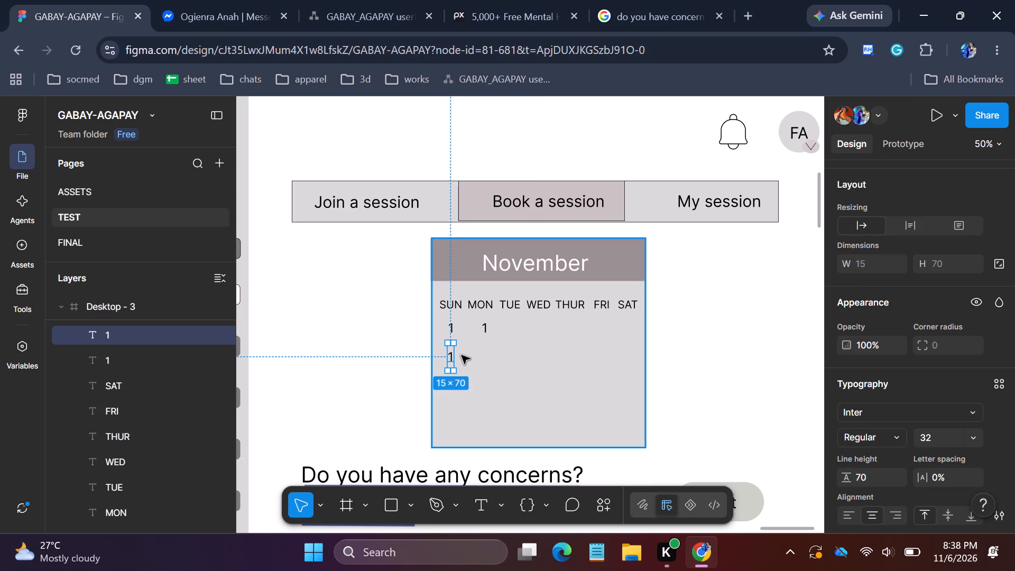
pyautogui.hotkey('ctrl', 'c')
pyautogui.hotkey('ctrl', 'v')
pyautogui.moveTo(451, 359); pyautogui.dragTo(451, 373)
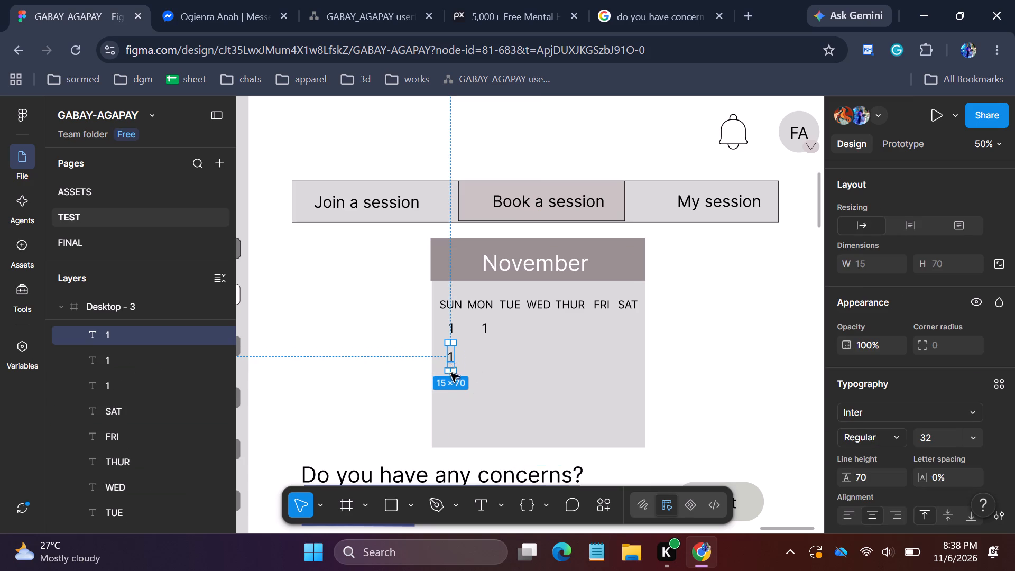
pyautogui.moveTo(451, 373); pyautogui.dragTo(451, 384)
pyautogui.click(483, 376)
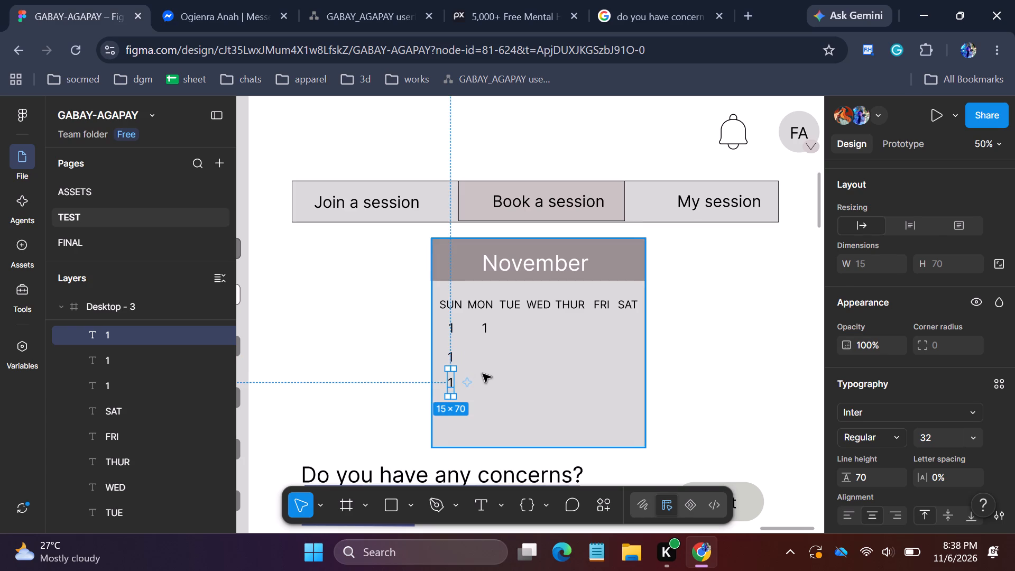
# Duplicate the third-row number 1 and place the copy directly below it as the SUN column's fourth row.
pyautogui.click(450, 384)
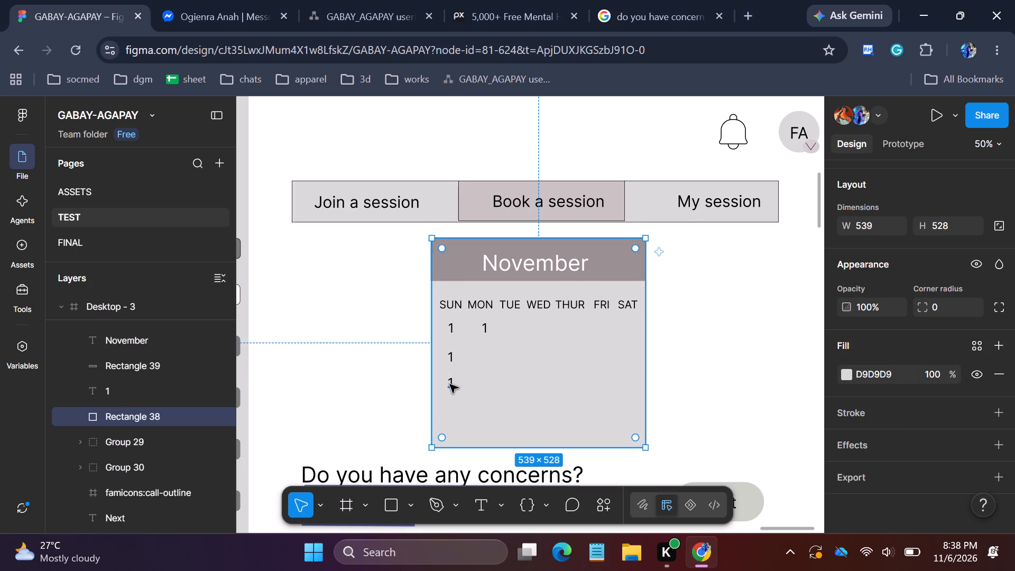
pyautogui.hotkey('ctrl', 'c')
pyautogui.hotkey('ctrl', 'v')
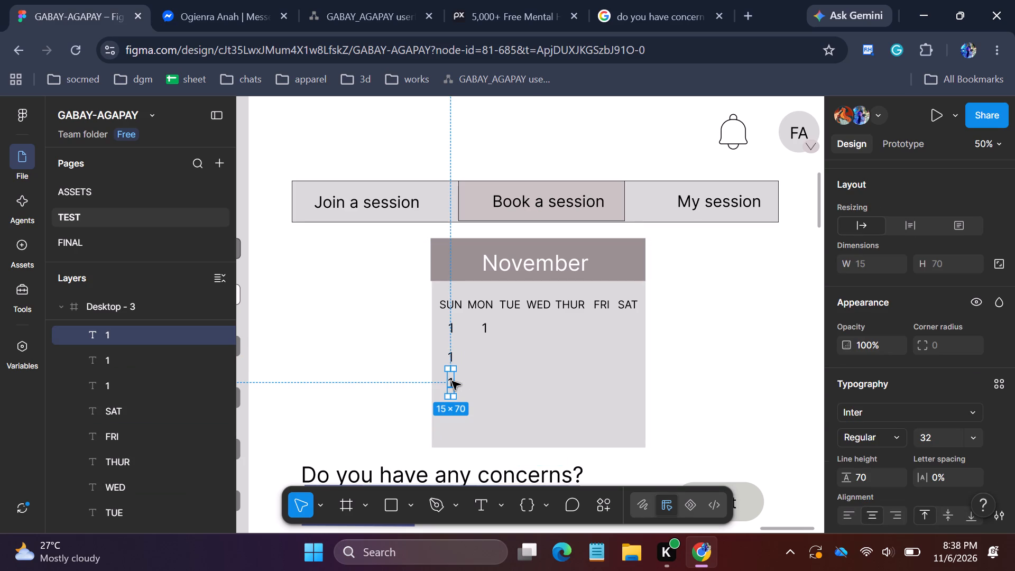
pyautogui.moveTo(451, 381); pyautogui.dragTo(451, 404)
pyautogui.click(483, 394)
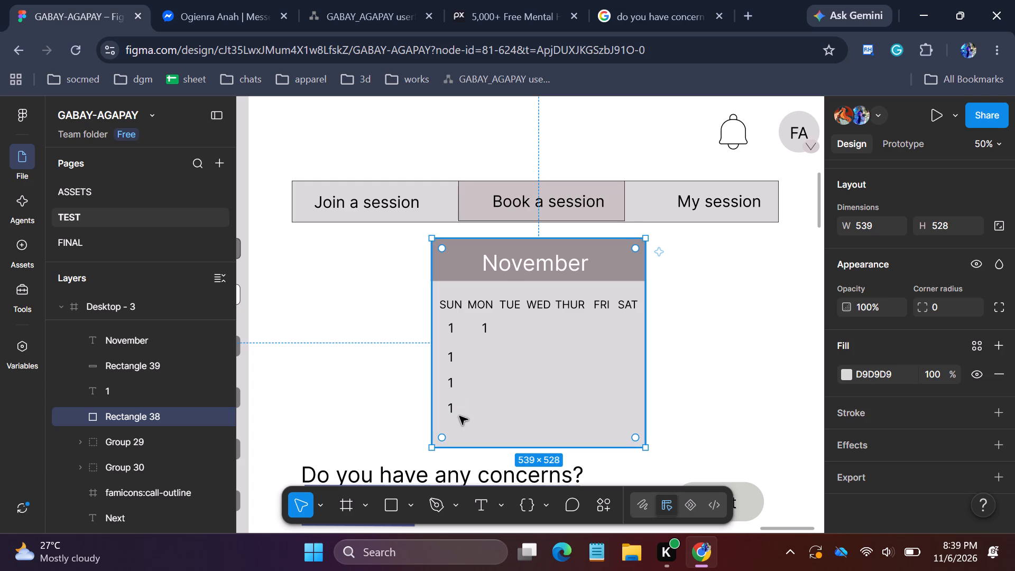
# Duplicate the fourth-row number 1 and place the copy below it as the SUN column's fifth row, near the calendar's bottom edge.
pyautogui.click(451, 410)
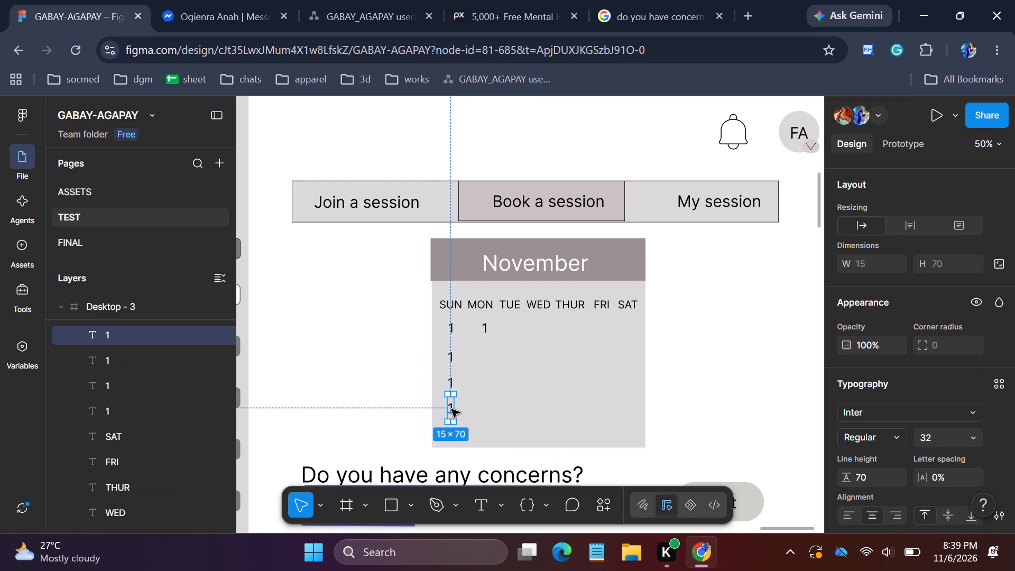
pyautogui.hotkey('ctrl', 'c')
pyautogui.hotkey('ctrl', 'v')
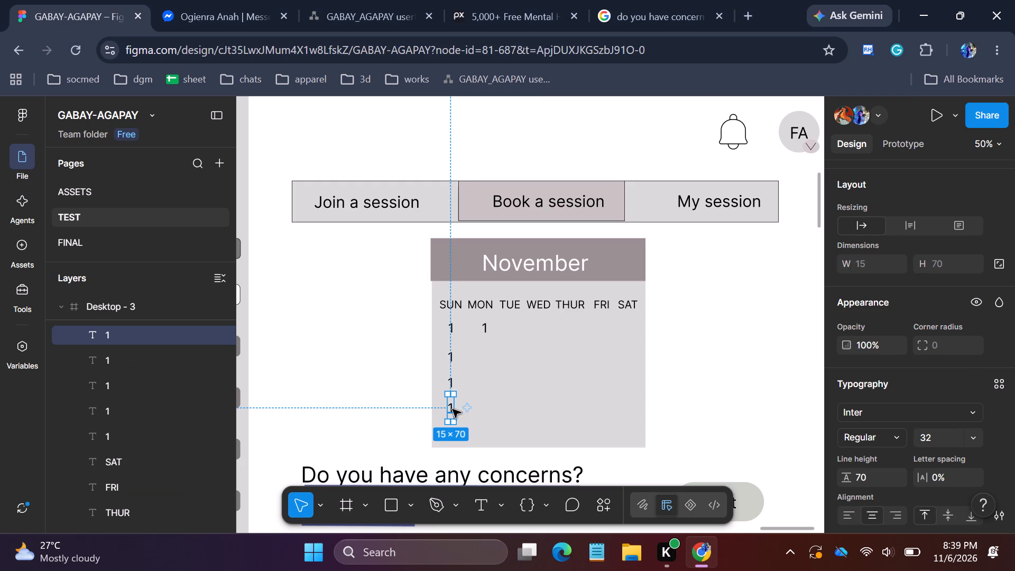
pyautogui.moveTo(453, 409); pyautogui.dragTo(453, 431)
pyautogui.click(487, 397)
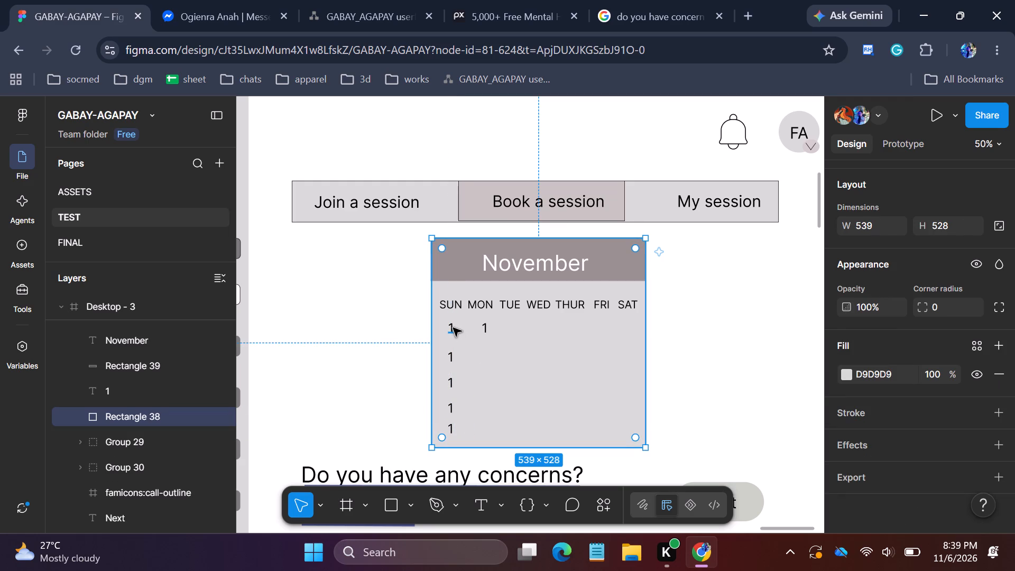
# Change the date number below the MON label to 2.
pyautogui.click(452, 327)
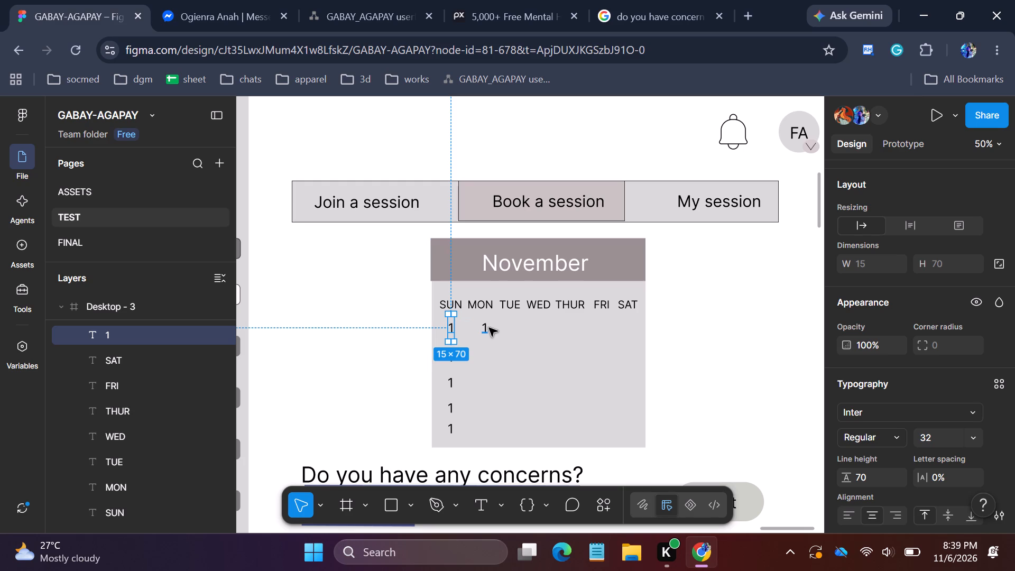
pyautogui.doubleClick(489, 328)
pyautogui.press('2')
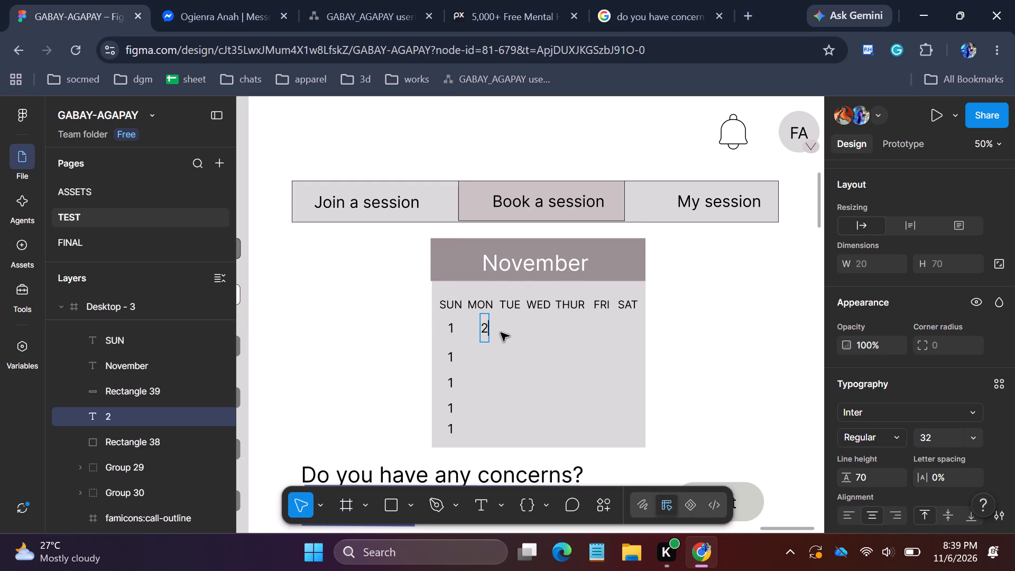
pyautogui.click(498, 338)
# Copy the date number 2, place the duplicate in the same row below the TUE label, and change it to 3.
pyautogui.click(485, 327)
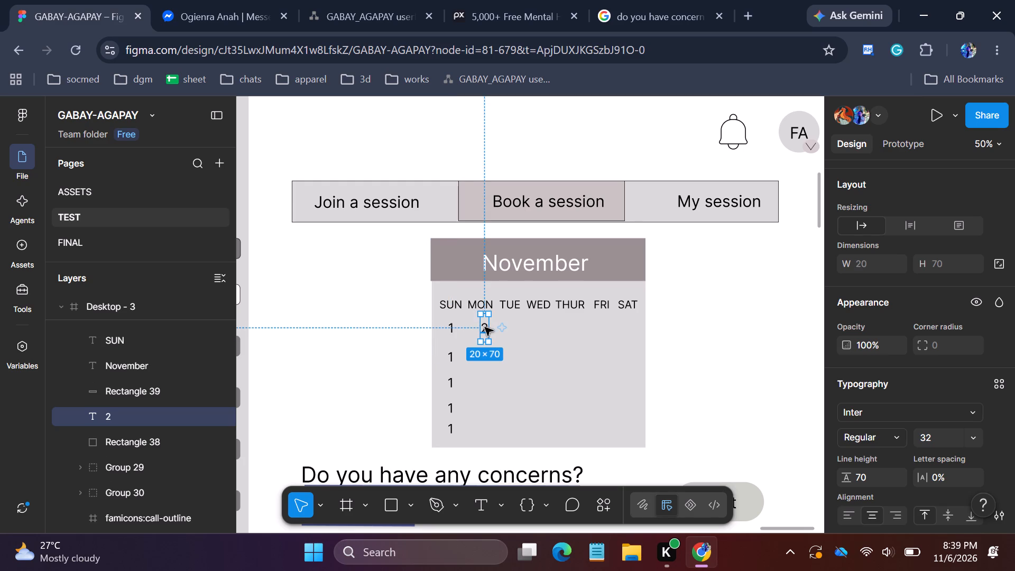
pyautogui.hotkey('ctrl', 'c')
pyautogui.hotkey('ctrl', 'v')
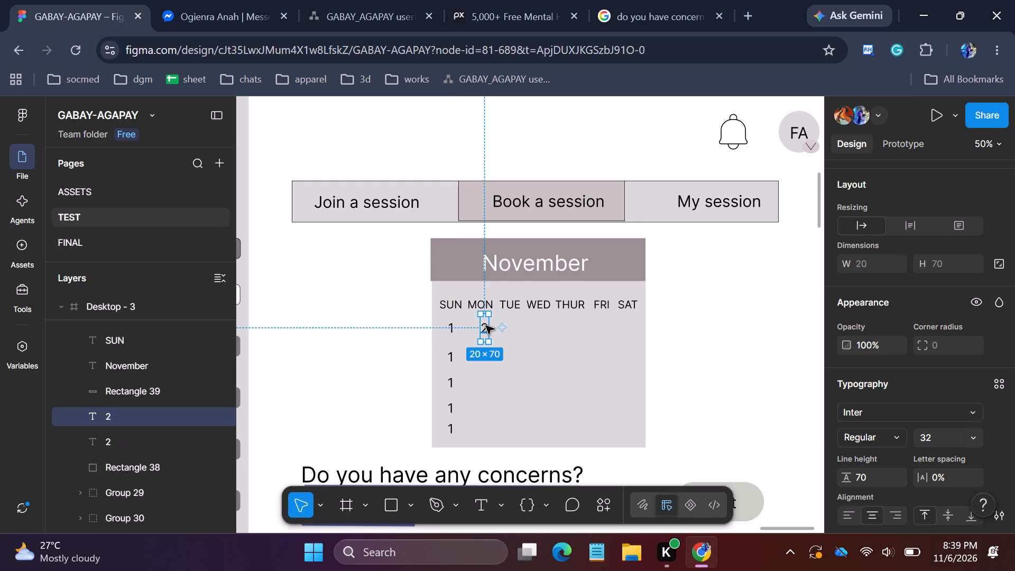
pyautogui.moveTo(486, 326); pyautogui.dragTo(510, 326)
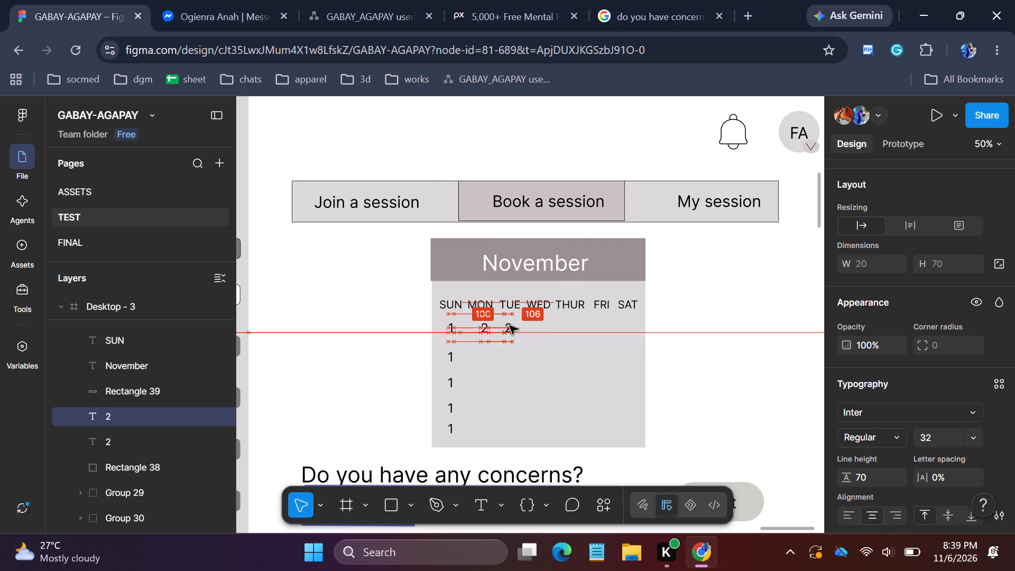
pyautogui.moveTo(510, 326); pyautogui.dragTo(511, 324)
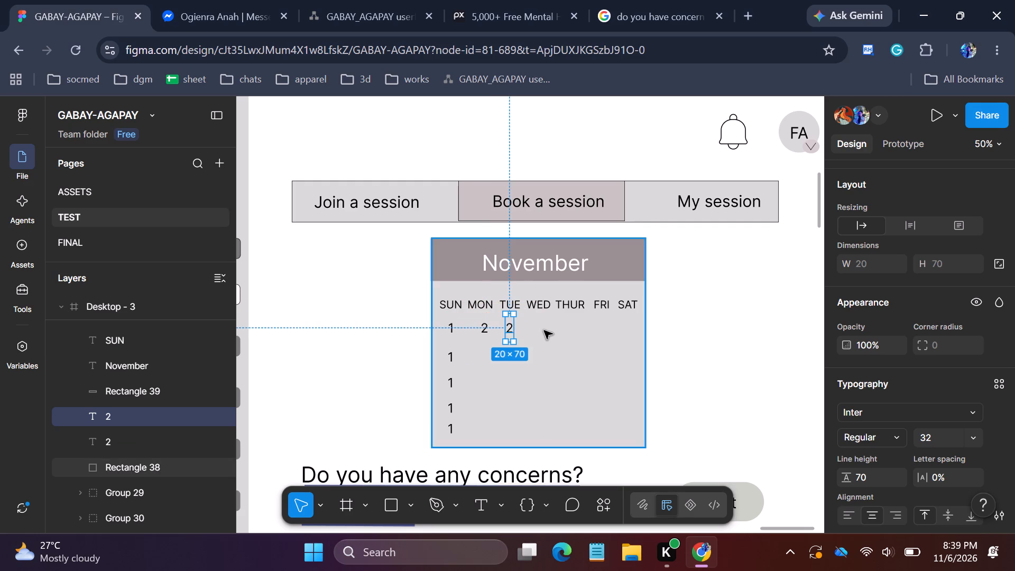
pyautogui.click(508, 330)
pyautogui.click(509, 330)
pyautogui.doubleClick(510, 330)
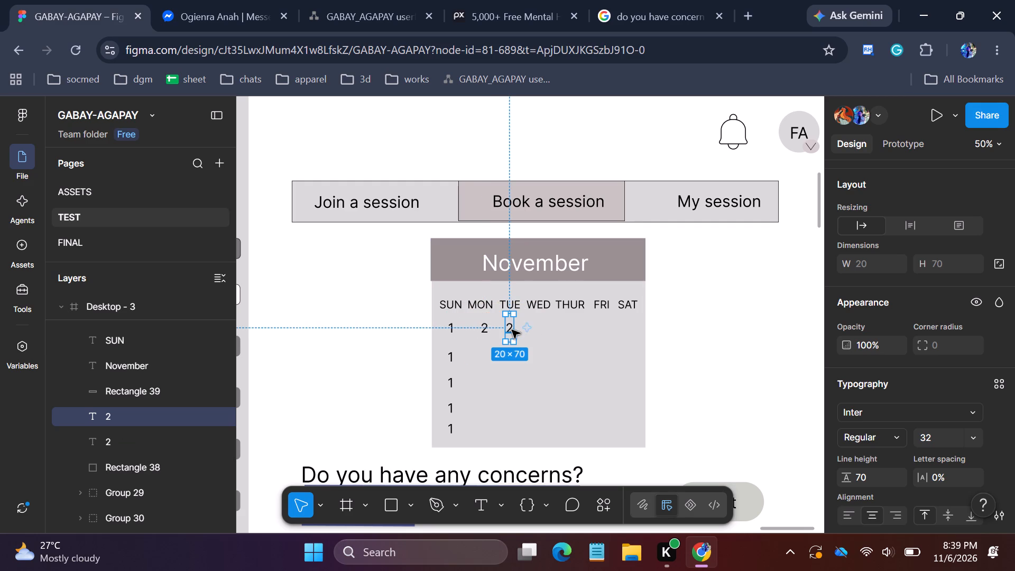
pyautogui.press('3')
pyautogui.click(534, 334)
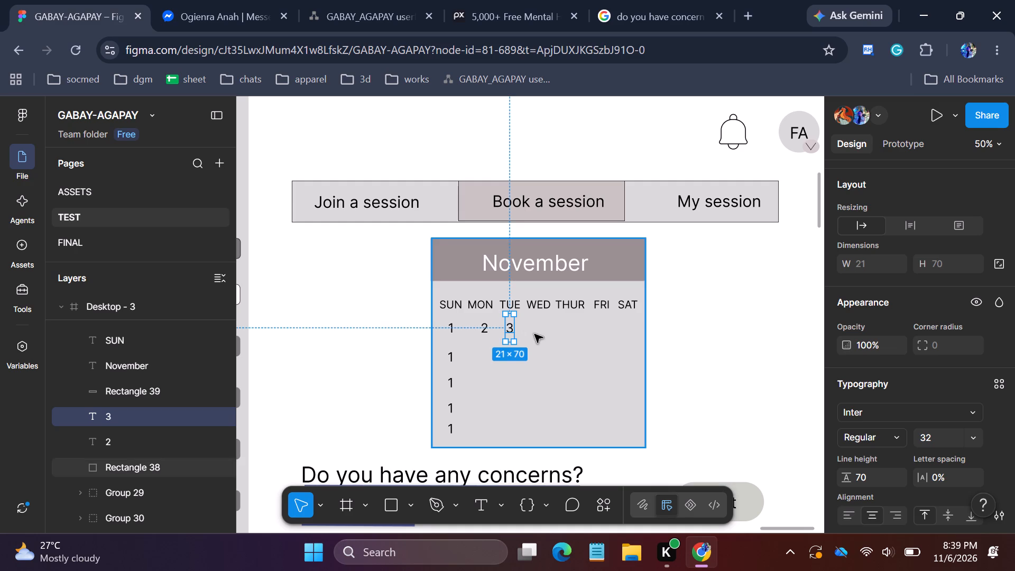
pyautogui.click(559, 339)
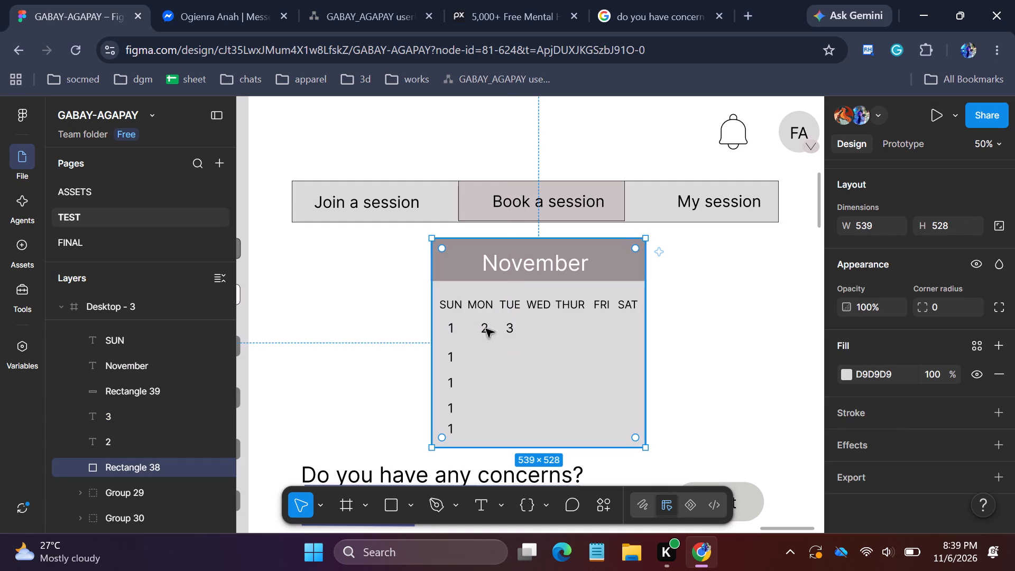
# Shift the date number 2 sideways so it is centred below the MON label.
pyautogui.click(485, 327)
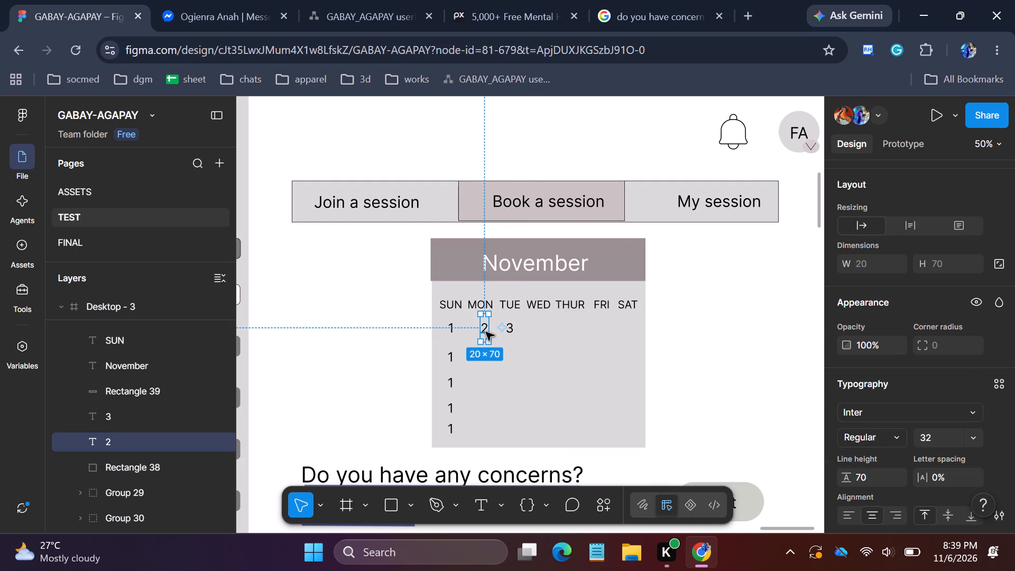
pyautogui.click(486, 331)
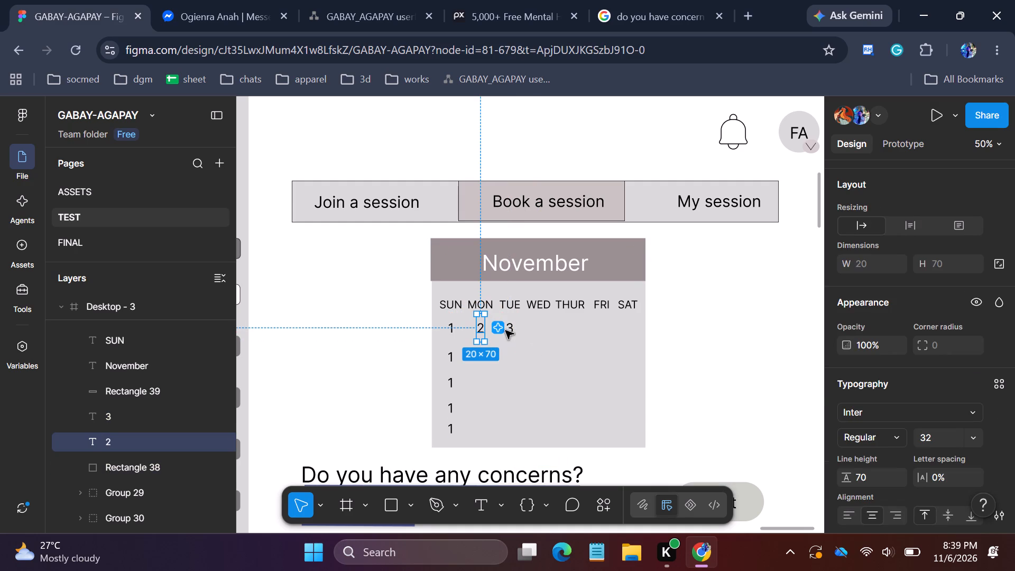
# Copy the date number 3, place the duplicate in the same row centred below the WED label, and change it to 4.
pyautogui.click(510, 330)
pyautogui.click(512, 330)
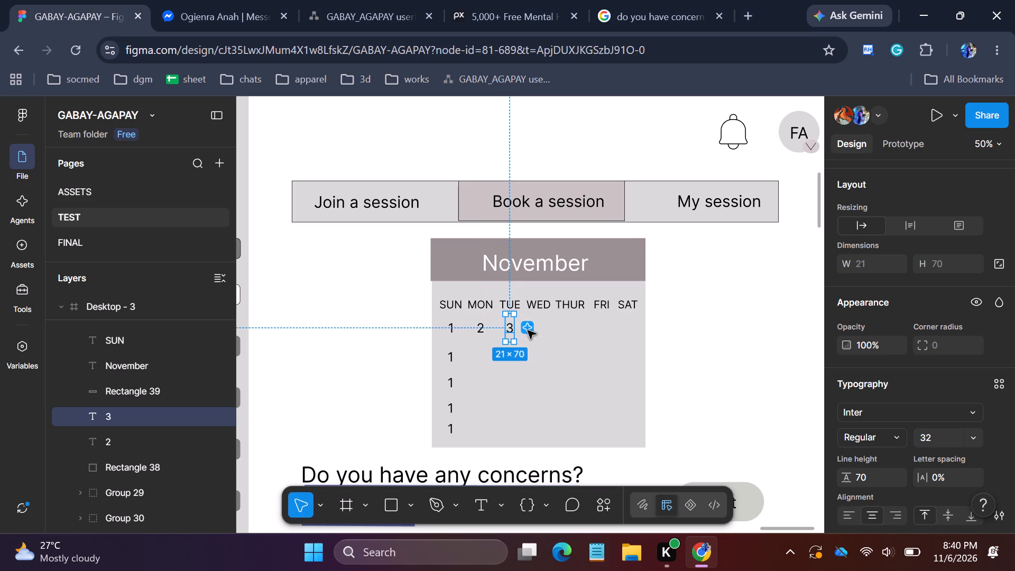
pyautogui.click(549, 334)
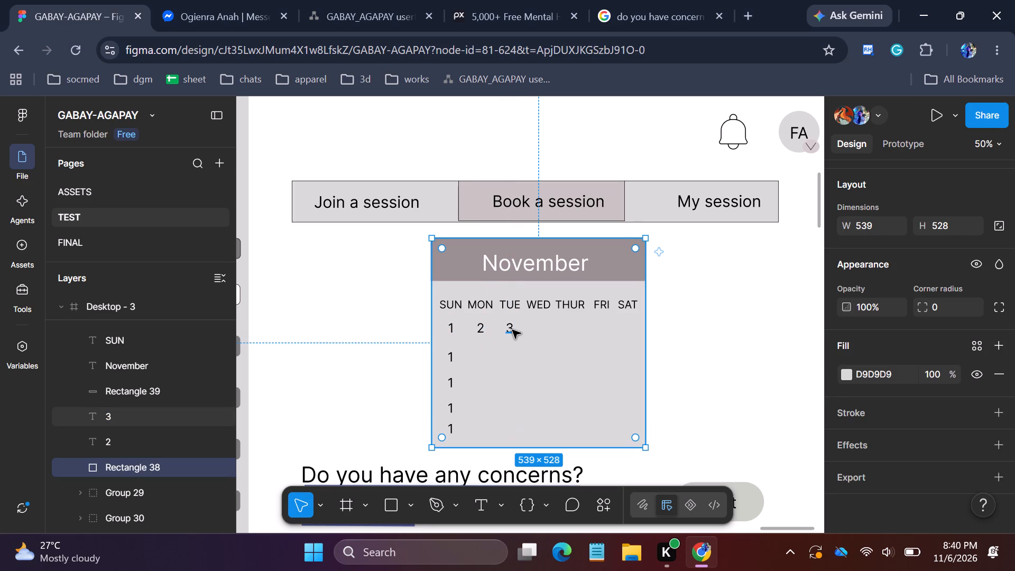
pyautogui.click(512, 330)
pyautogui.hotkey('ctrl', 'c')
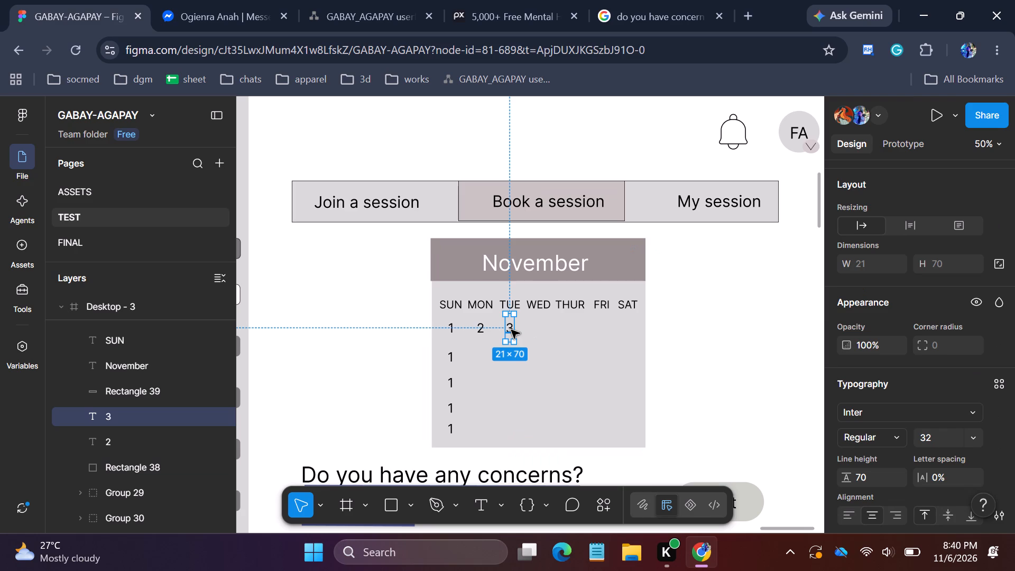
pyautogui.hotkey('ctrl', 'v')
pyautogui.moveTo(510, 329); pyautogui.dragTo(534, 329)
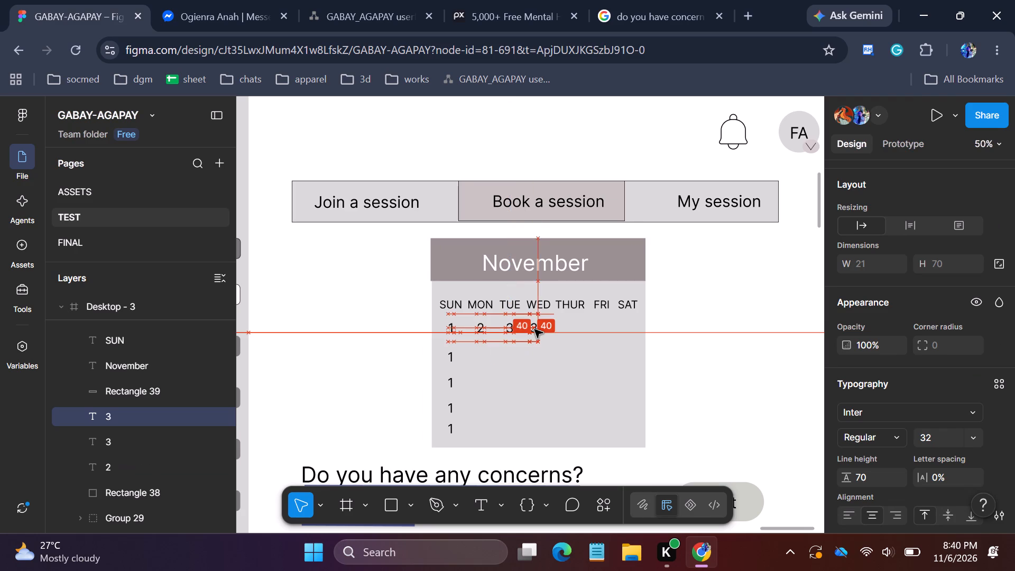
pyautogui.moveTo(534, 329); pyautogui.dragTo(539, 329)
pyautogui.doubleClick(539, 329)
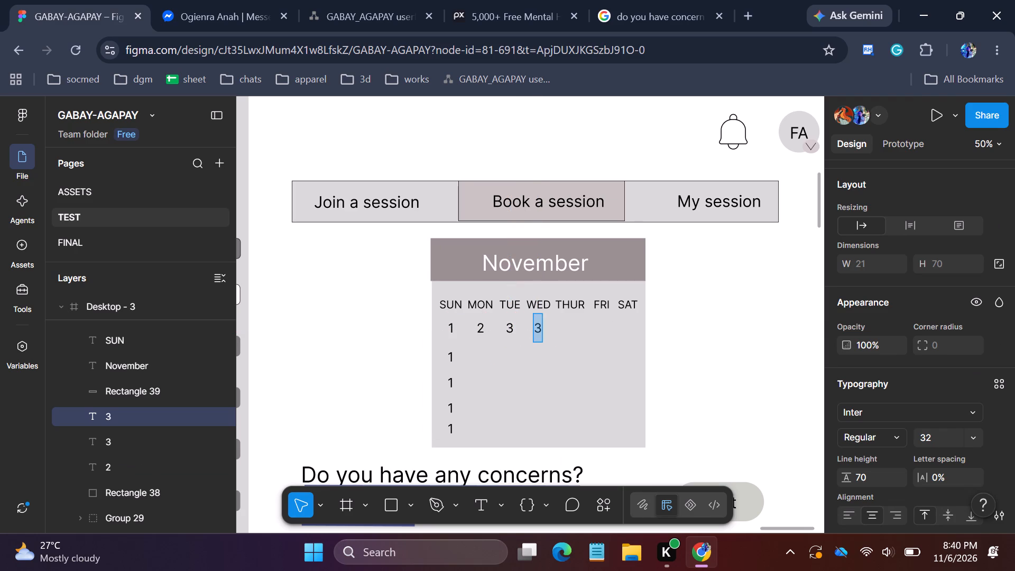
pyautogui.press('4')
pyautogui.click(569, 332)
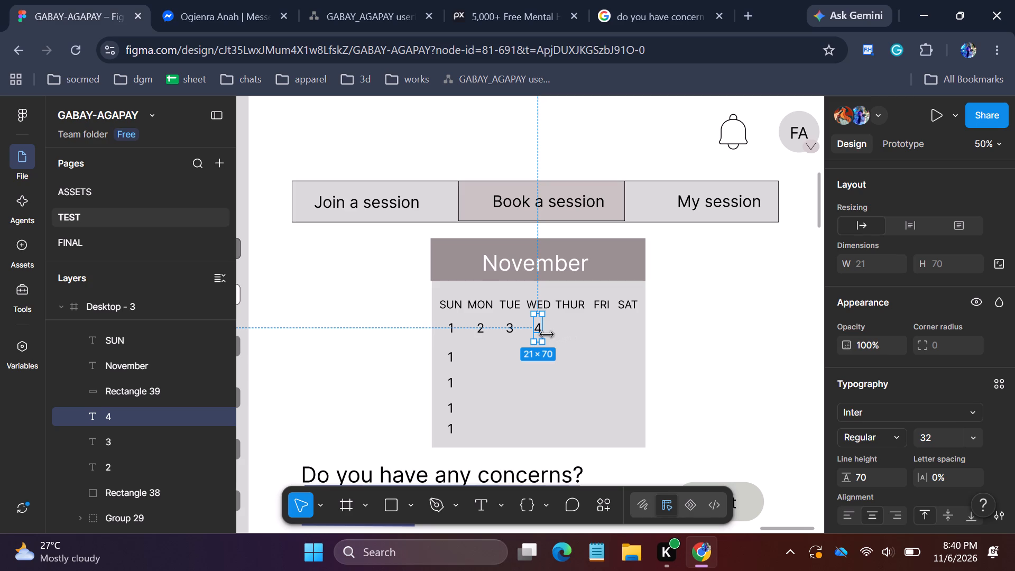
# Copy the date number 4, place the duplicate in the same row centred below the THUR label, and change it to 5.
pyautogui.hotkey('ctrl', 'c')
pyautogui.hotkey('ctrl', 'v')
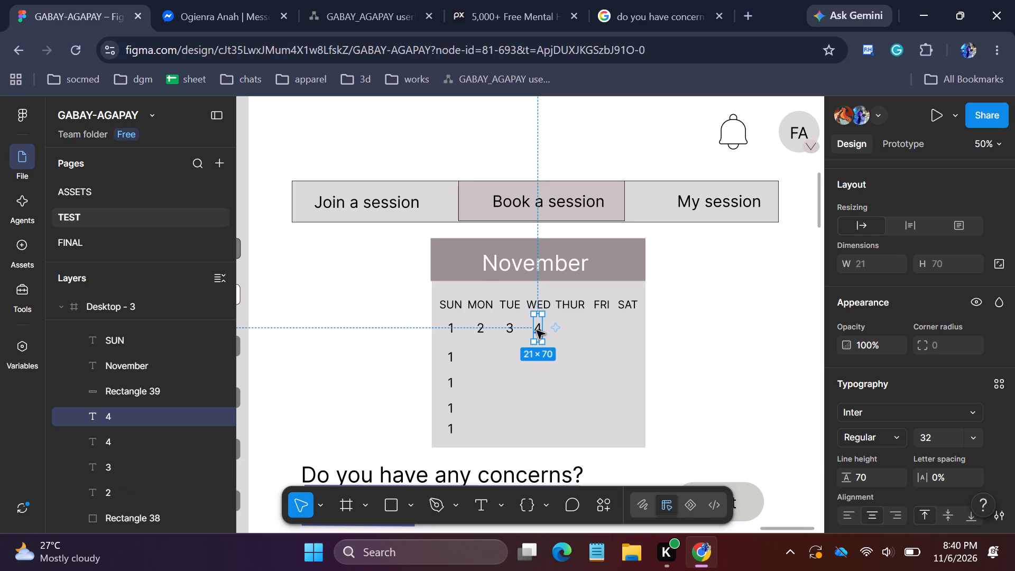
pyautogui.moveTo(537, 330); pyautogui.dragTo(569, 329)
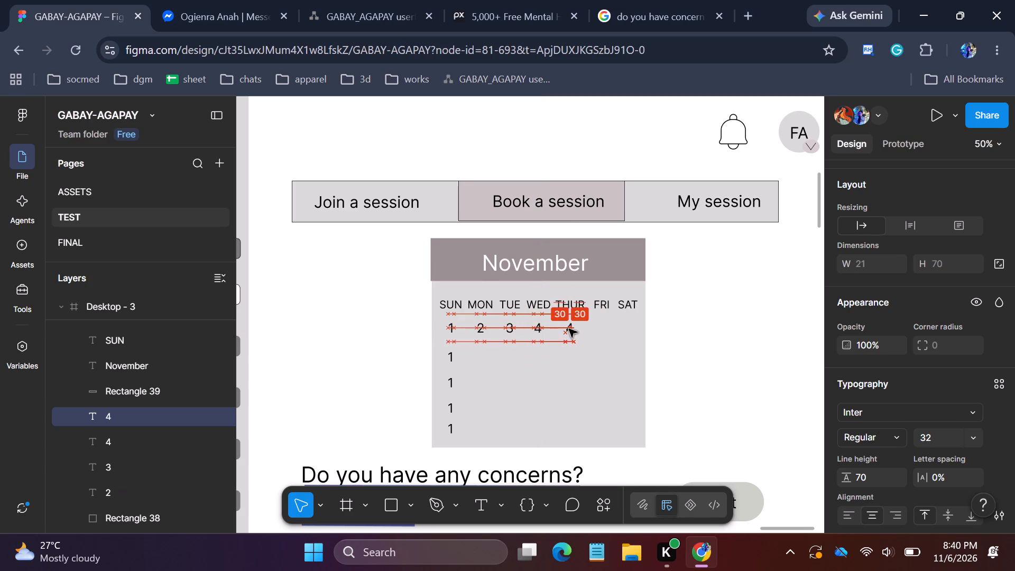
pyautogui.moveTo(569, 329); pyautogui.dragTo(569, 329)
pyautogui.doubleClick(570, 328)
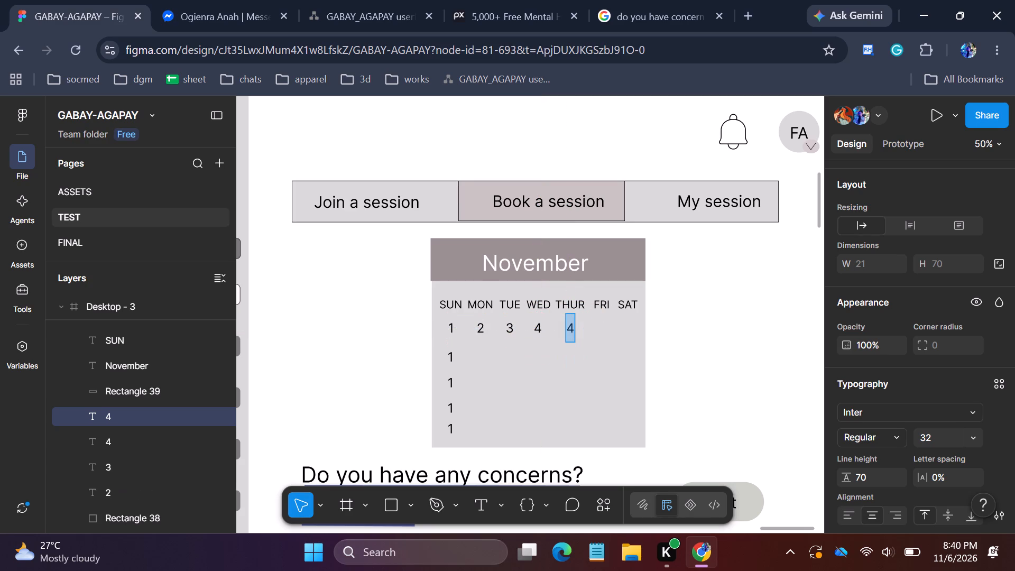
pyautogui.press('5')
pyautogui.click(603, 345)
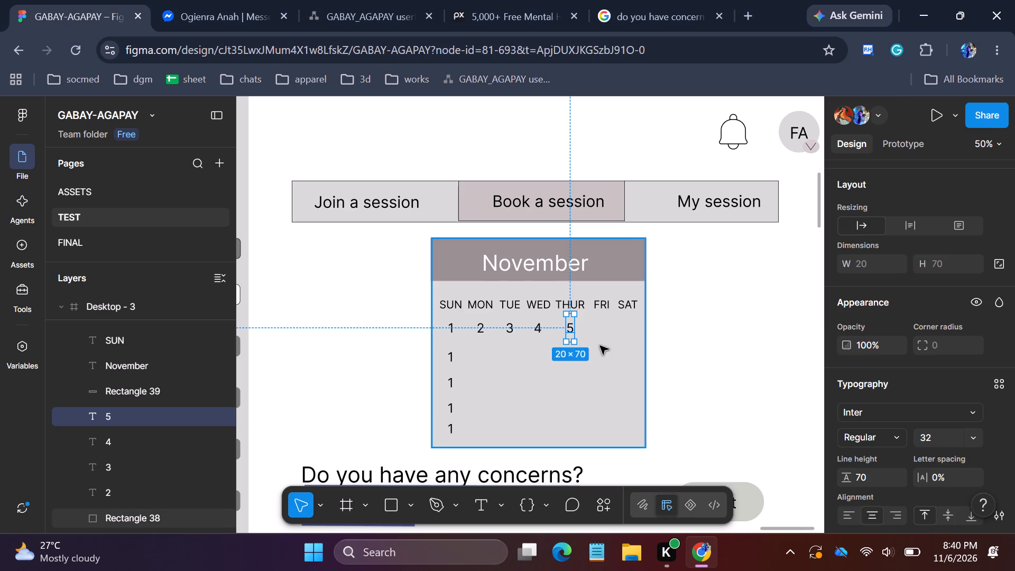
pyautogui.click(600, 346)
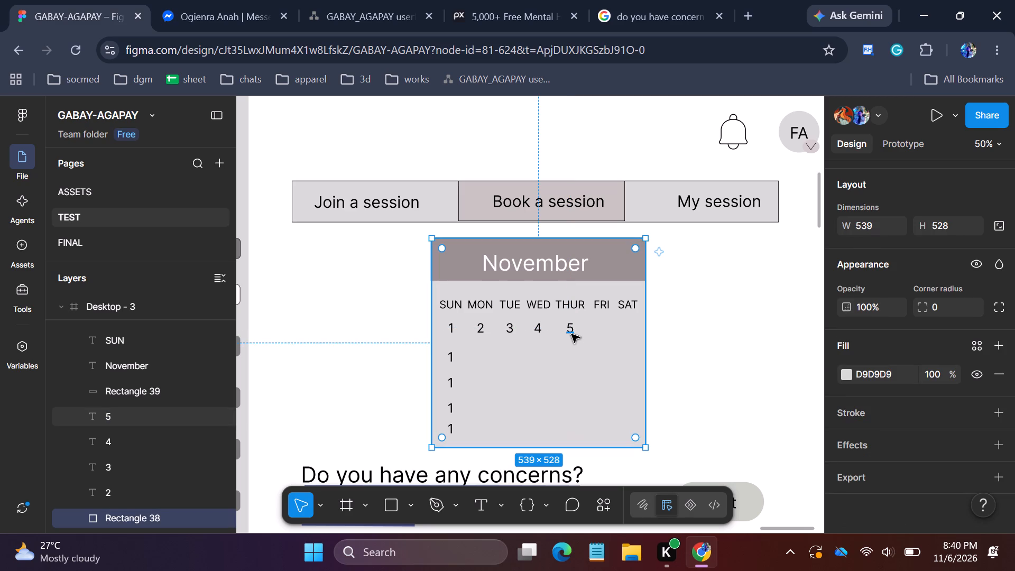
# Copy the date number 5 and place the duplicate in the same row below the FRI label.
pyautogui.click(571, 331)
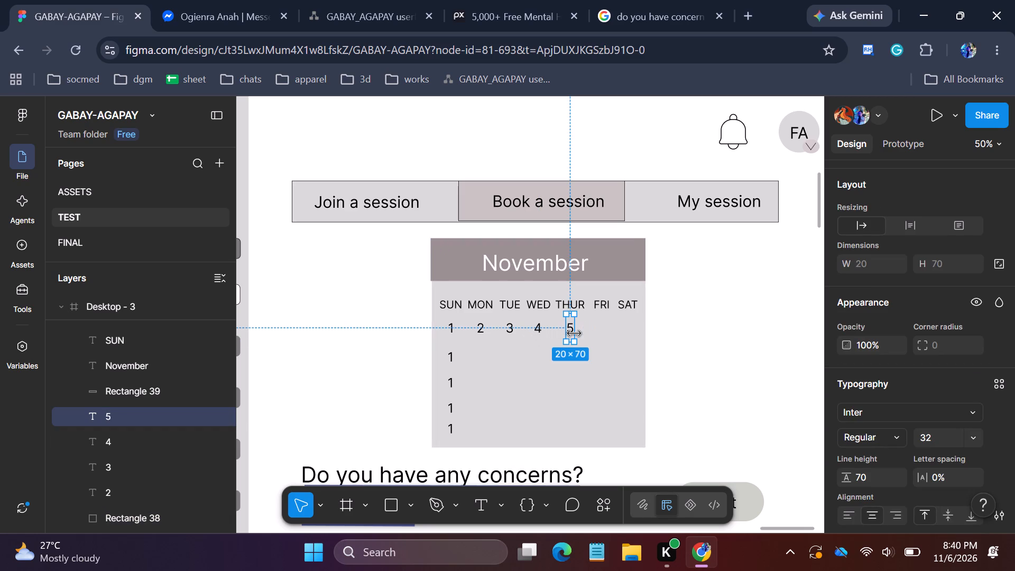
pyautogui.hotkey('ctrl', 'c')
pyautogui.click(601, 335)
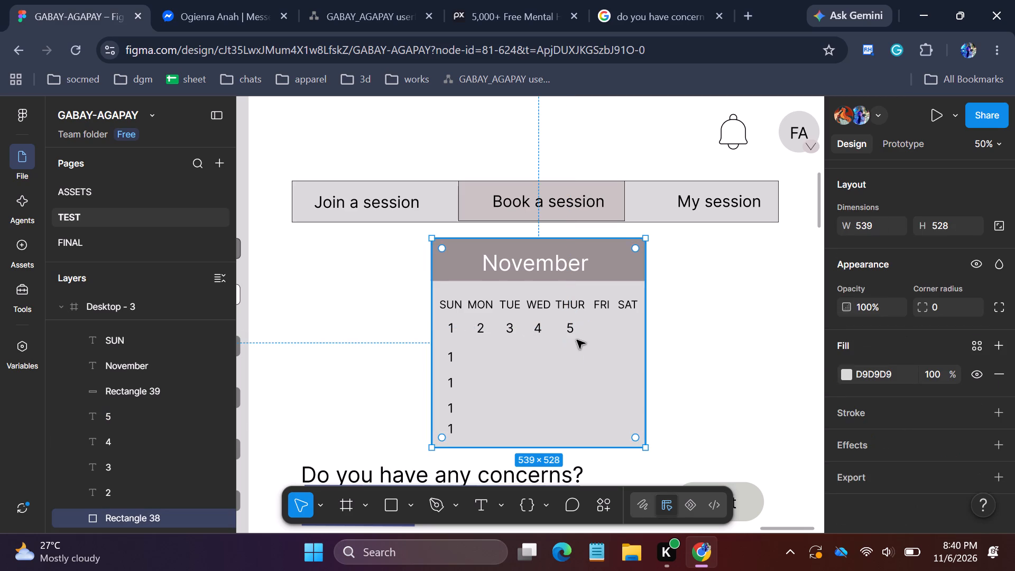
pyautogui.hotkey('ctrl', 'v')
pyautogui.moveTo(572, 329); pyautogui.dragTo(599, 331)
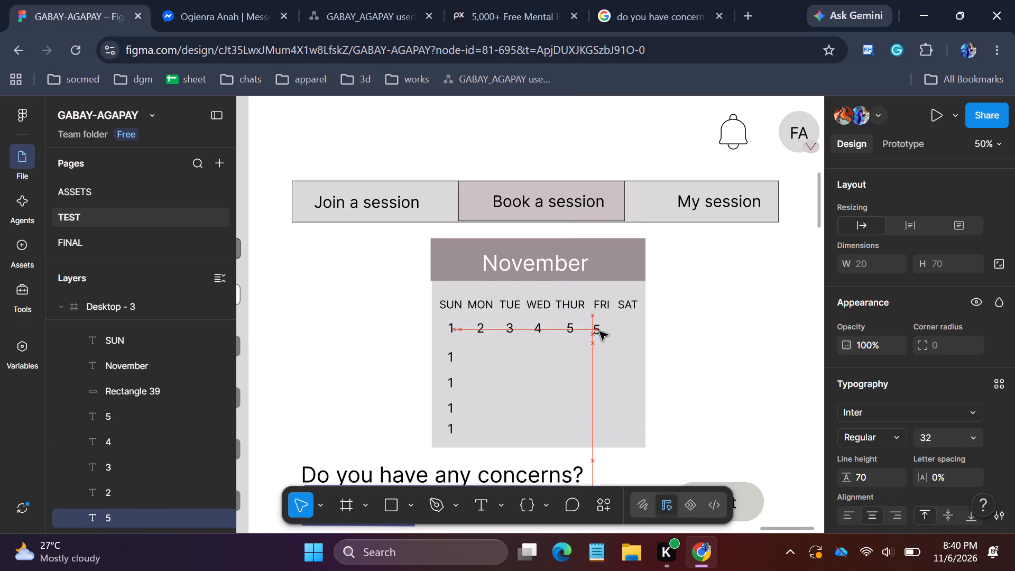
pyautogui.moveTo(599, 331); pyautogui.dragTo(602, 329)
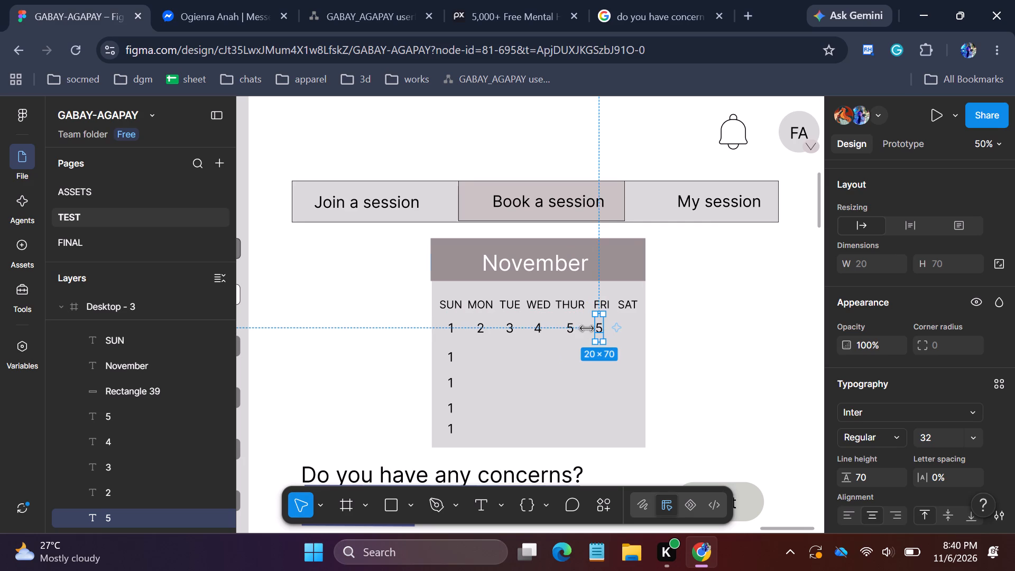
# Check that the date number 5 below the THUR label is centred under it and level with its row.
pyautogui.click(570, 326)
pyautogui.click(570, 326)
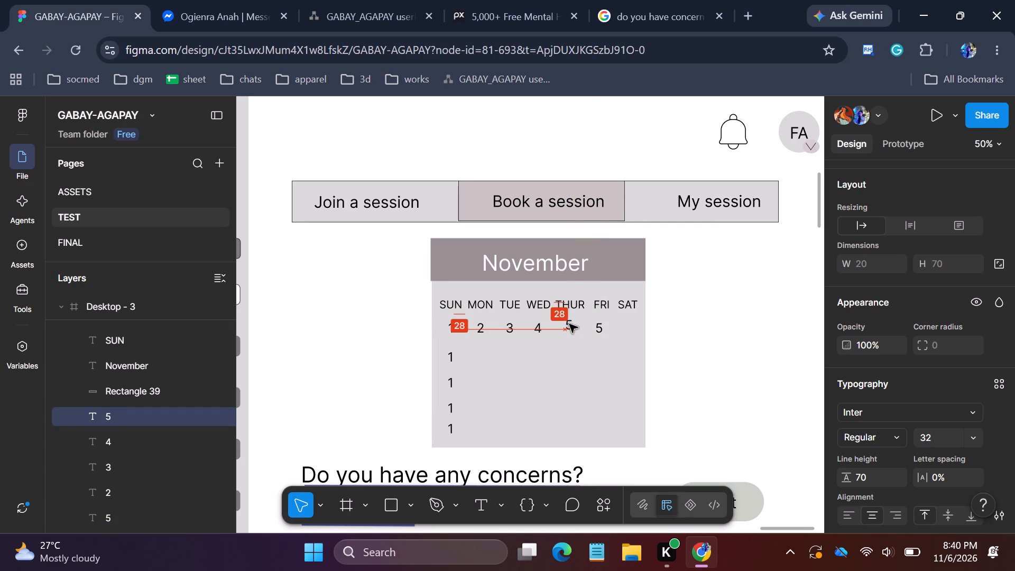
pyautogui.click(590, 358)
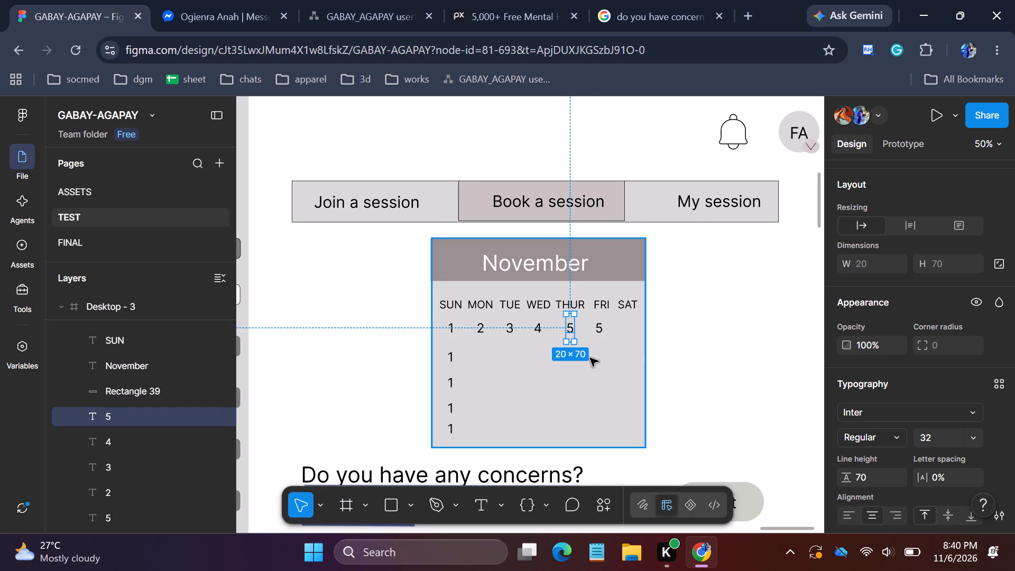
pyautogui.click(571, 328)
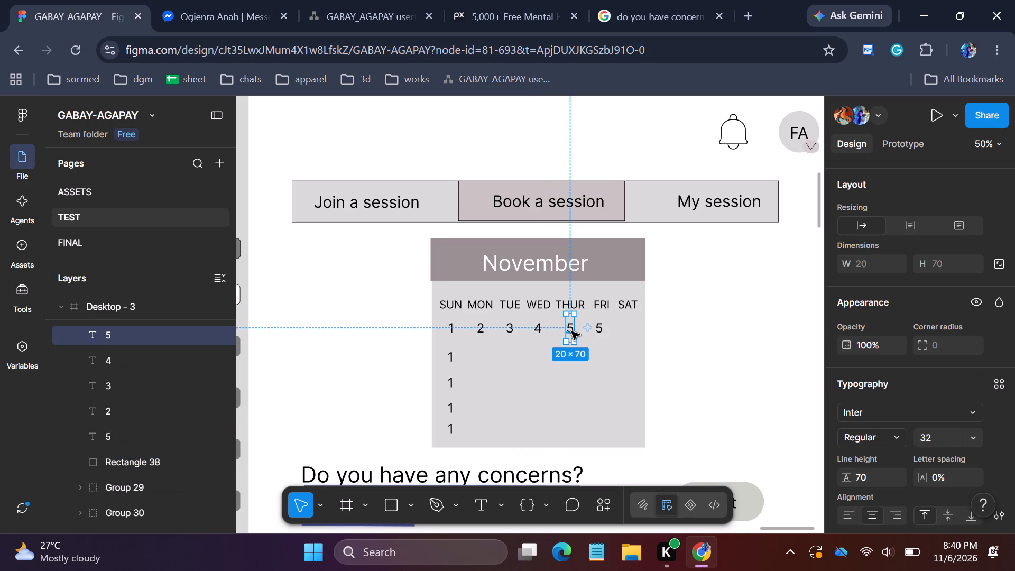
pyautogui.click(571, 331)
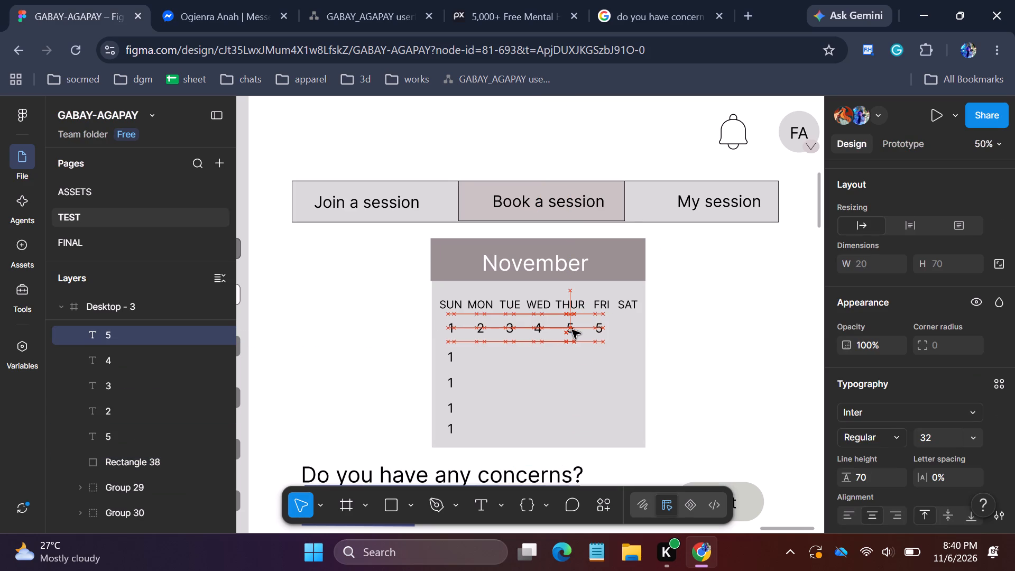
pyautogui.click(629, 374)
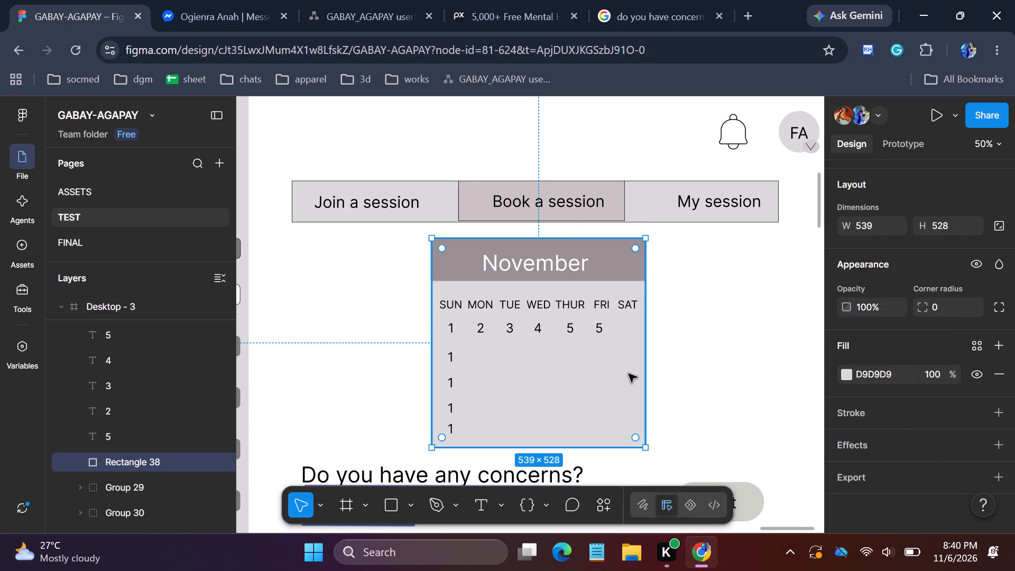
# Shift the duplicated 5 sideways so it is centred below the FRI label and level with the first date row.
pyautogui.click(602, 334)
pyautogui.moveTo(600, 329); pyautogui.dragTo(600, 326)
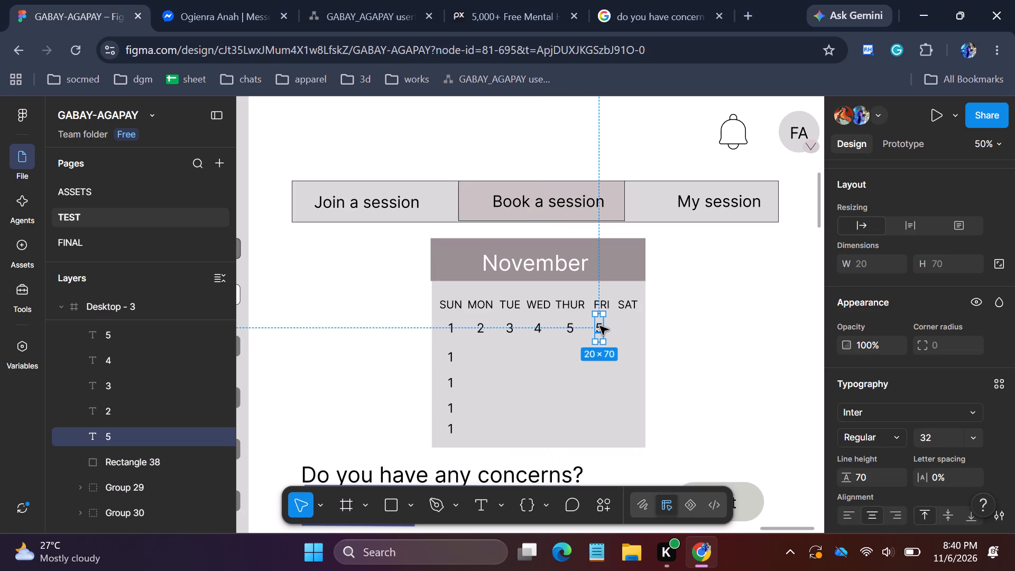
pyautogui.moveTo(600, 326); pyautogui.dragTo(604, 327)
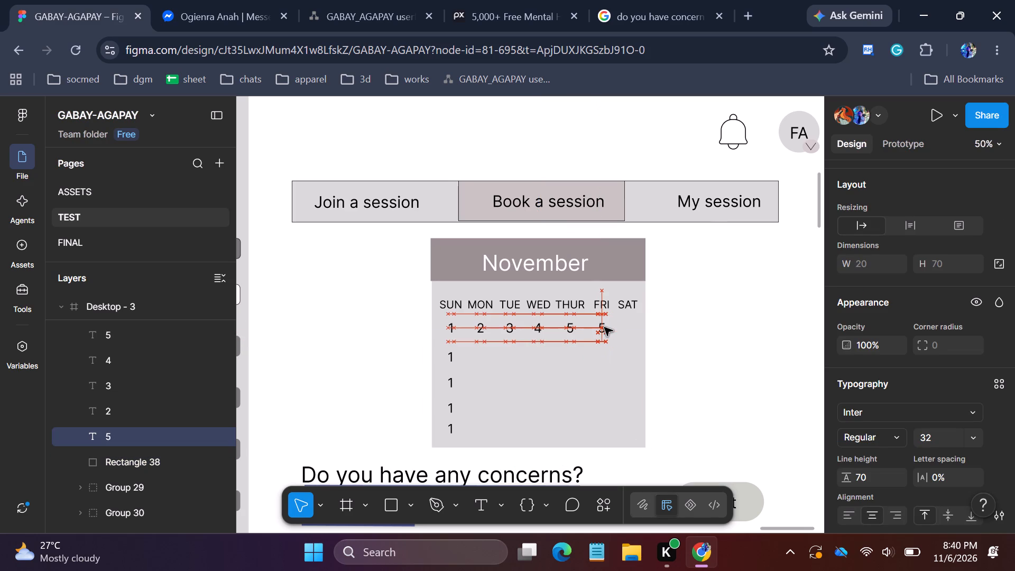
pyautogui.moveTo(604, 327); pyautogui.dragTo(604, 326)
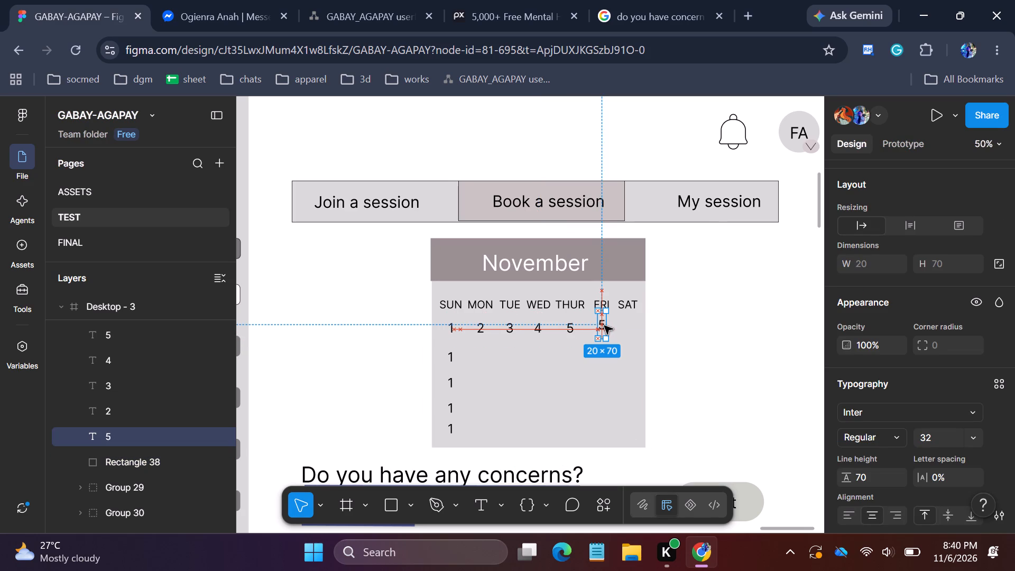
pyautogui.moveTo(604, 326); pyautogui.dragTo(605, 329)
pyautogui.click(605, 329)
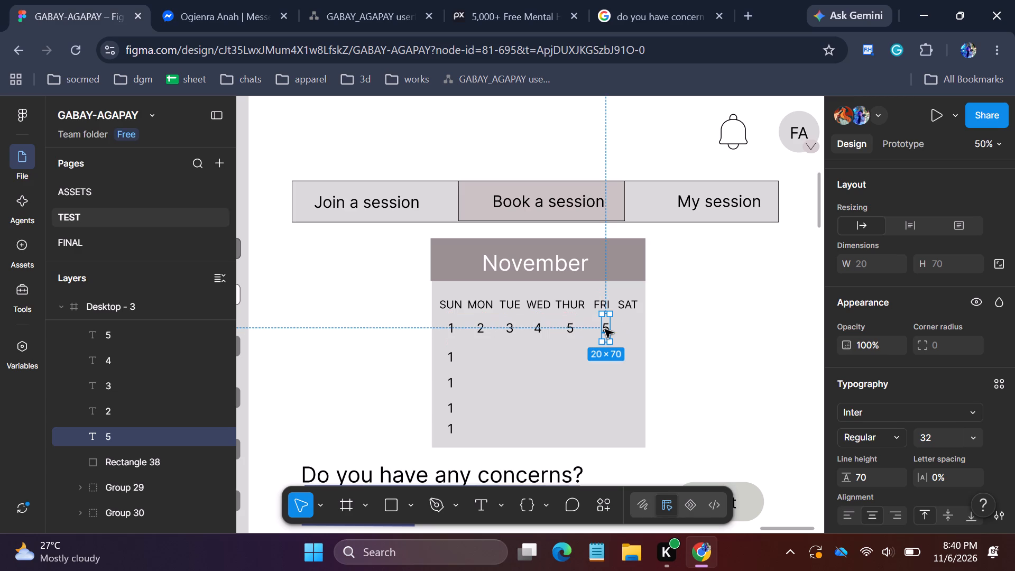
pyautogui.click(608, 332)
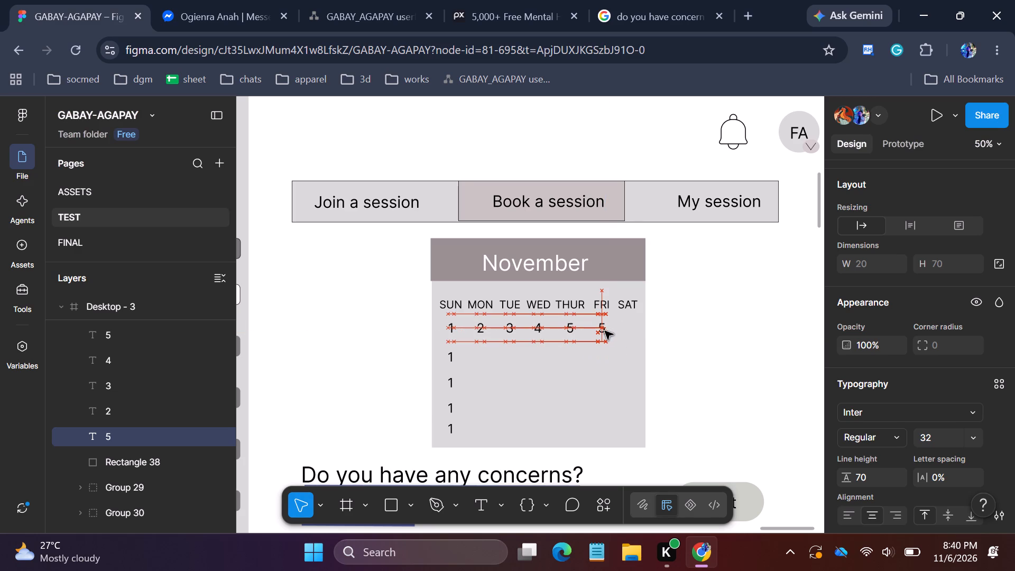
# Change the date number below the FRI label to 6.
pyautogui.doubleClick(605, 330)
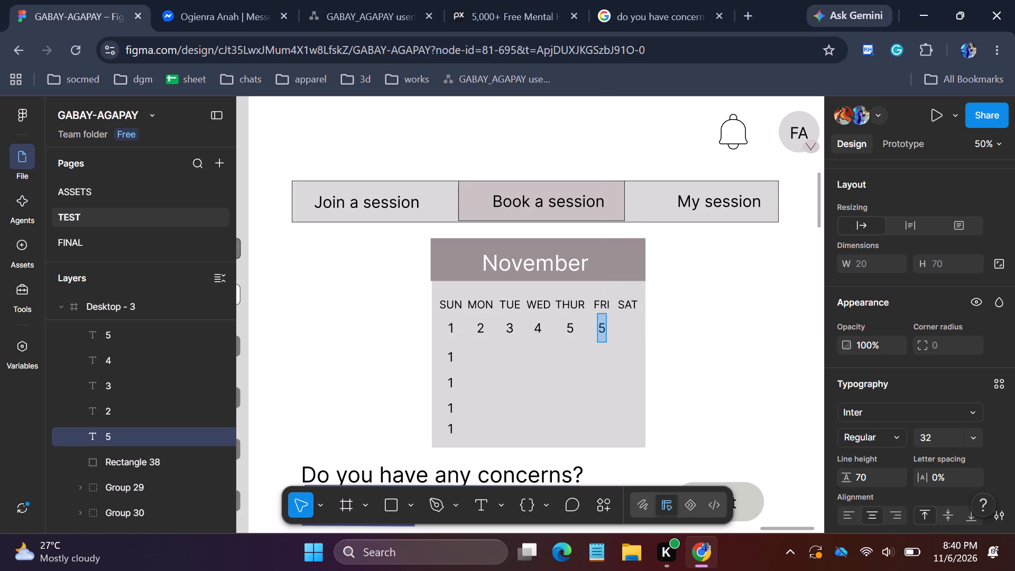
pyautogui.press('6')
pyautogui.click(614, 335)
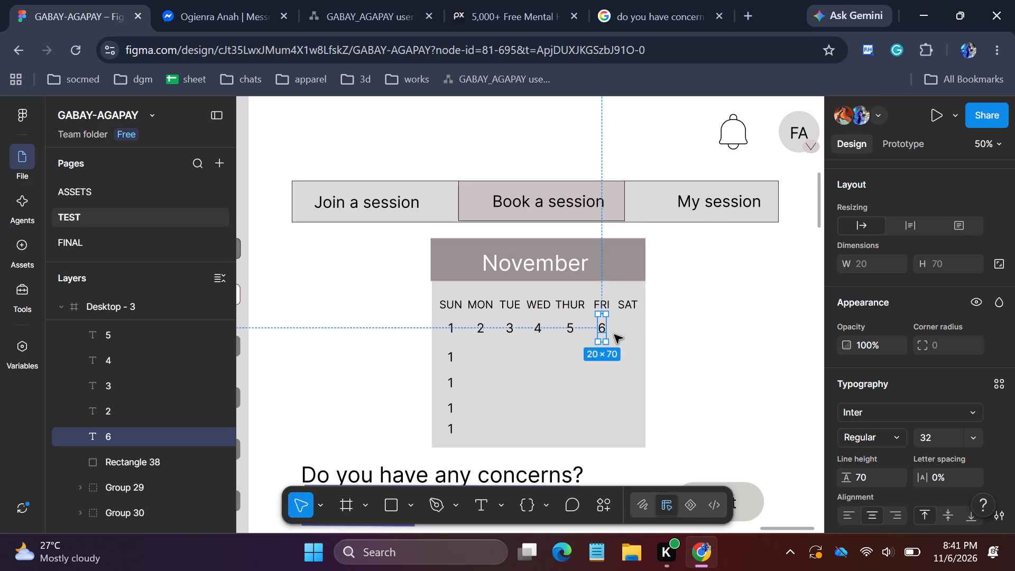
# Copy the date number 6, place the duplicate in the same row centred below the SAT label, and change it to 7.
pyautogui.hotkey('ctrl', 'c')
pyautogui.hotkey('ctrl', 'v')
pyautogui.moveTo(603, 331); pyautogui.dragTo(620, 329)
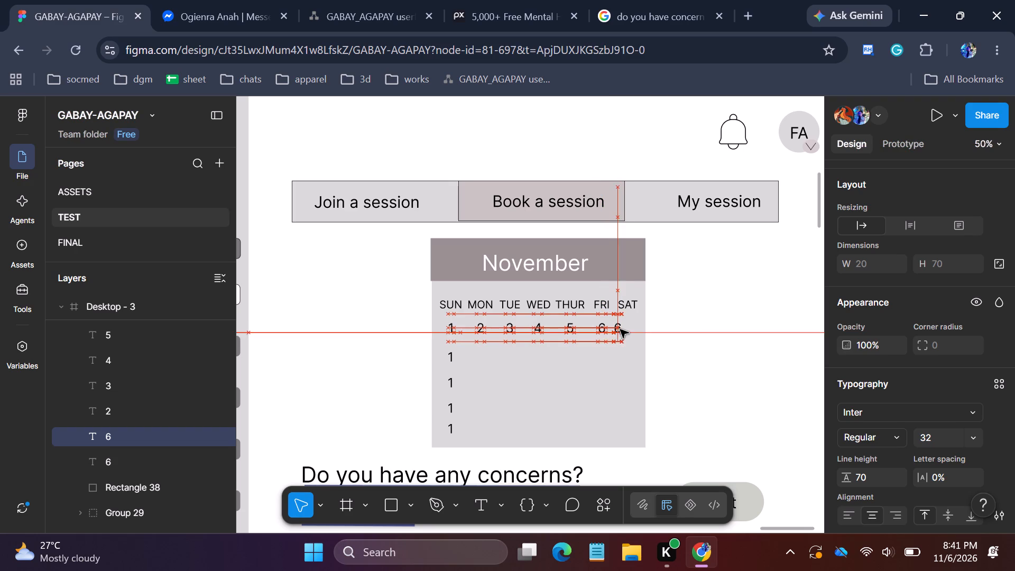
pyautogui.moveTo(620, 329); pyautogui.dragTo(628, 329)
pyautogui.doubleClick(628, 329)
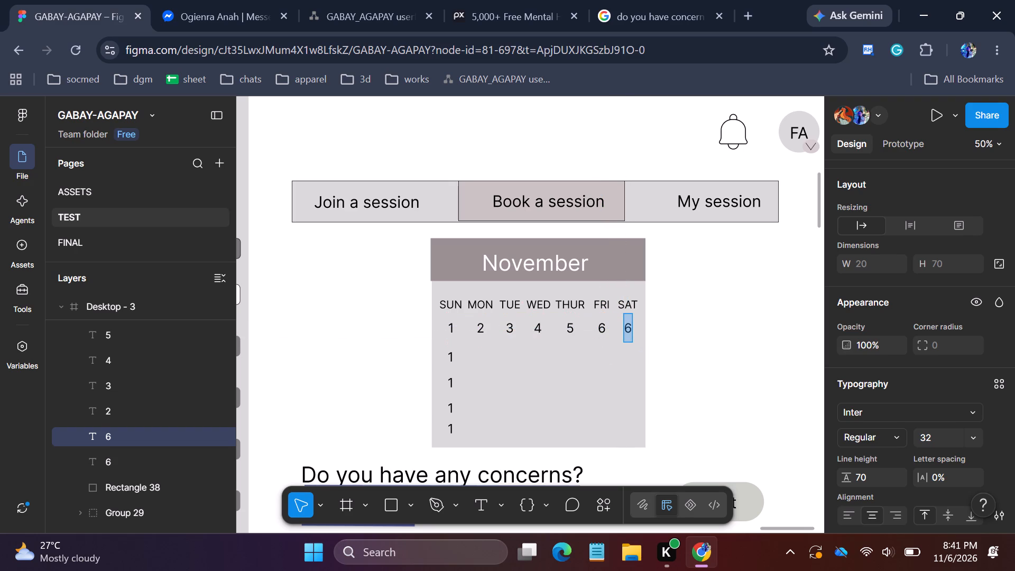
pyautogui.press('7')
pyautogui.click(635, 363)
pyautogui.click(602, 385)
pyautogui.click(715, 381)
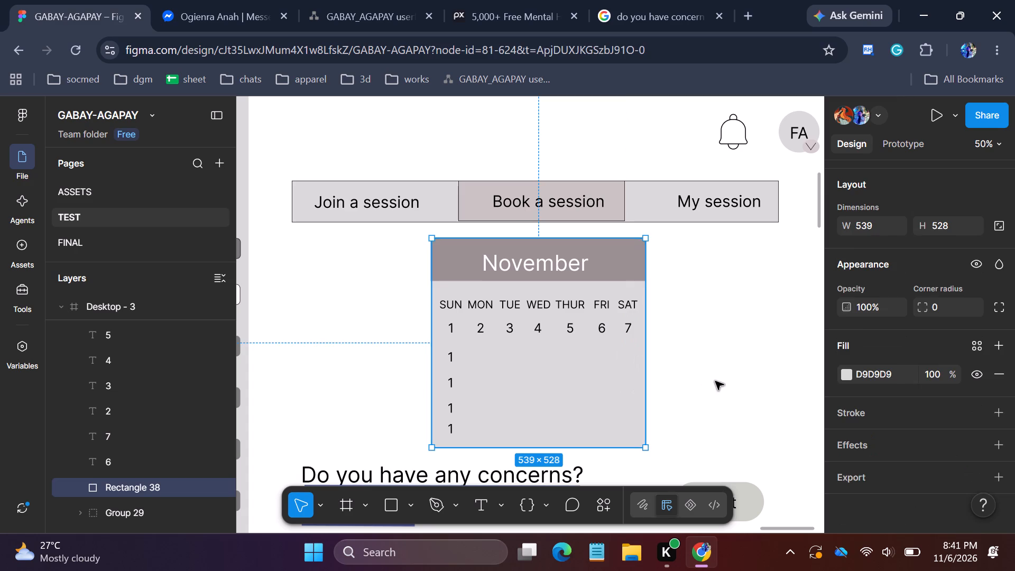
# Change the second-row date number in the SUN column to 8.
pyautogui.doubleClick(454, 356)
pyautogui.press('6')
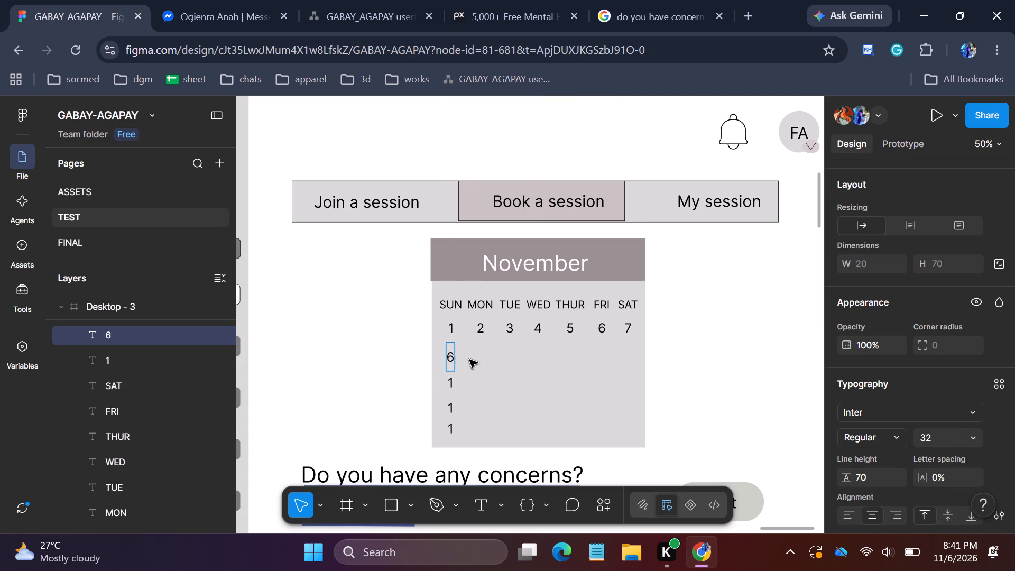
pyautogui.press('BackSpace')
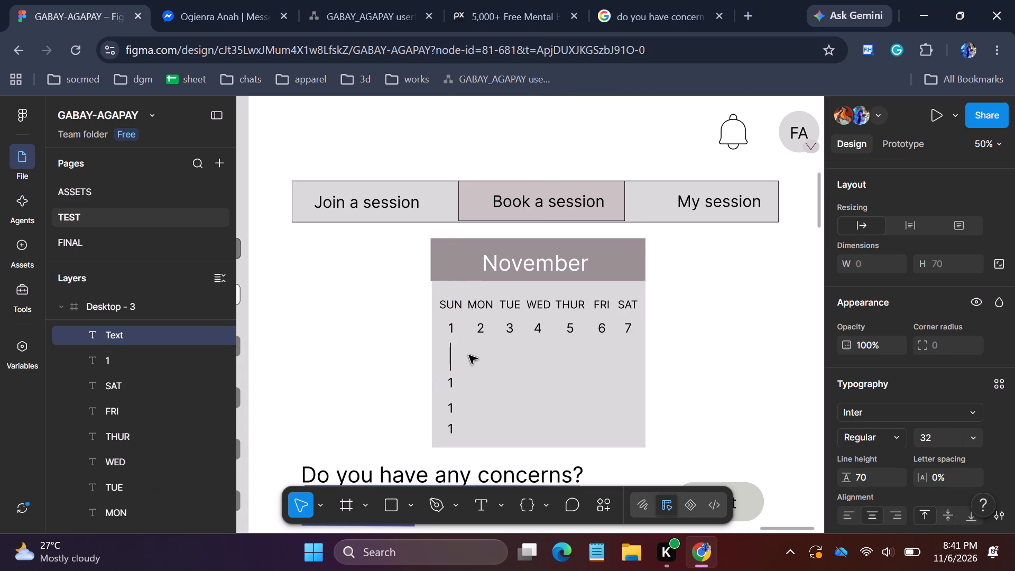
pyautogui.press('8')
pyautogui.click(735, 381)
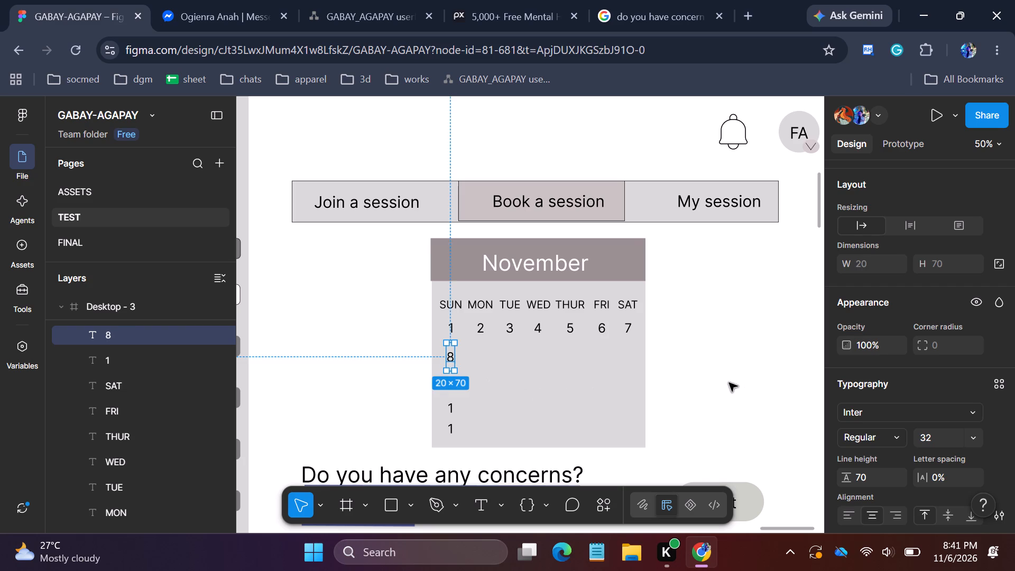
# Nudge the second-row 8 slightly to the right so it lines up under the 1 in the SUN column, and deselect it.
pyautogui.click(545, 377)
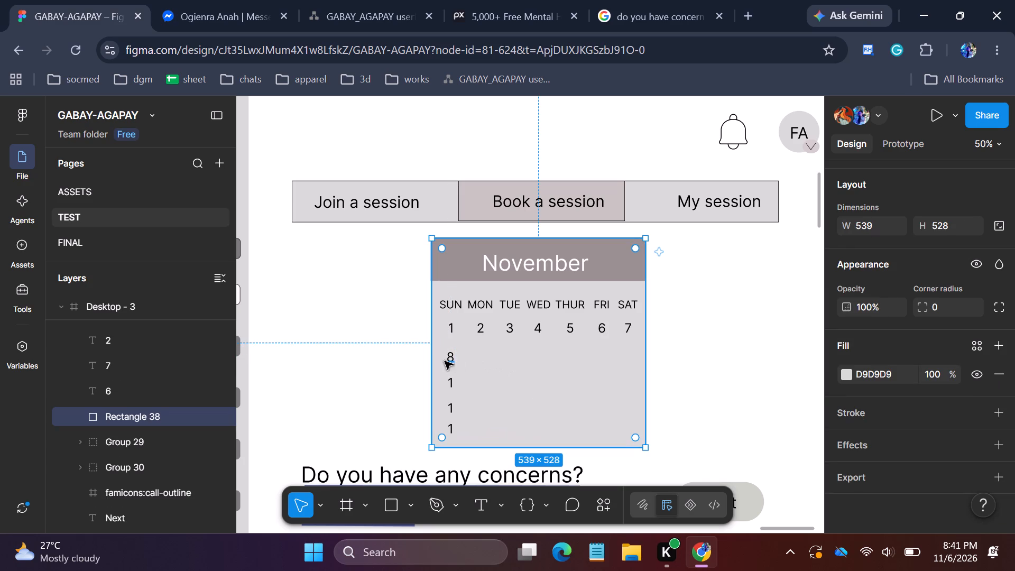
pyautogui.click(452, 360)
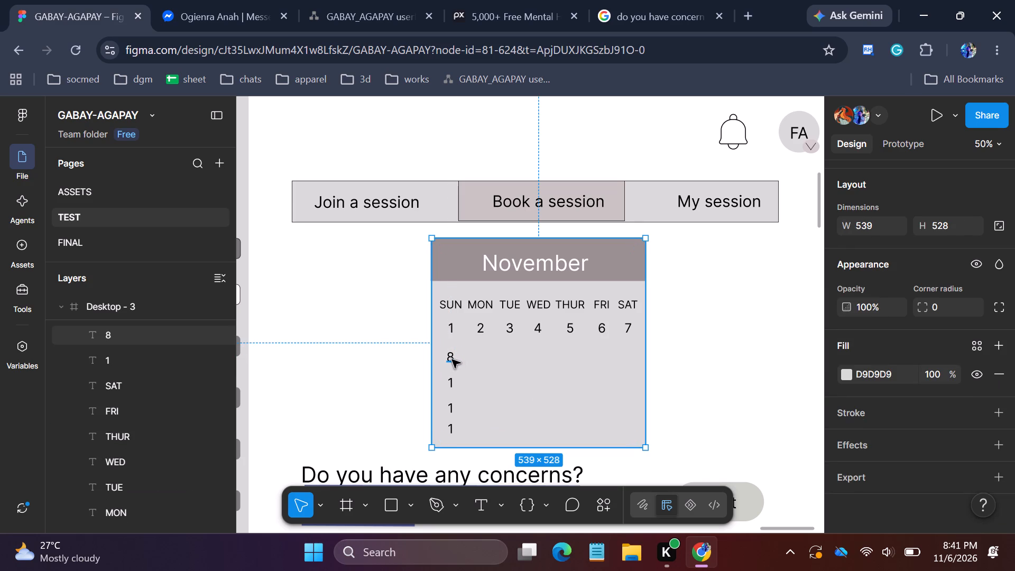
pyautogui.press('Right')
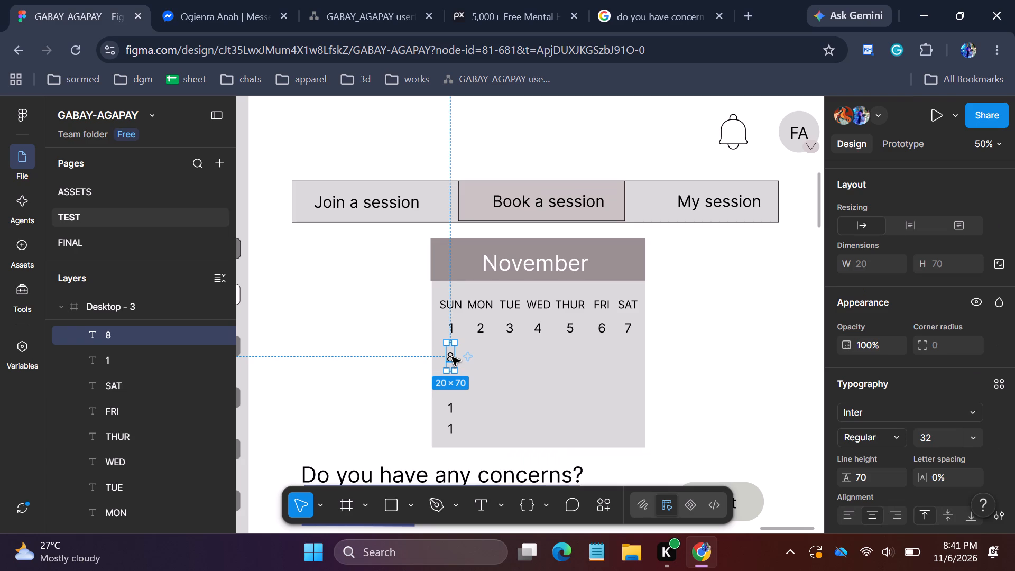
pyautogui.click(504, 364)
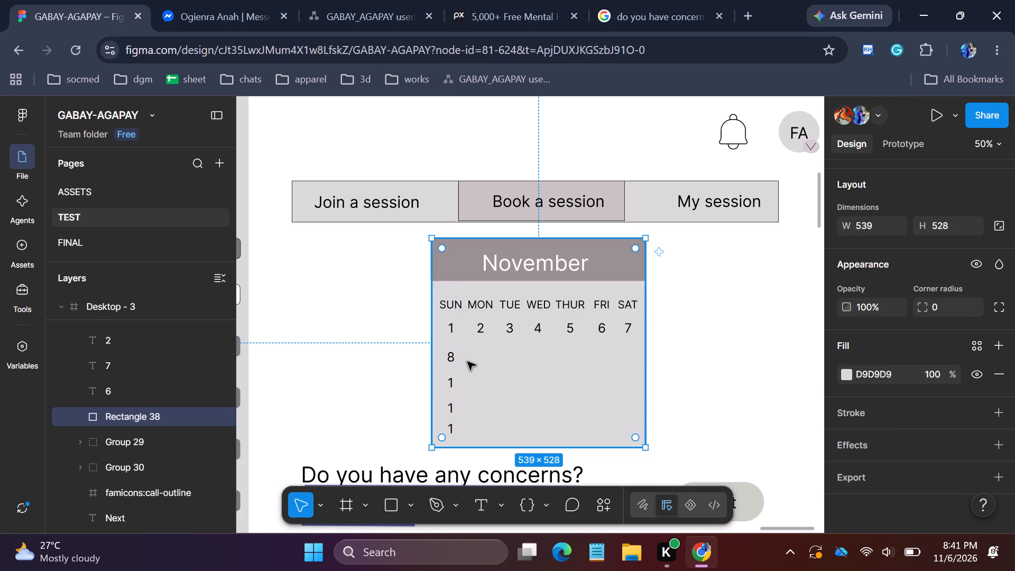
pyautogui.click(453, 356)
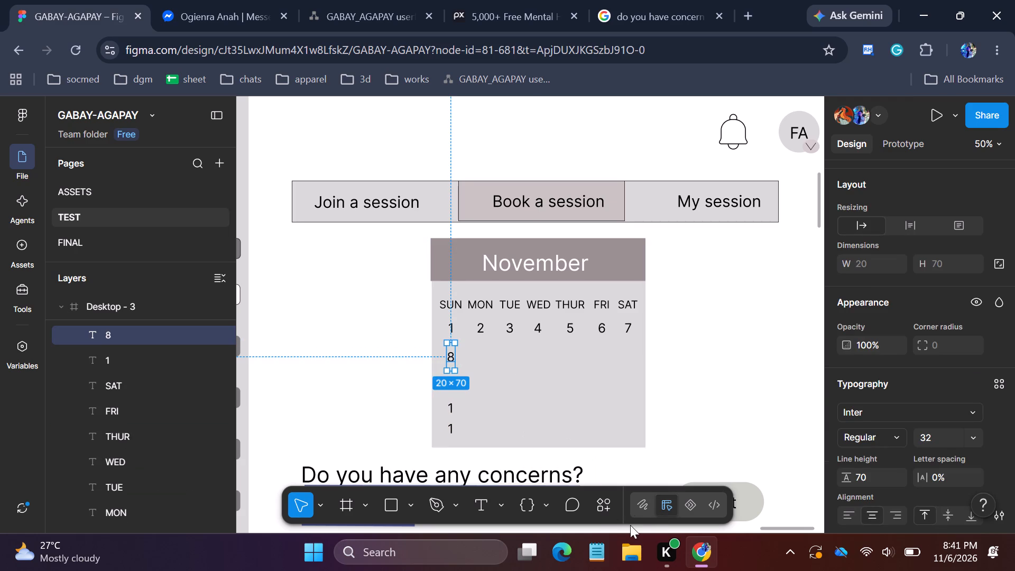
pyautogui.click(799, 410)
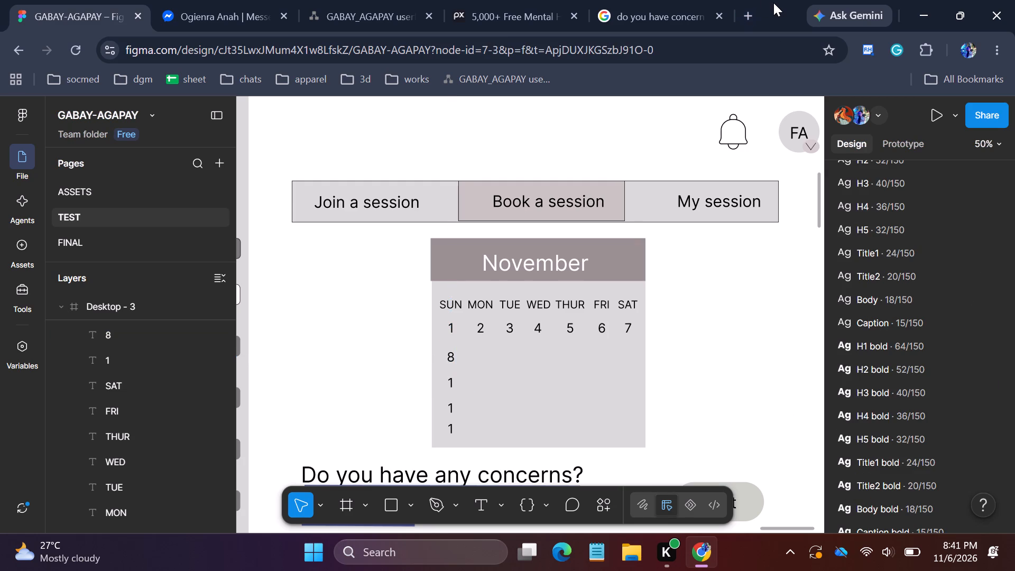
pyautogui.click(774, 3)
# Search the computer for an app whose name begins with p.
pyautogui.click(315, 563)
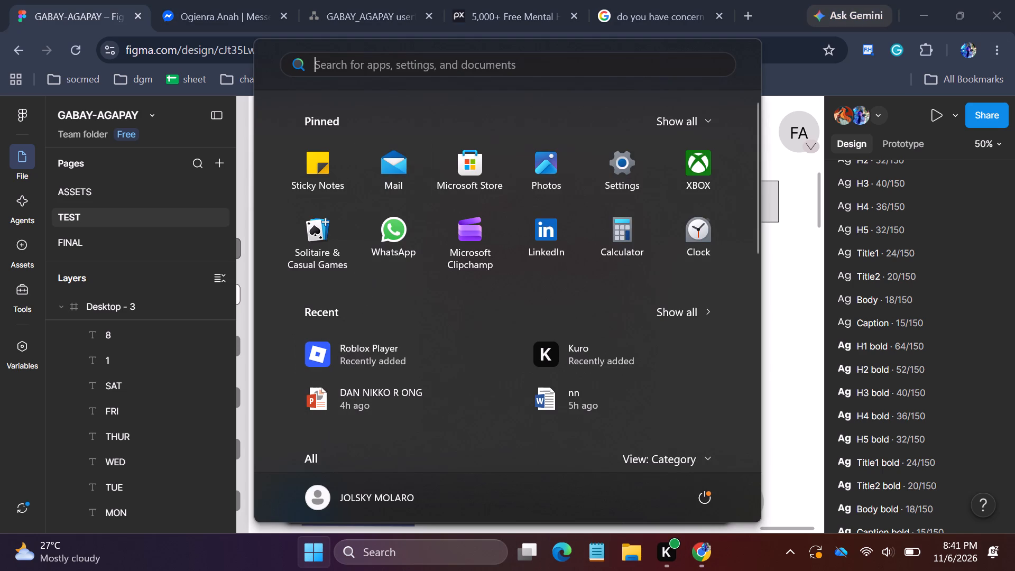
pyautogui.press('p')
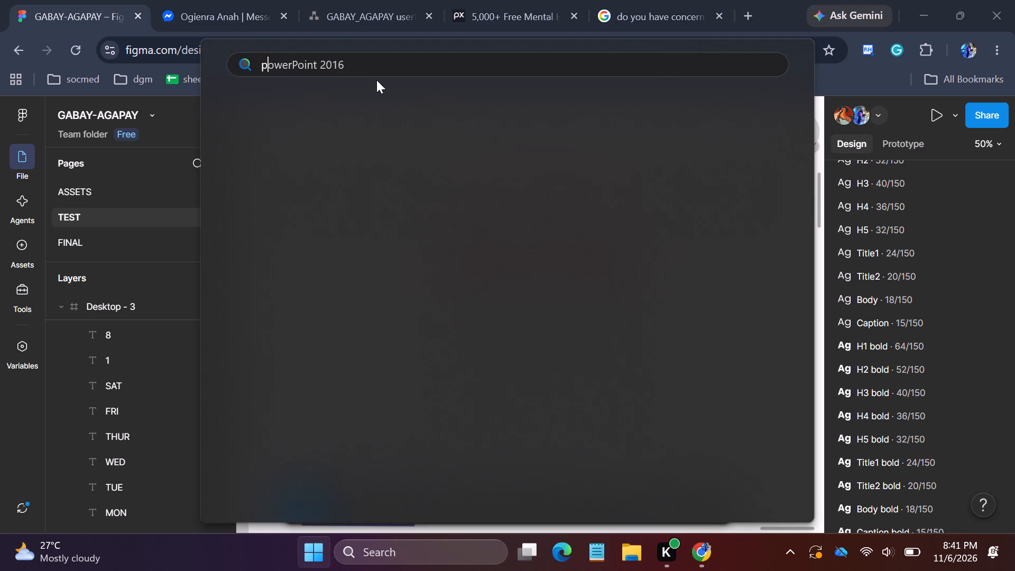